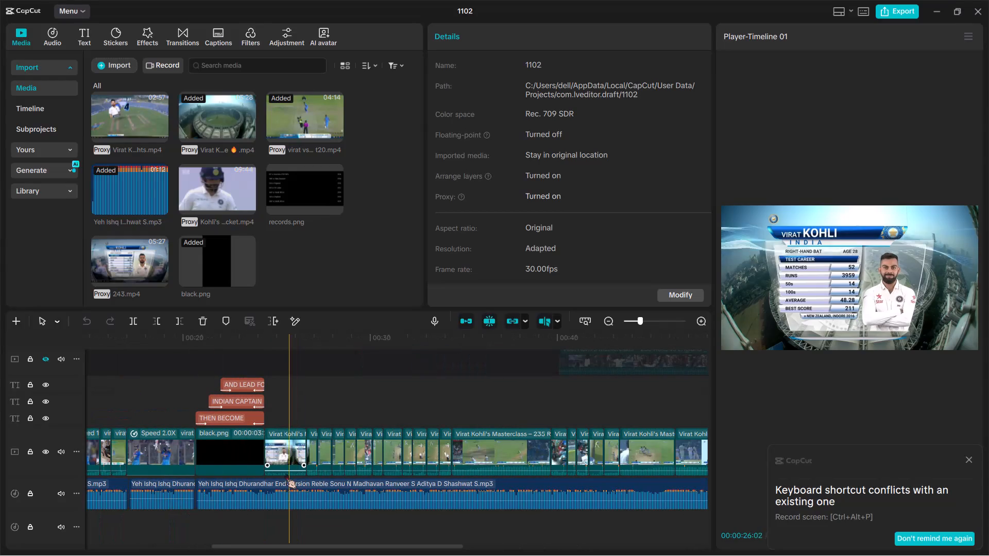
Play through the cricket clips that follow the Indian captain titles to review how the cuts run.
key(space)
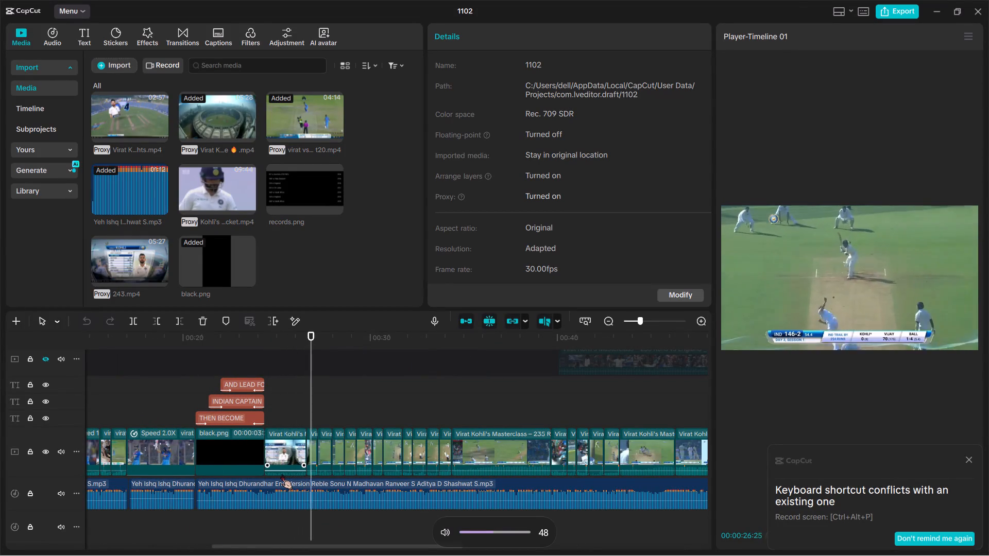
ctrl+scroll(281, 474, up, 13)
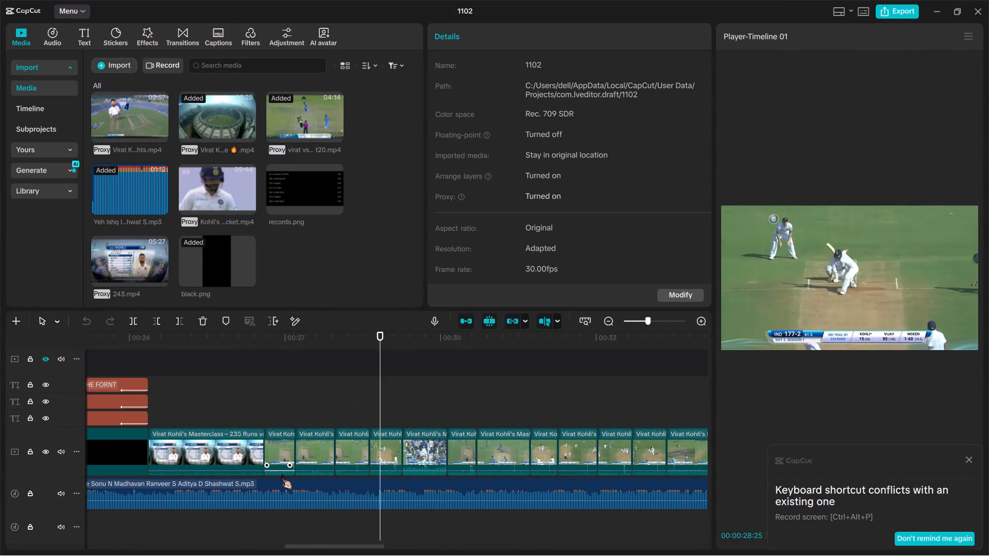
key(space)
key(space)
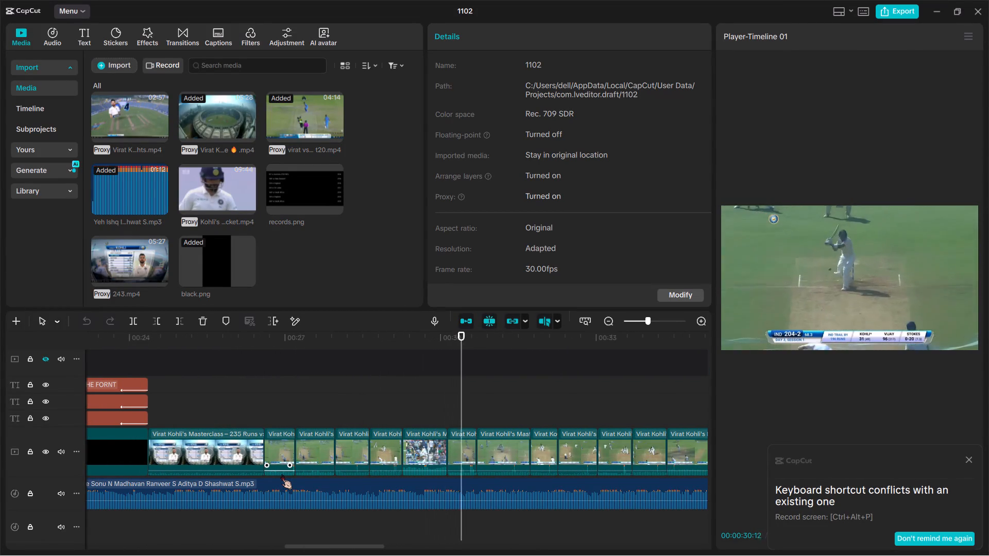
key(space)
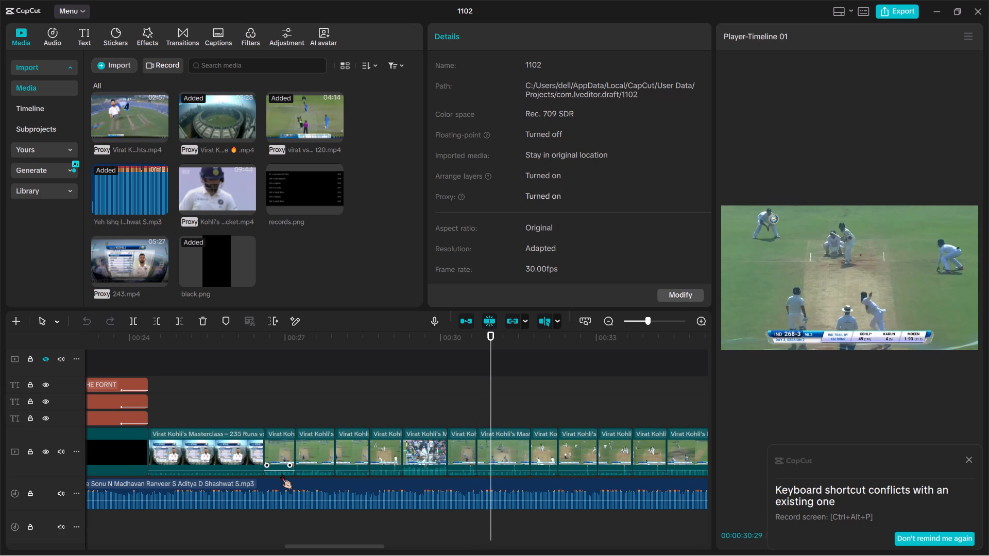
key(space)
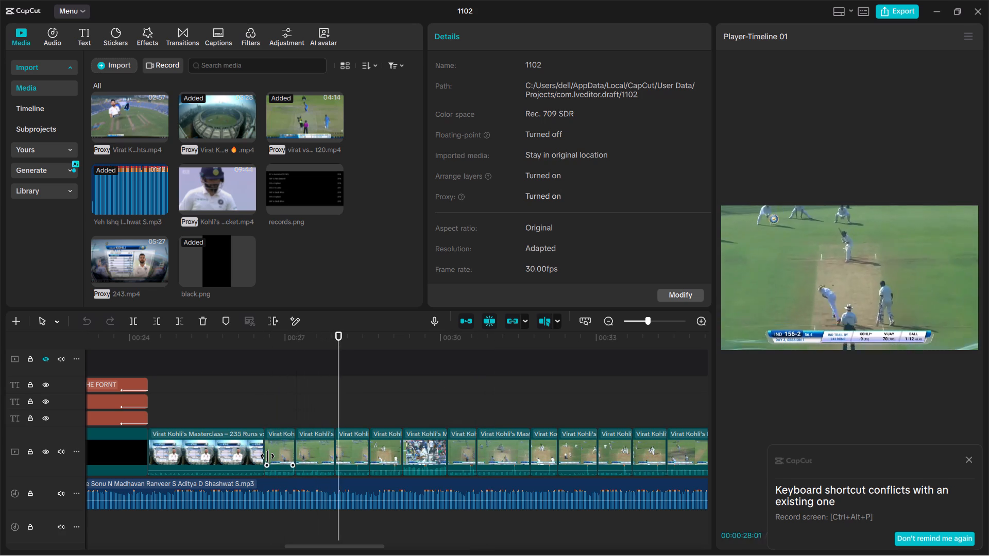
key(space)
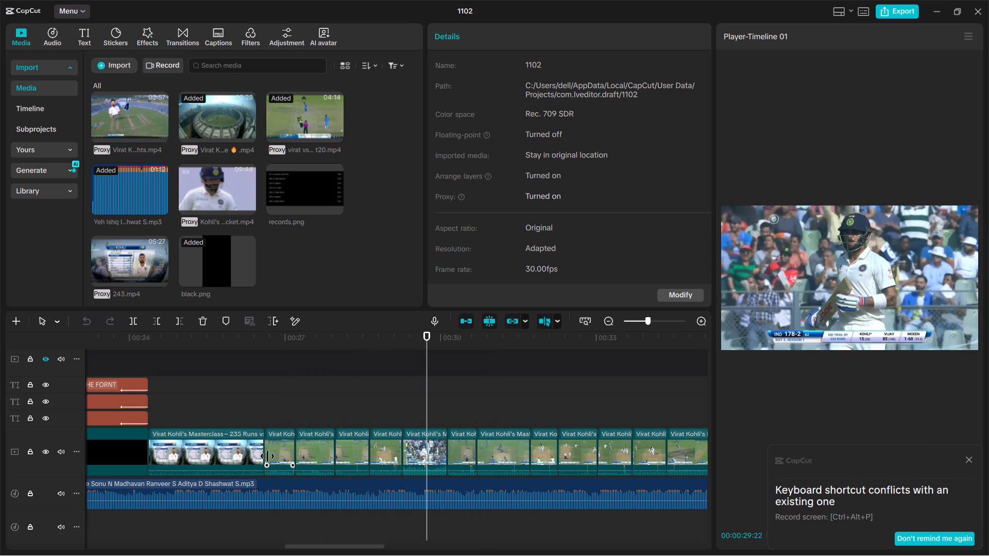
key(space)
scroll(267, 456, left, 1)
key(space)
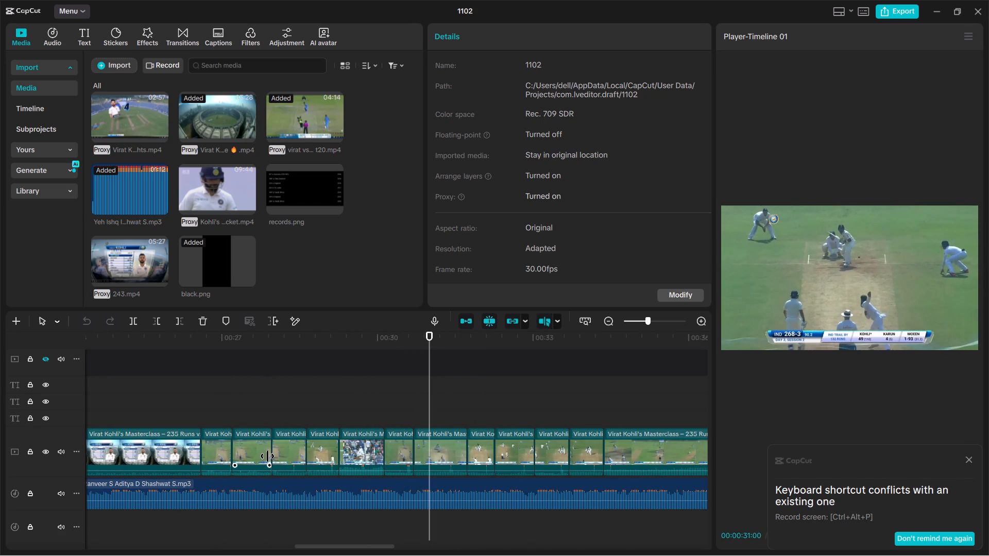
Trim the ends of black.png and its three title texts, starting with THEN BECOME, at about 00:00:23:11.
ctrl+scroll(267, 456, up, 10)
scroll(267, 456, right, 2)
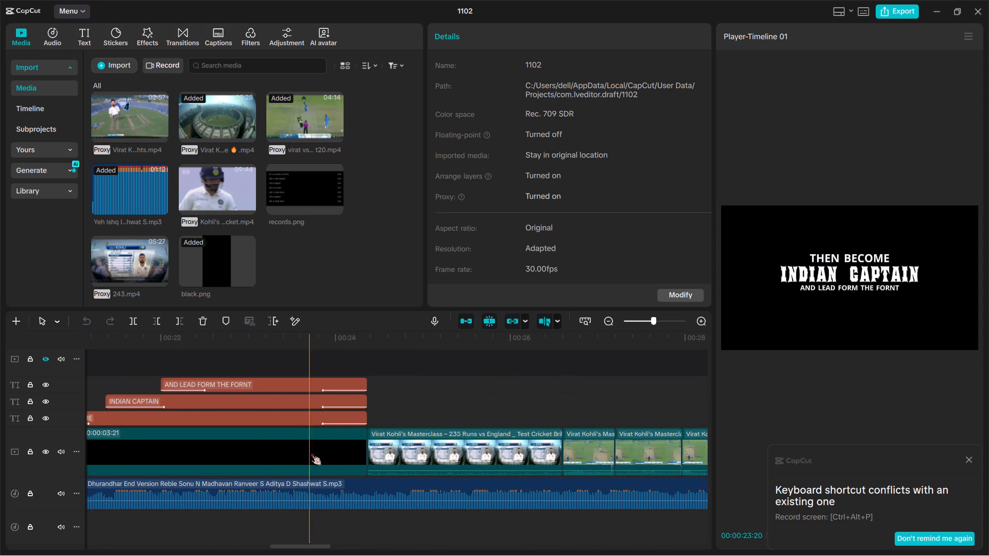
scroll(280, 457, right, 1)
ctrl+scroll(280, 457, down, 3)
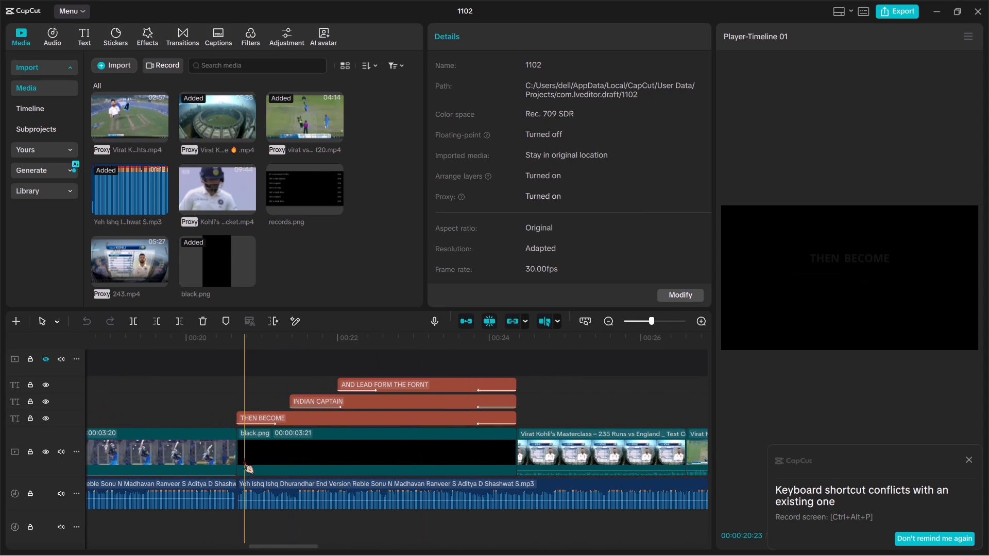
key(space)
key(space)
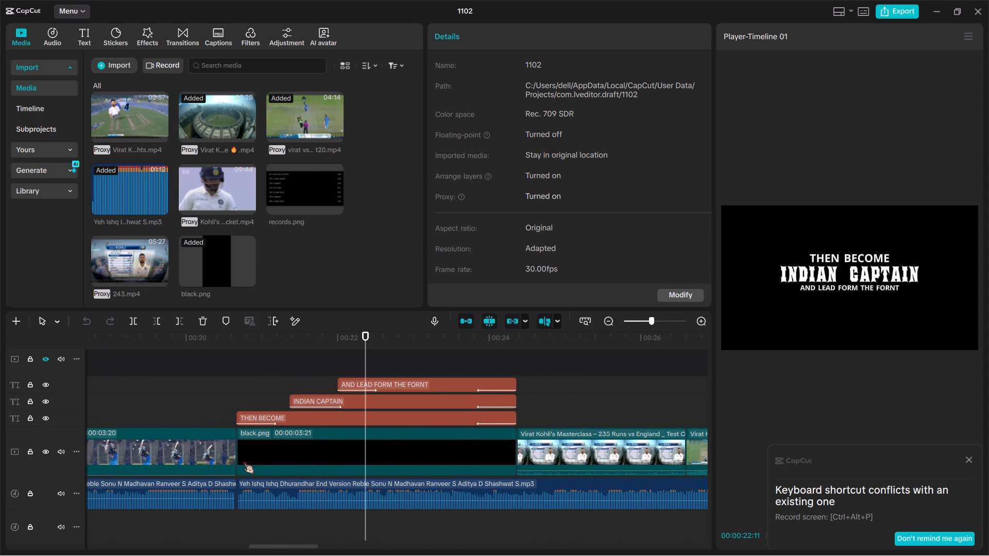
key(space)
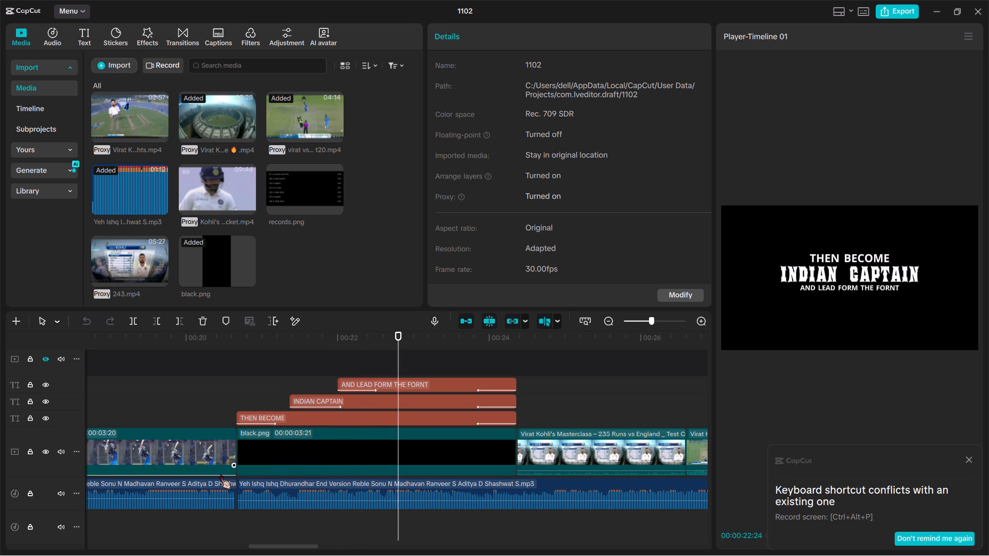
key(space)
key(space)
key(space)
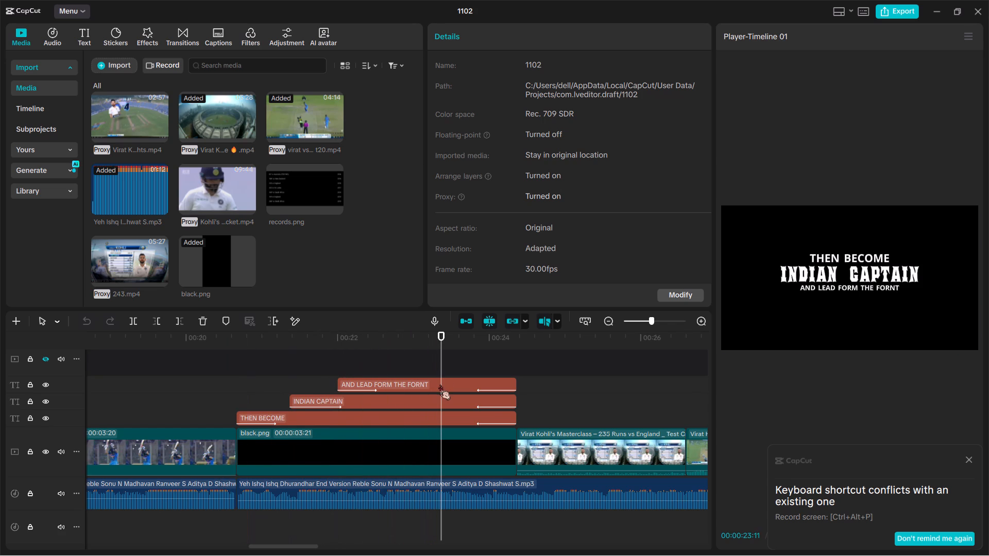
key(w)
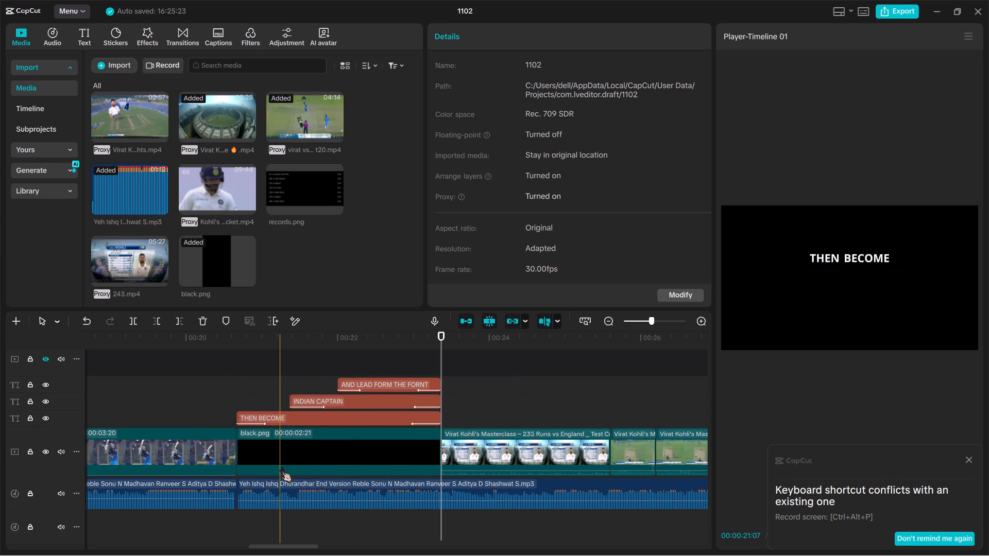
Trim the start of the Kohli career stats clip right after black.png, cutting it at about 00:00:24:12.
key(space)
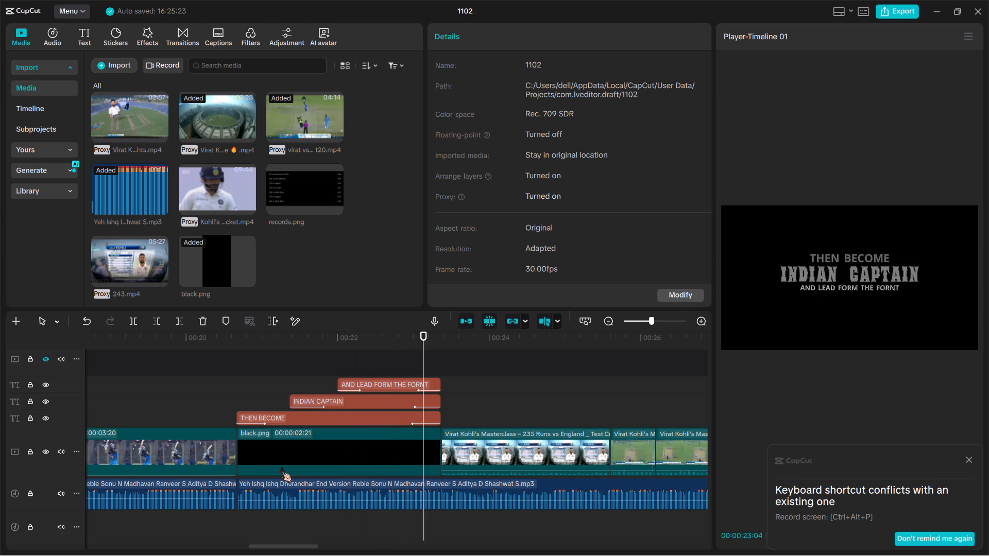
key(space)
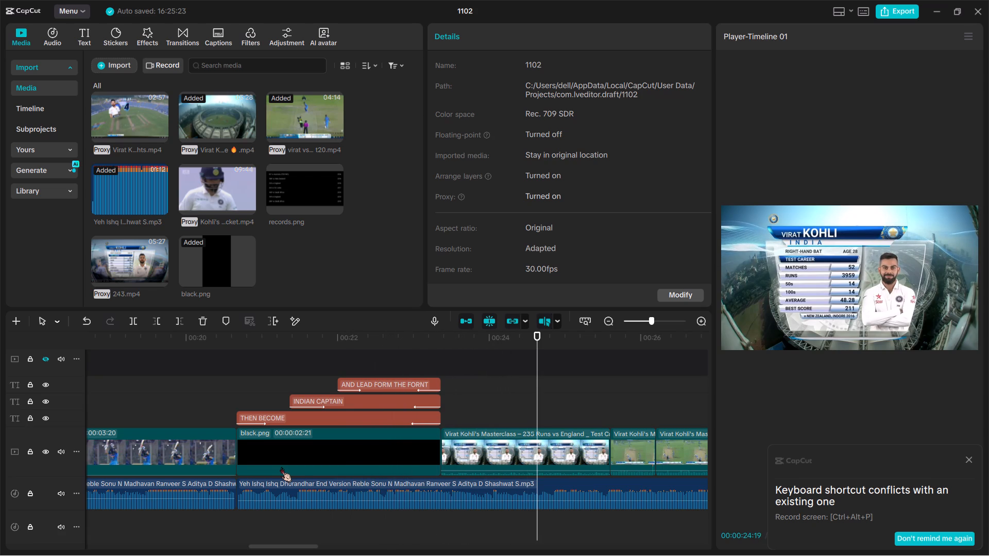
click(516, 451)
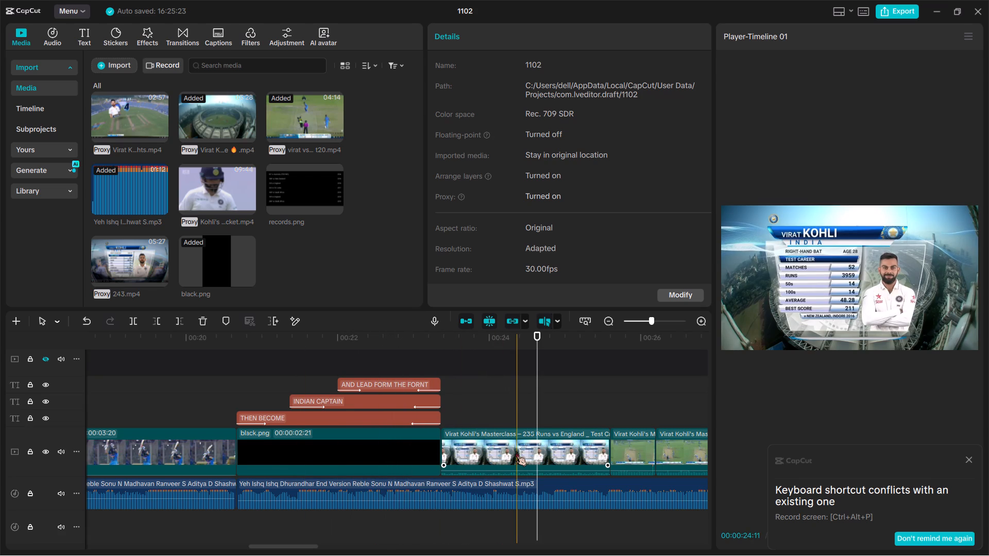
double_click(516, 451)
double_click(450, 448)
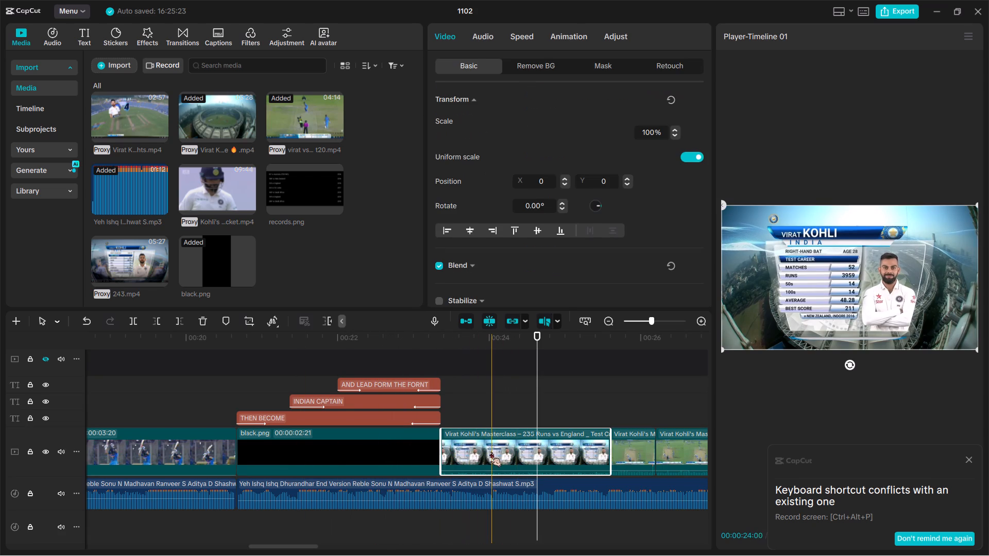
key(q)
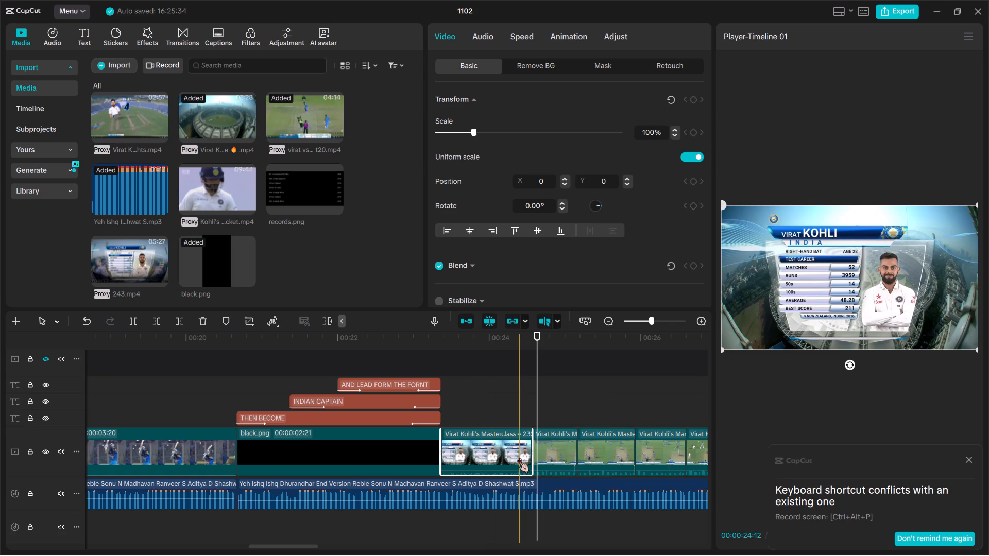
Trim the start of the Masterclass batting clip with the IND 268-3 score, cutting it at about 00:00:28:29.
key(space)
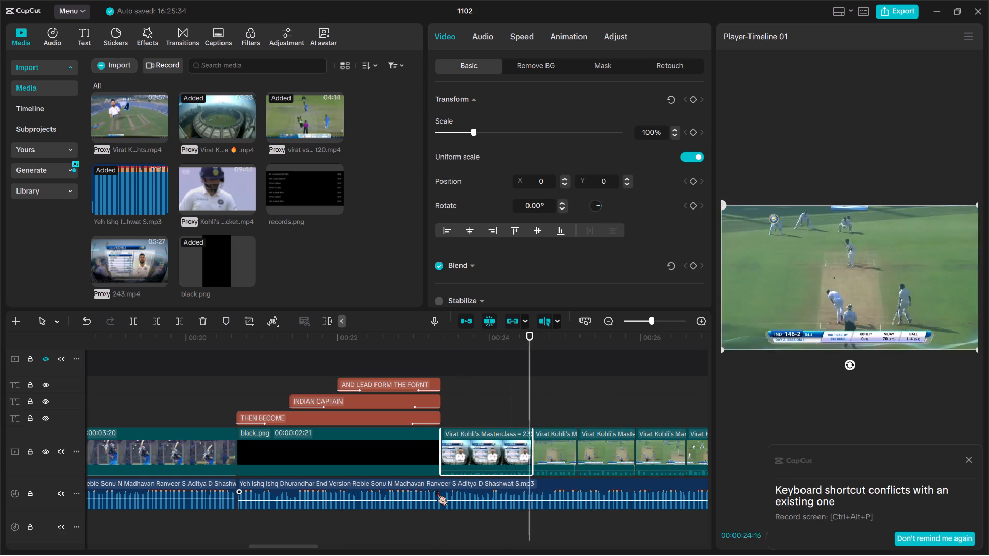
scroll(436, 490, left, 1)
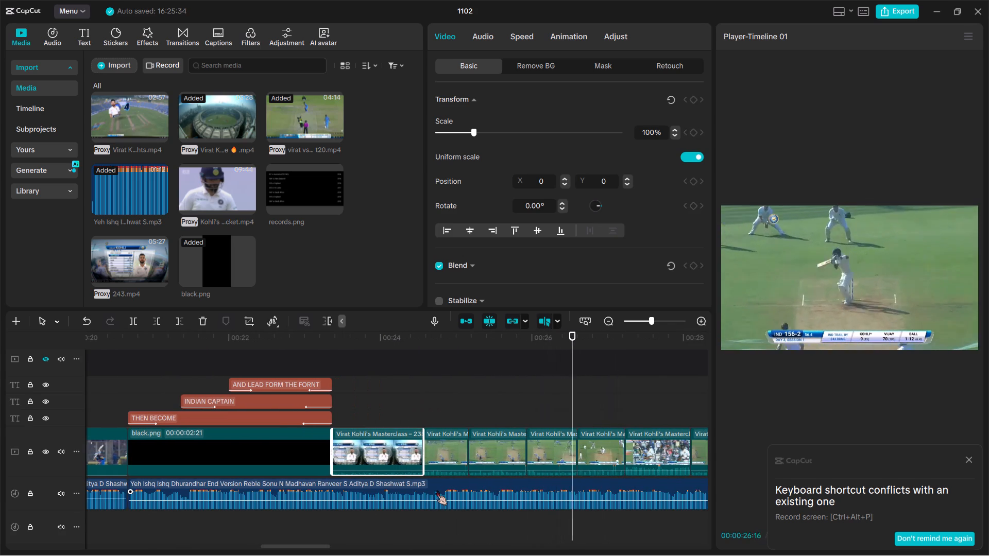
key(space)
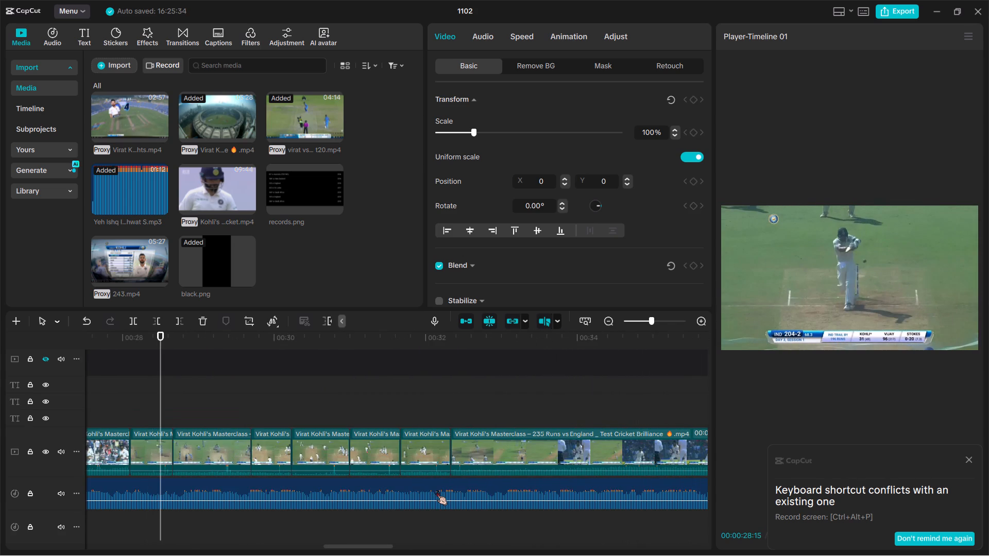
key(space)
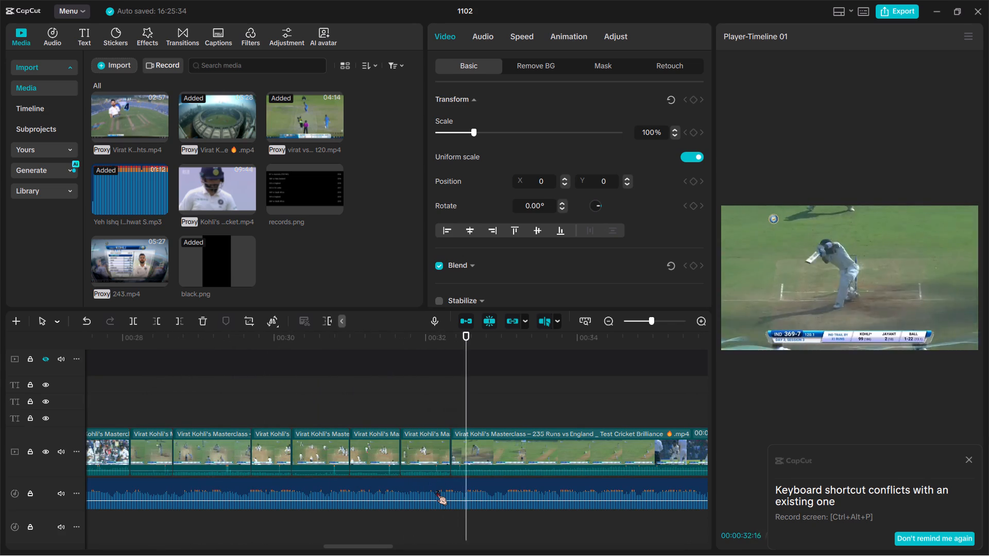
key(space)
key(space)
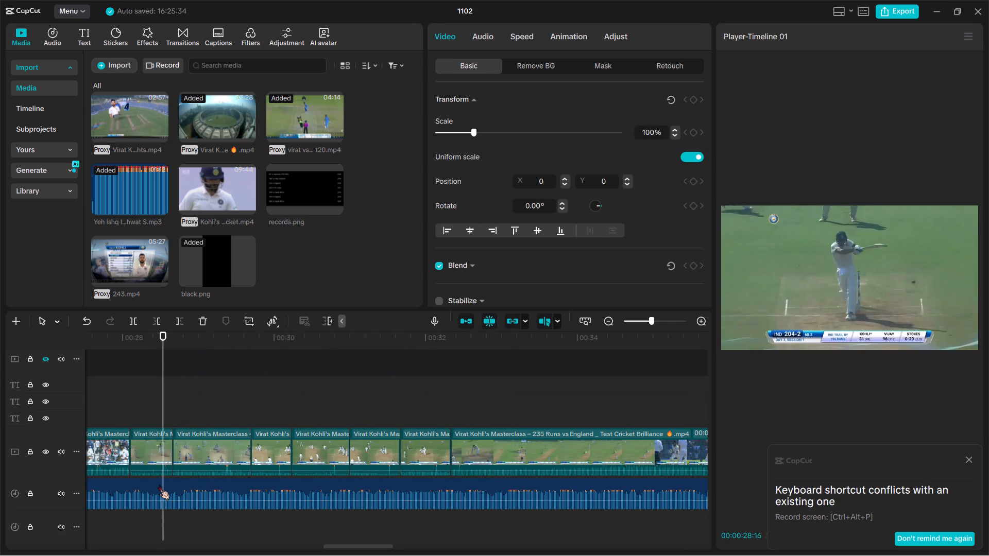
key(space)
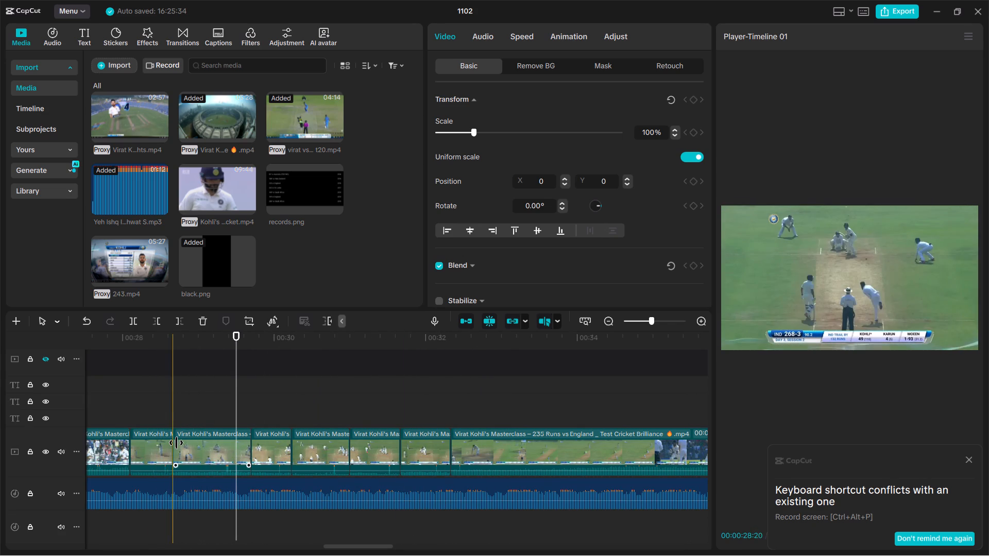
key(space)
key(space)
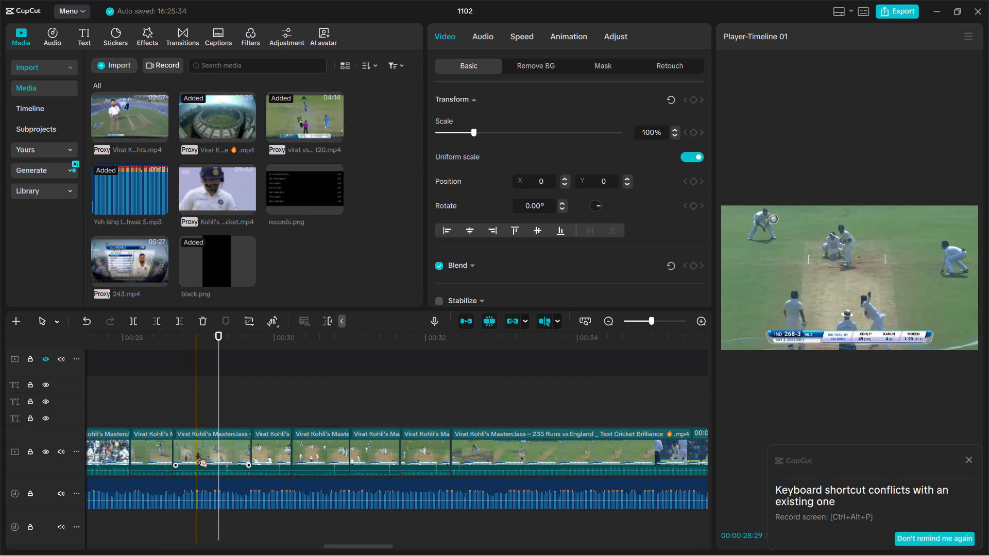
click(197, 453)
key(q)
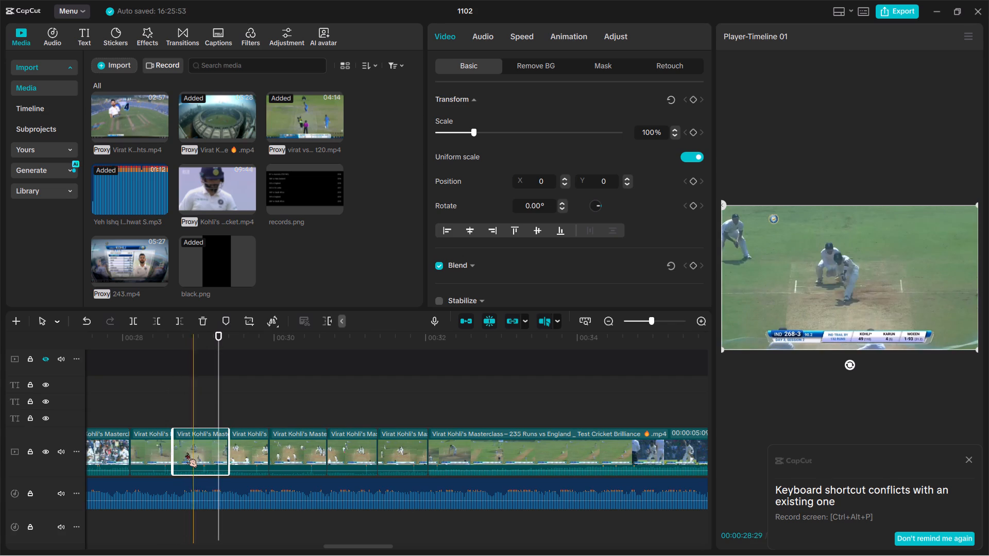
Play the rest of the Masterclass sequence, from the IND 268-3 clip through the raised-bat celebration, to review its pacing.
key(space)
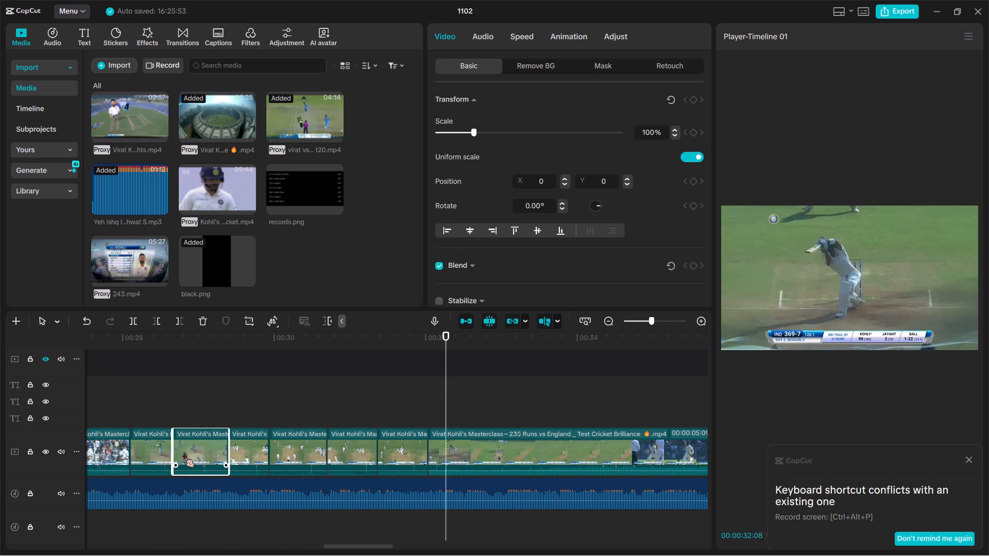
key(space)
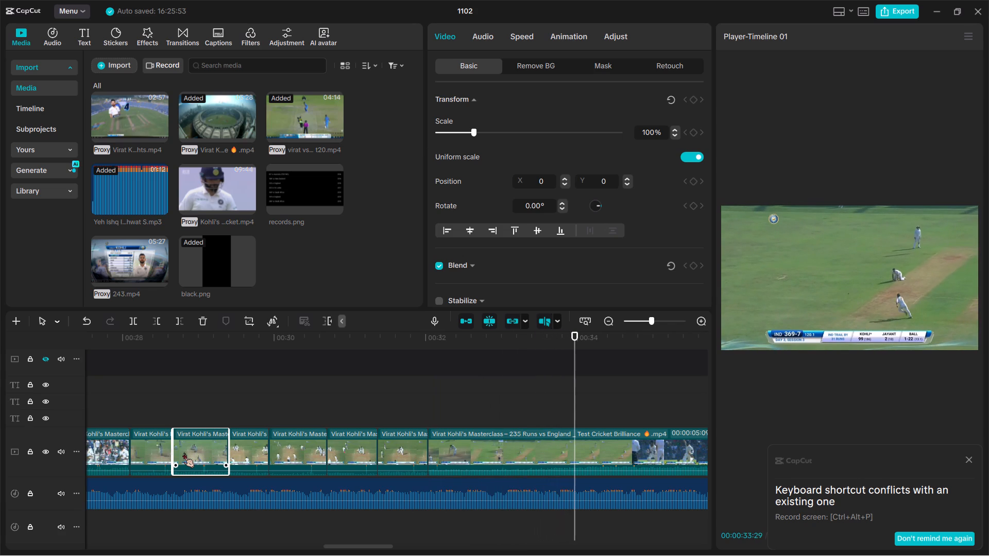
scroll(183, 453, left, 1)
ctrl+scroll(183, 453, down, 9)
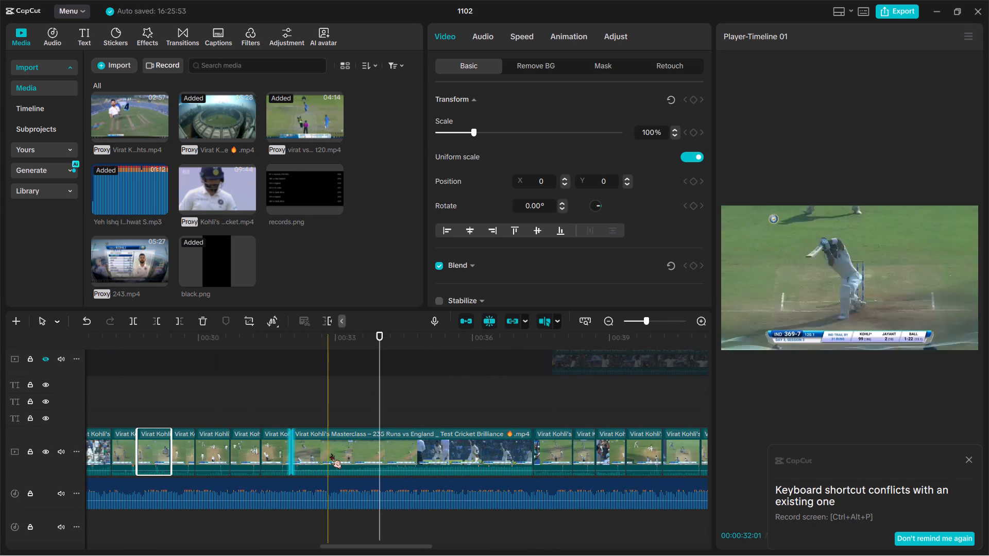
key(space)
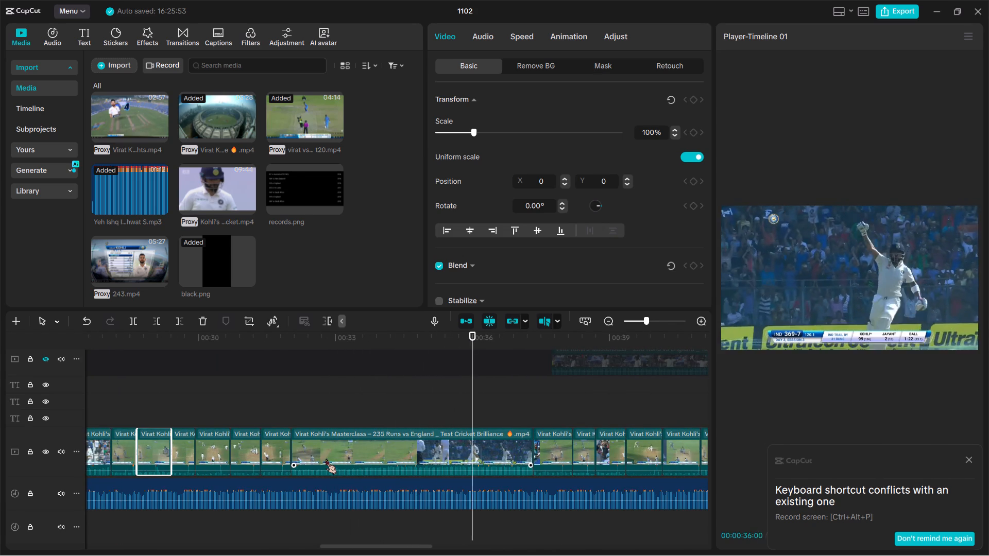
key(space)
key(space)
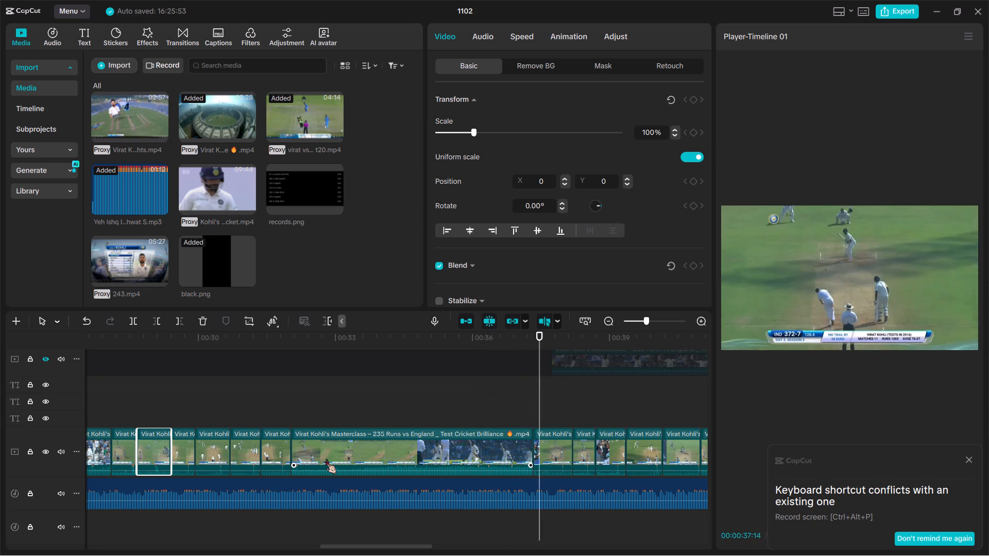
scroll(326, 459, left, 1)
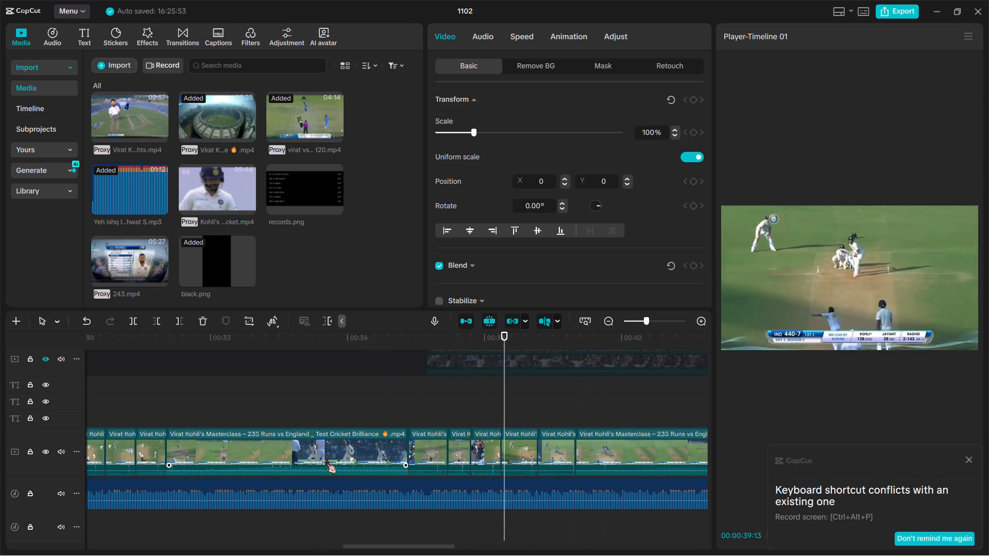
ctrl+scroll(326, 459, down, 5)
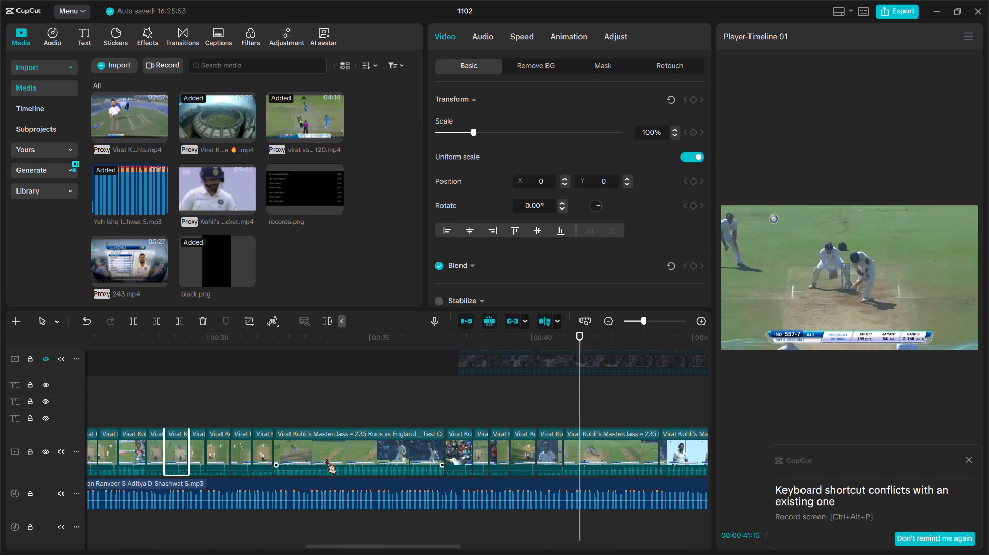
scroll(326, 459, left, 1)
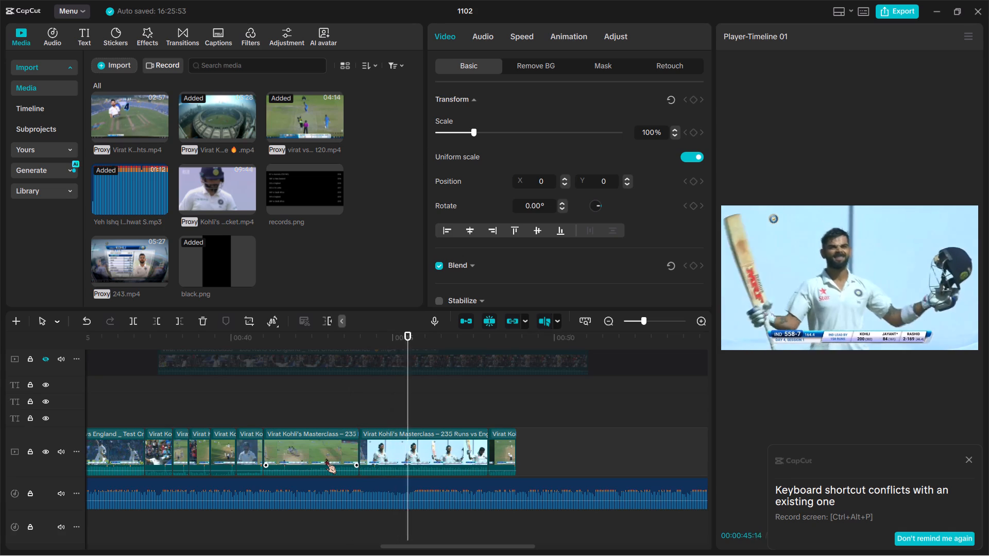
key(space)
scroll(326, 459, up, 8)
ctrl+scroll(326, 459, up, 6)
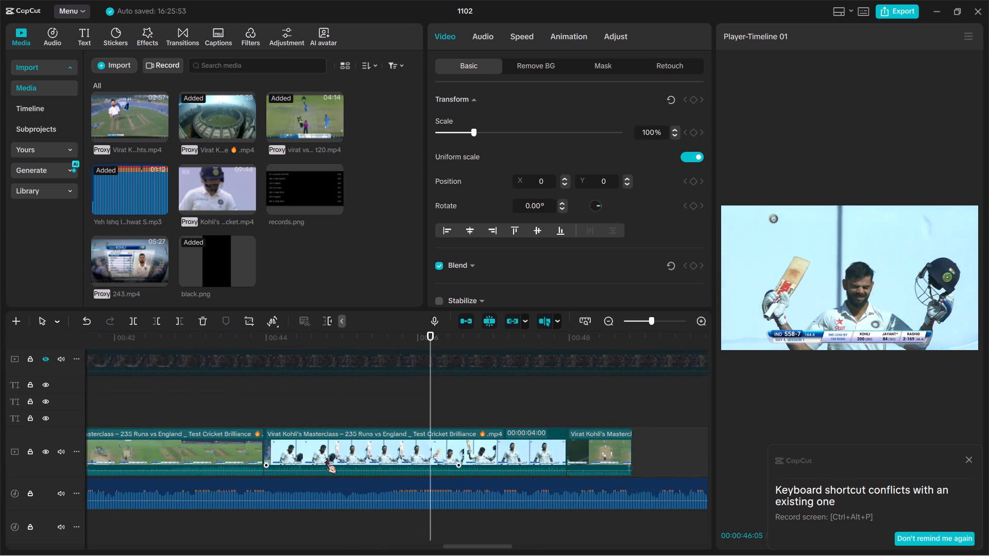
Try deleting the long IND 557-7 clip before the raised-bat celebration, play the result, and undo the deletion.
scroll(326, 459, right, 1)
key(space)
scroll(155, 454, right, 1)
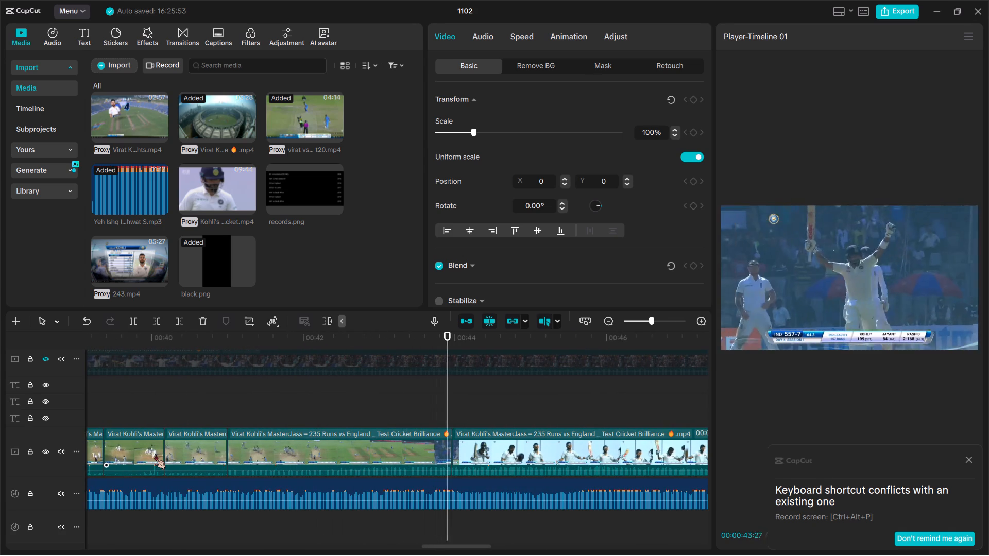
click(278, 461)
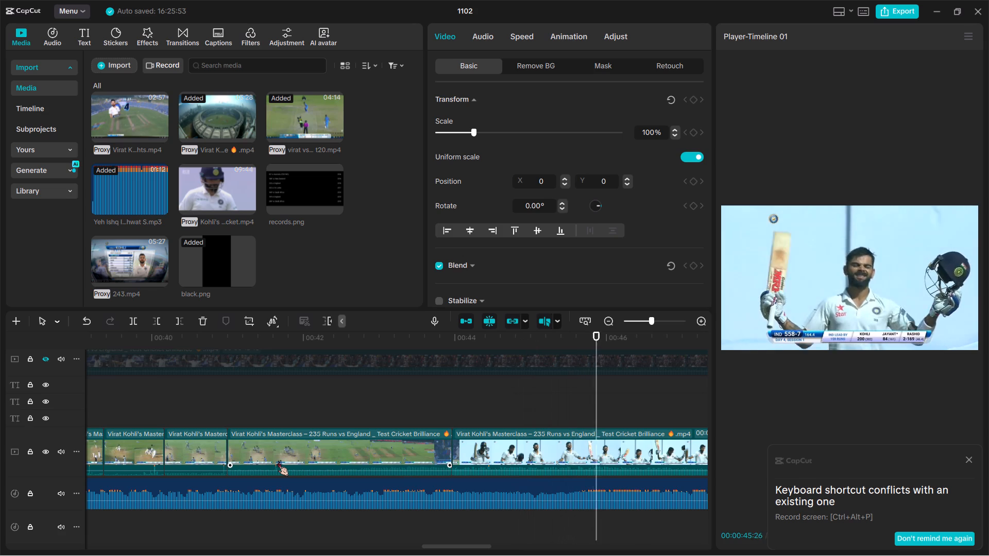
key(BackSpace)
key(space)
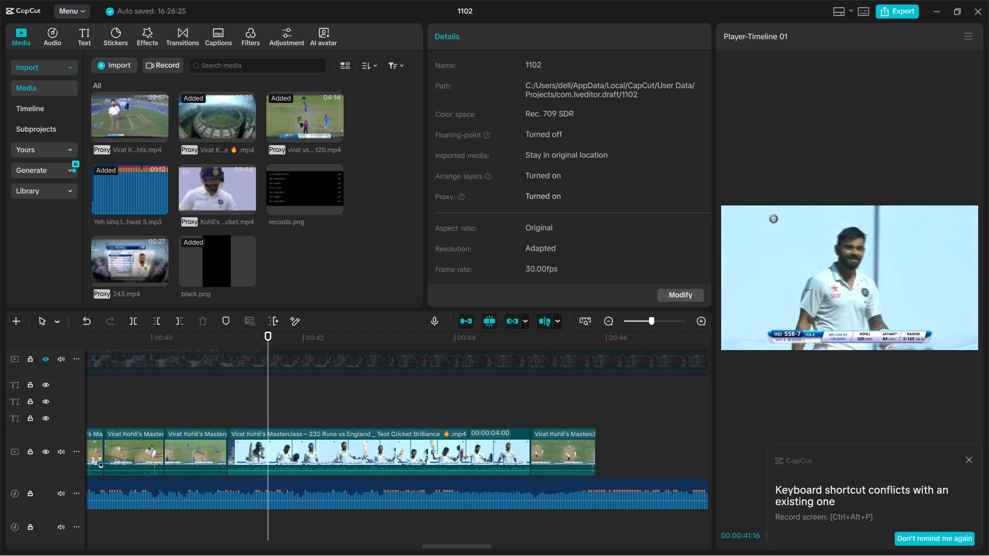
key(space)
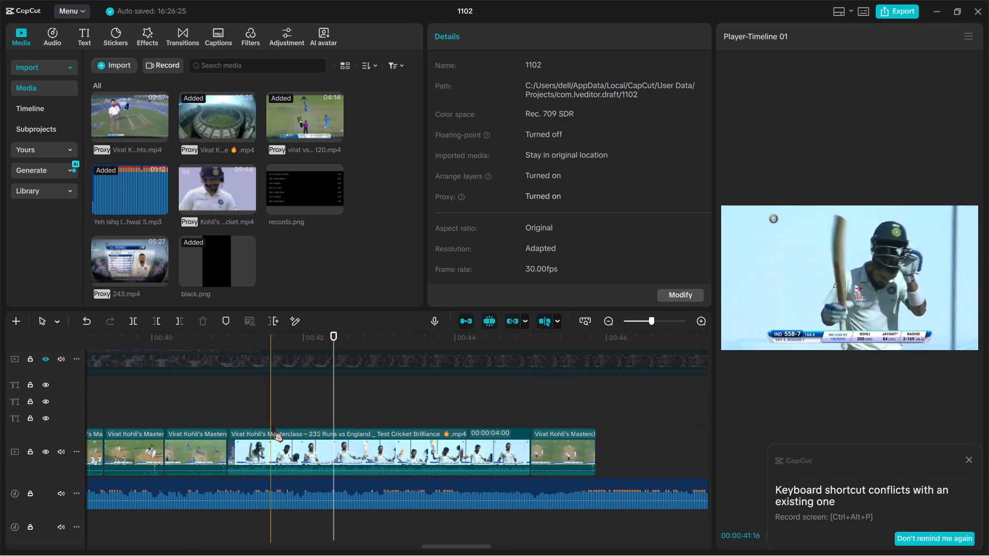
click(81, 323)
Delete the short IND 523-7 batting clip right before the long IND 557-7 clip.
click(178, 442)
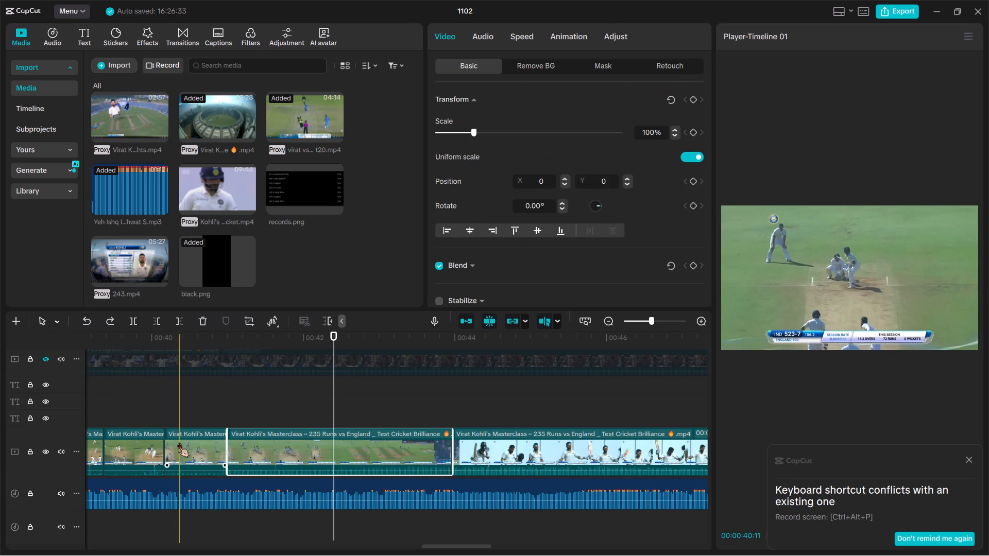
key(BackSpace)
Play the IND 557-7 clip and trim off its end at about 00:00:41:22.
key(space)
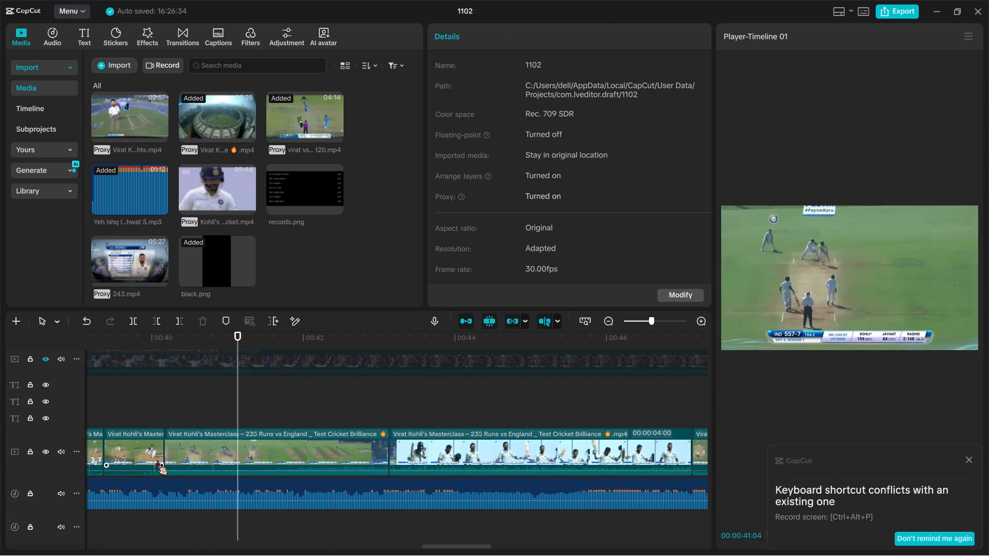
key(space)
key(space)
key(space)
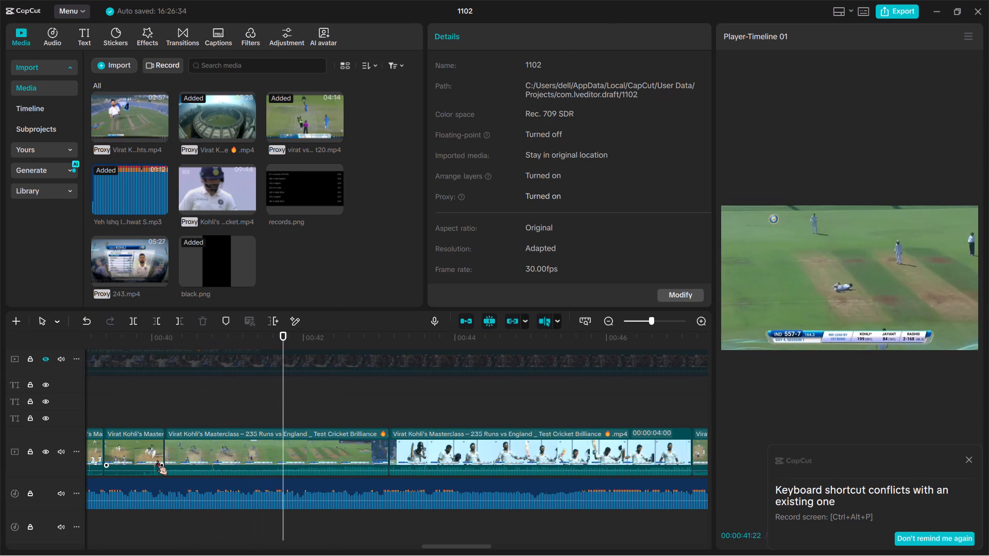
click(311, 459)
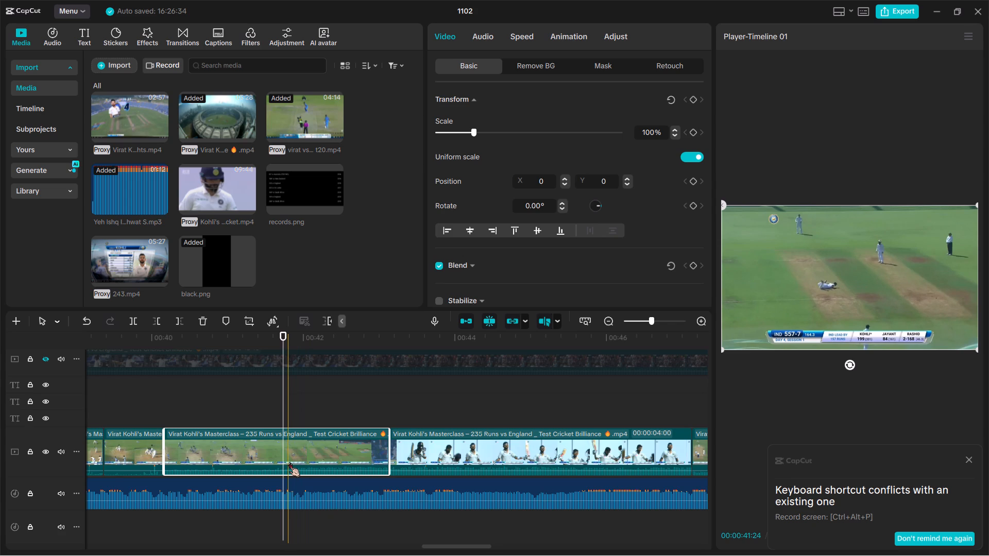
key(w)
Play through the raised-bat celebration and delete the short batting clip that follows it at the sequence's end.
key(space)
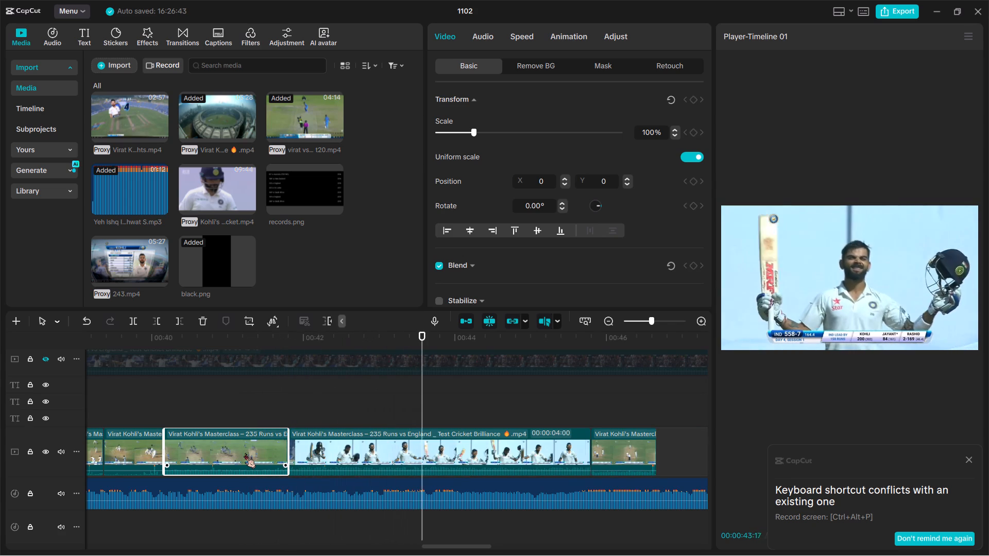
key(space)
key(space)
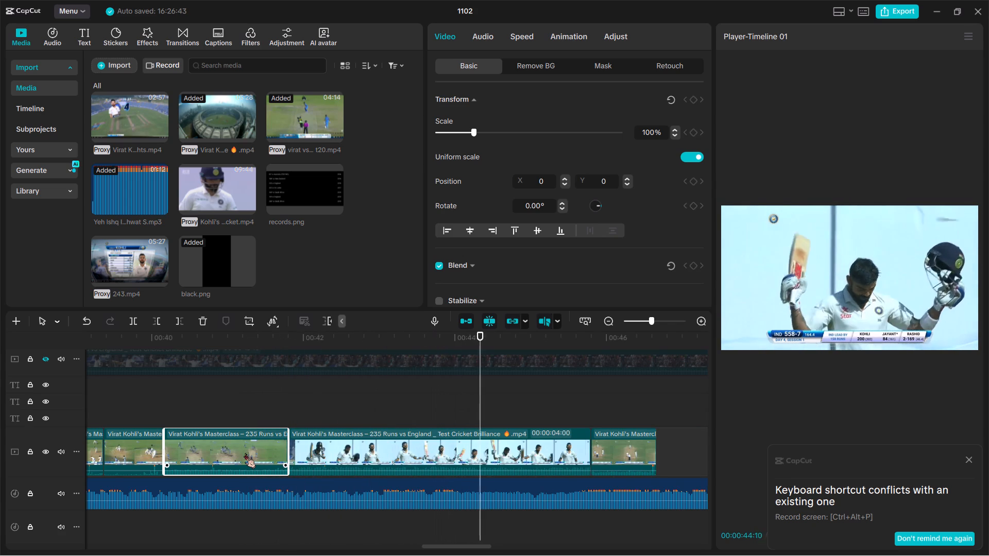
key(space)
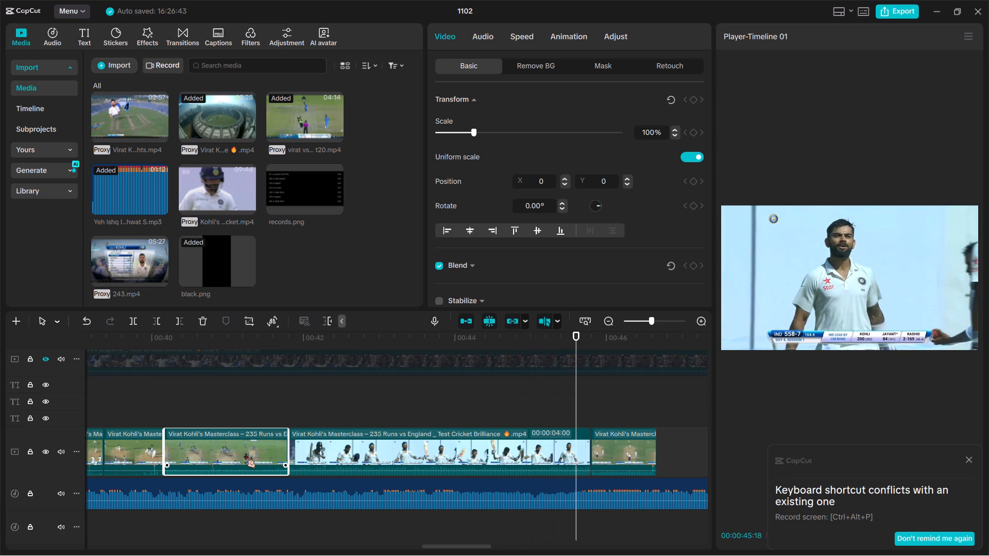
click(615, 429)
key(BackSpace)
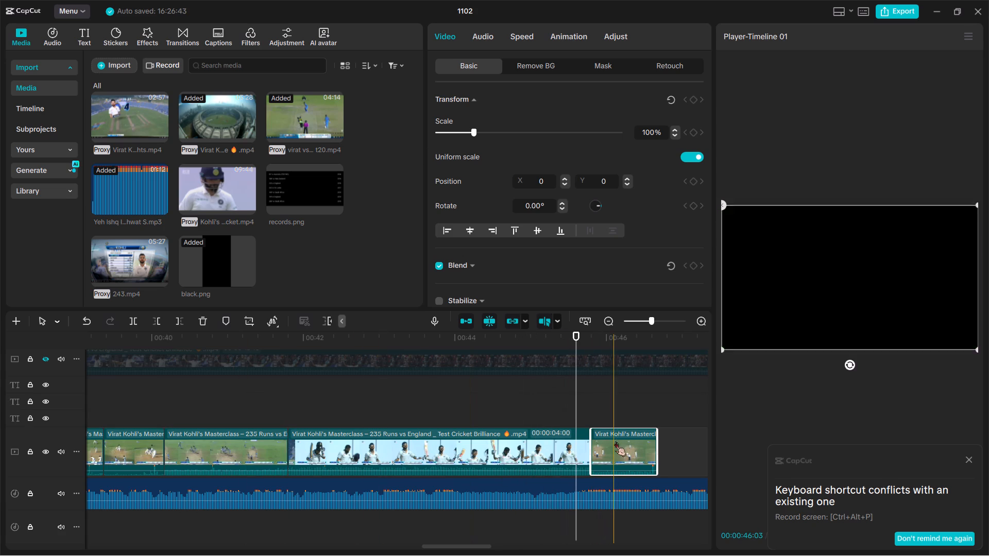
Speed up the raised-bat celebration clip, trying 2.00x and settling on 1.32x, and play it back.
click(481, 471)
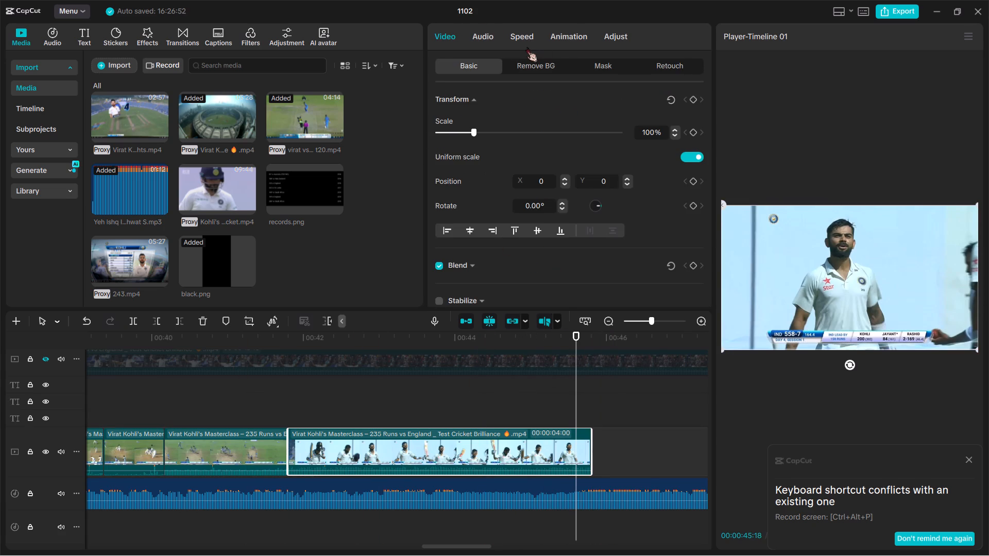
click(526, 47)
click(518, 111)
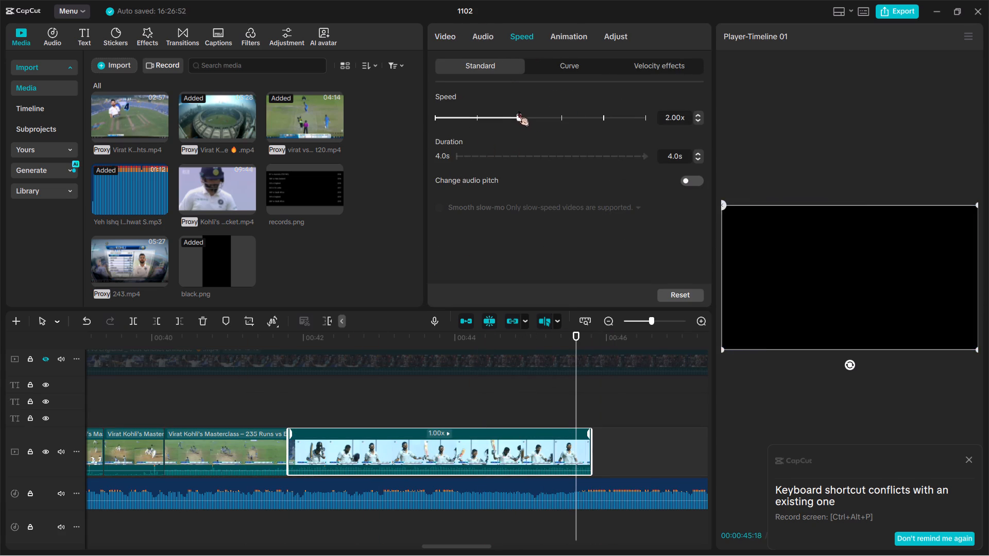
key(space)
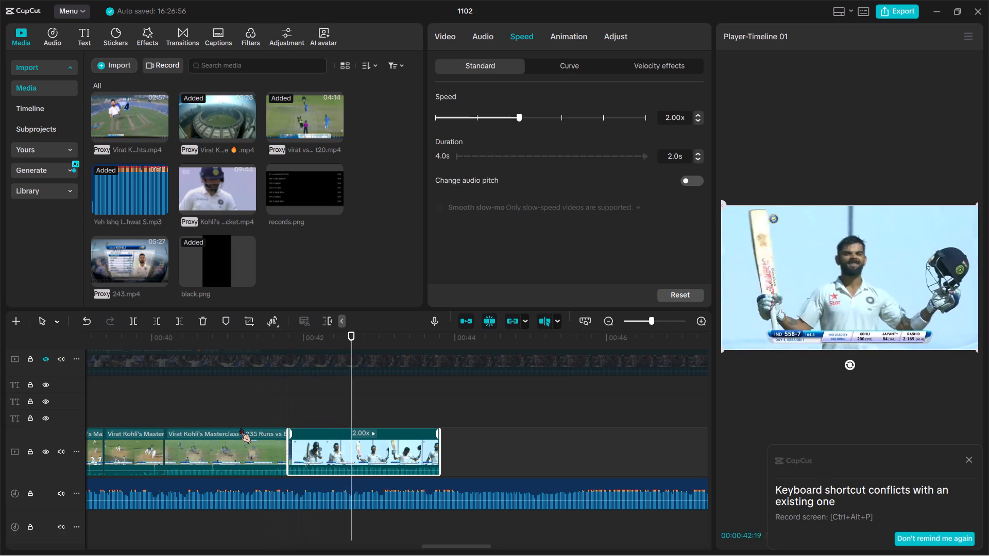
key(space)
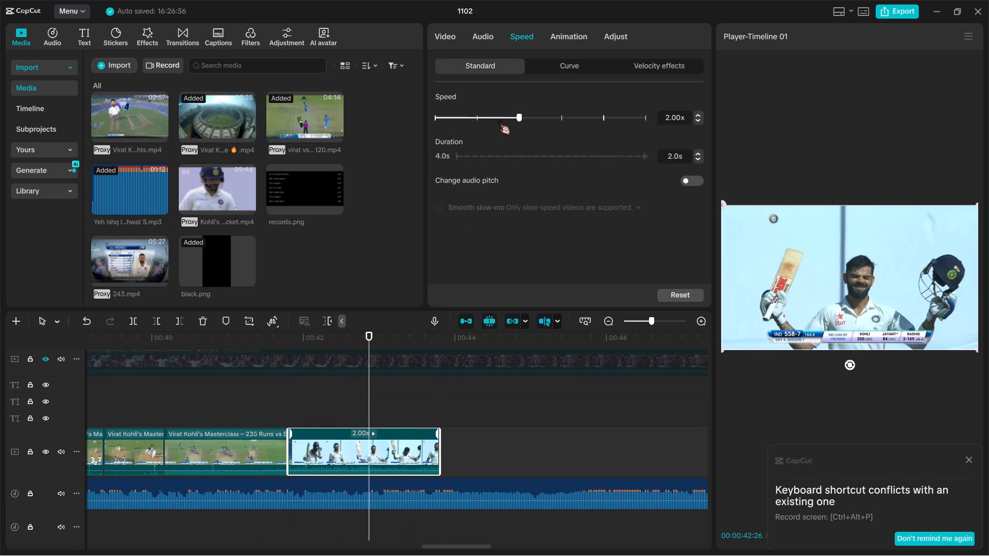
click(491, 113)
key(space)
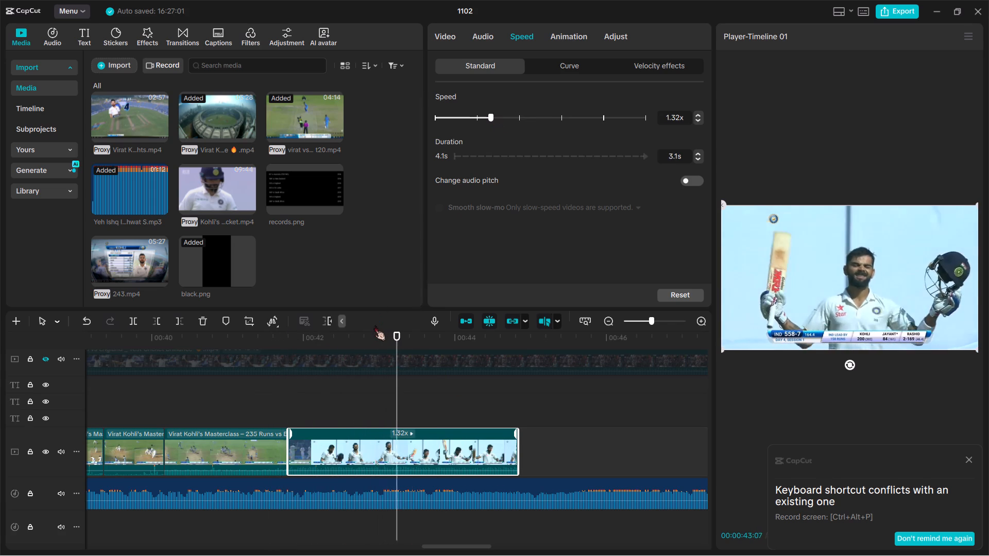
key(space)
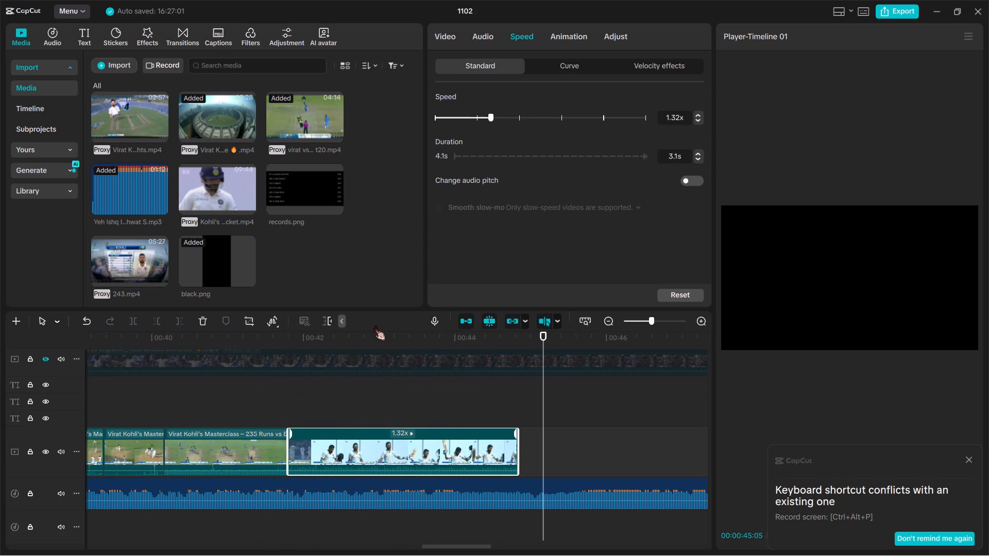
key(space)
key(space)
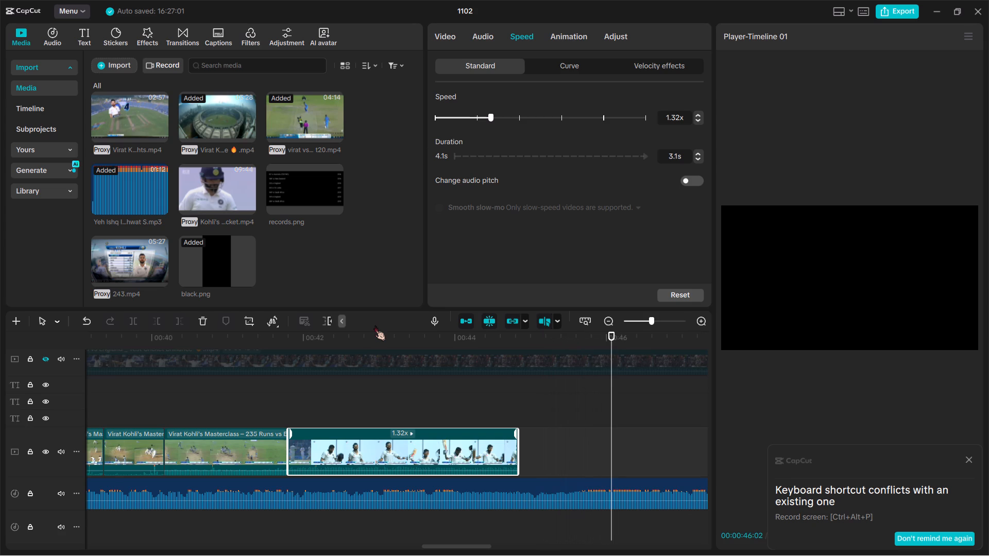
Delete the short IND 156-2 batting clip near 00:00:26 in the early Masterclass sequence.
ctrl+scroll(374, 325, down, 9)
ctrl+scroll(327, 420, down, 14)
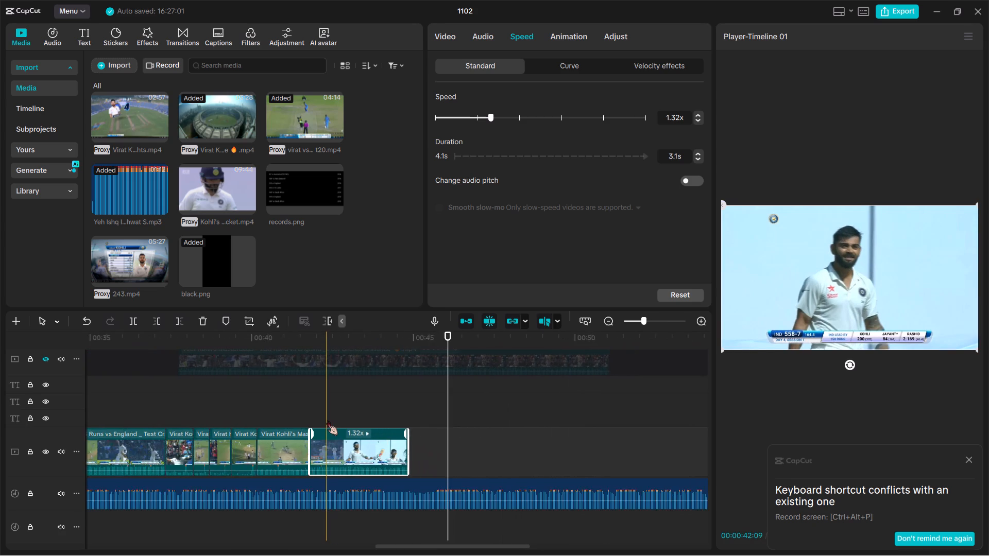
scroll(327, 420, right, 2)
ctrl+scroll(319, 444, up, 11)
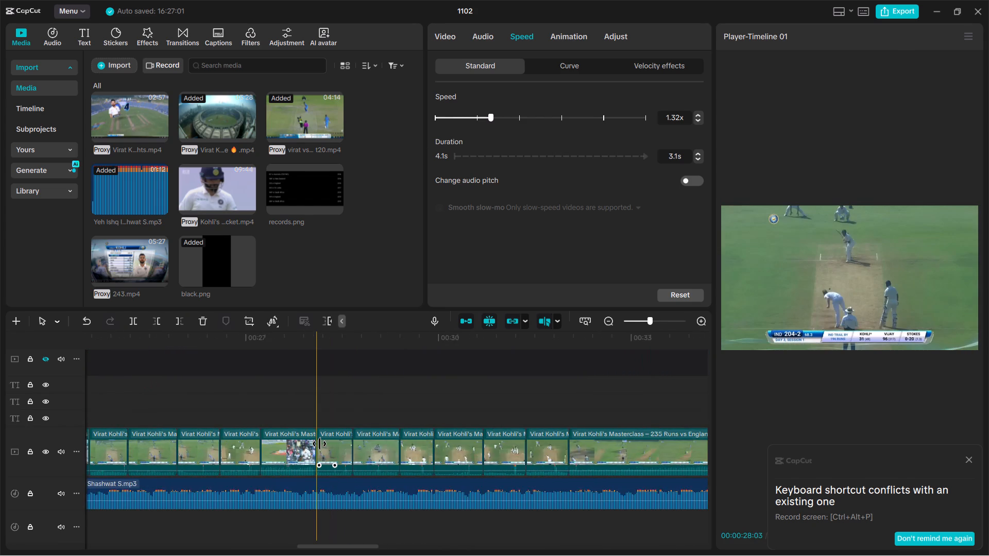
ctrl+scroll(319, 444, up, 8)
scroll(319, 444, right, 1)
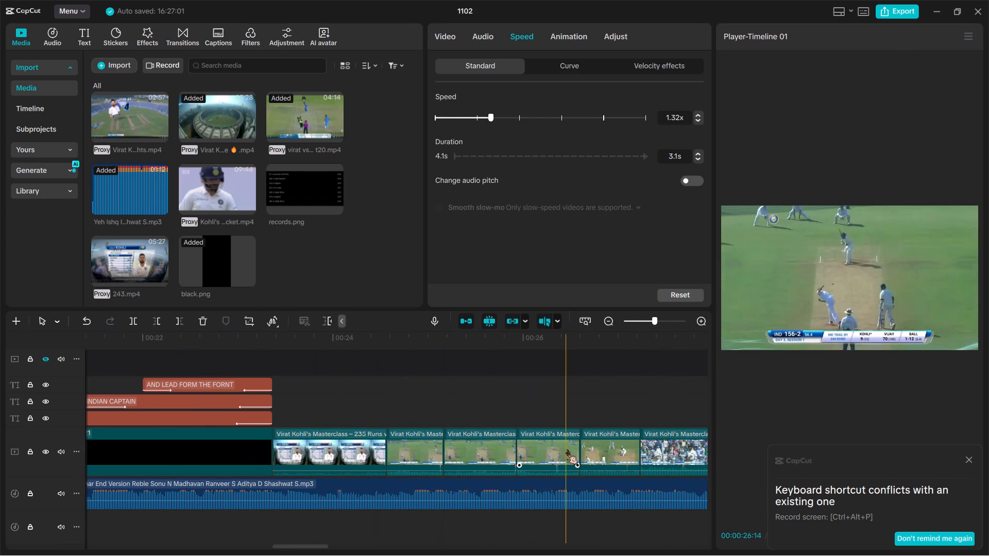
click(567, 449)
drag(552, 376, 601, 455)
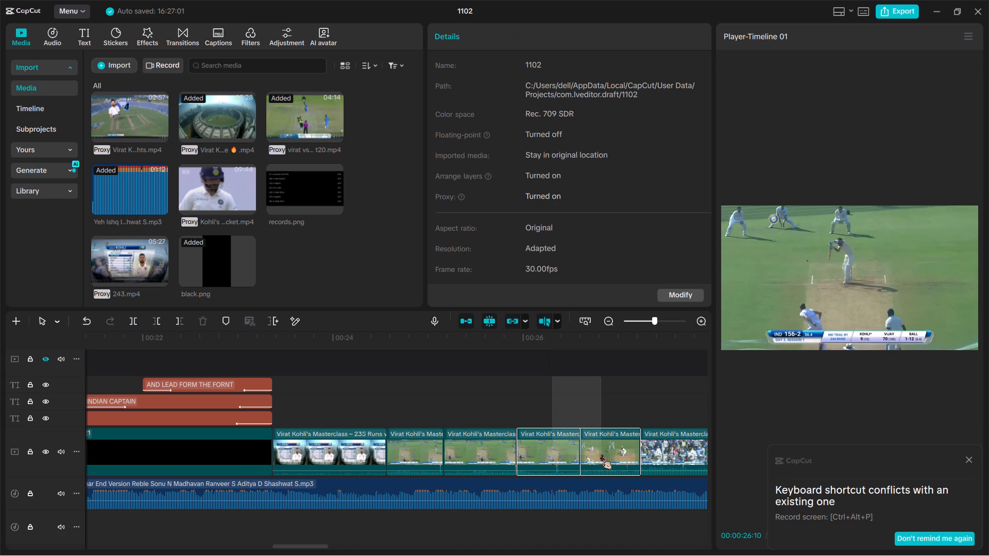
drag(601, 455, 545, 440)
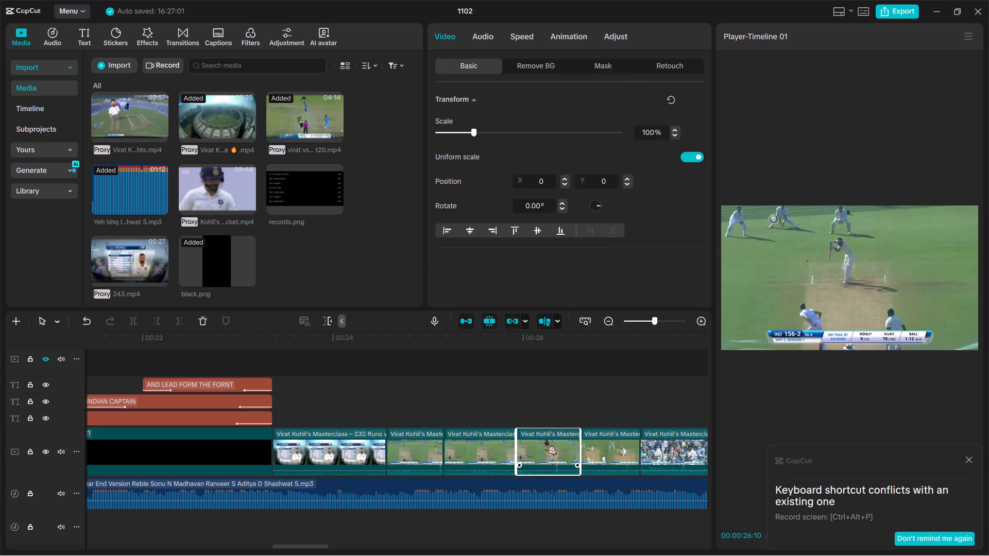
key(BackSpace)
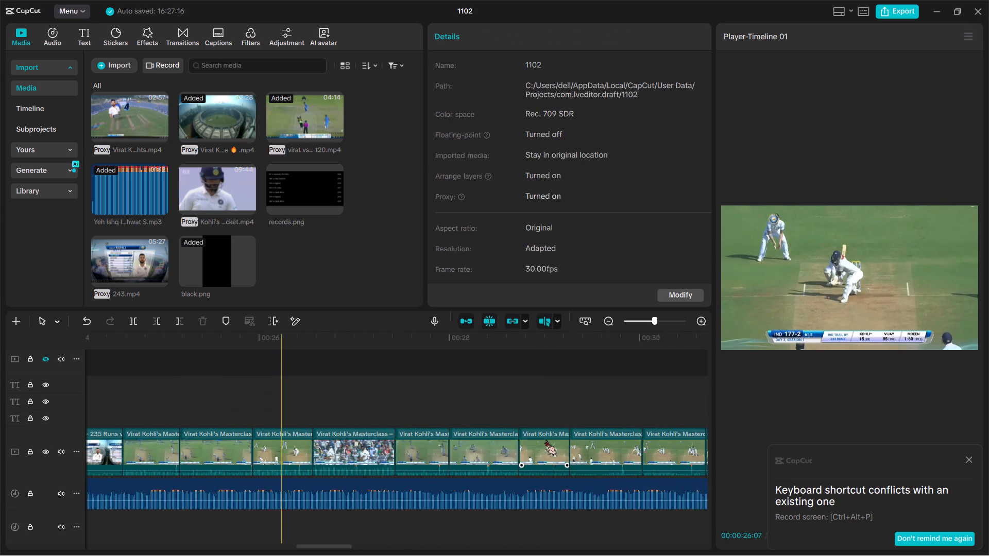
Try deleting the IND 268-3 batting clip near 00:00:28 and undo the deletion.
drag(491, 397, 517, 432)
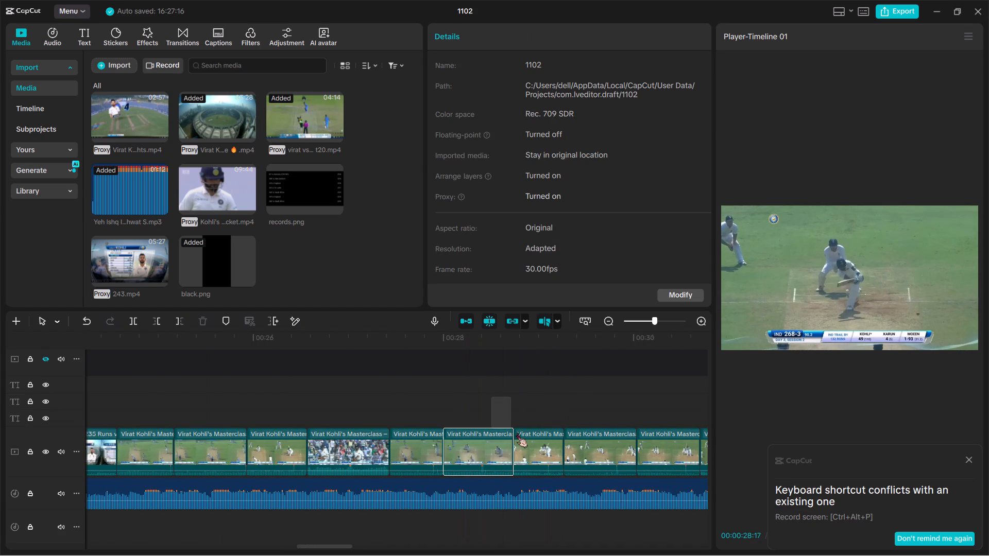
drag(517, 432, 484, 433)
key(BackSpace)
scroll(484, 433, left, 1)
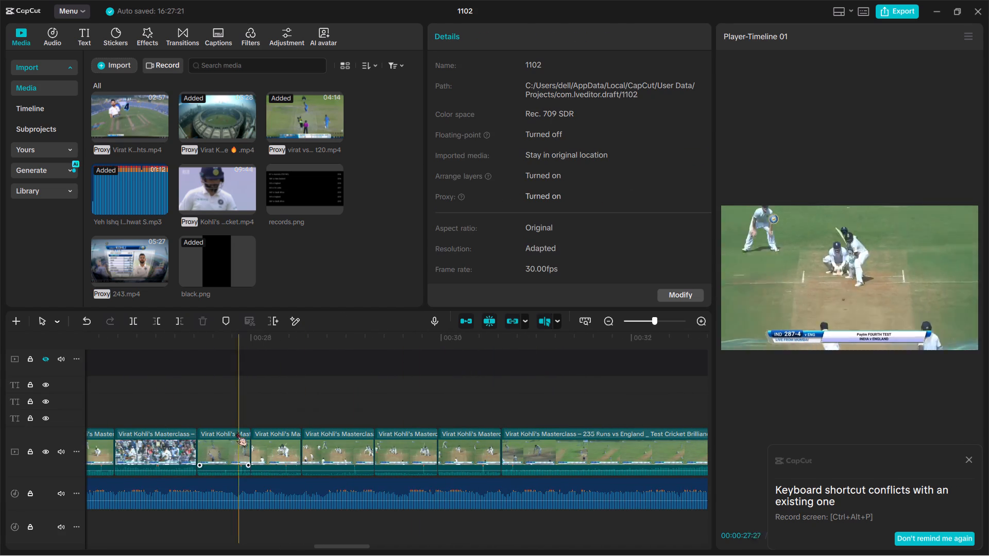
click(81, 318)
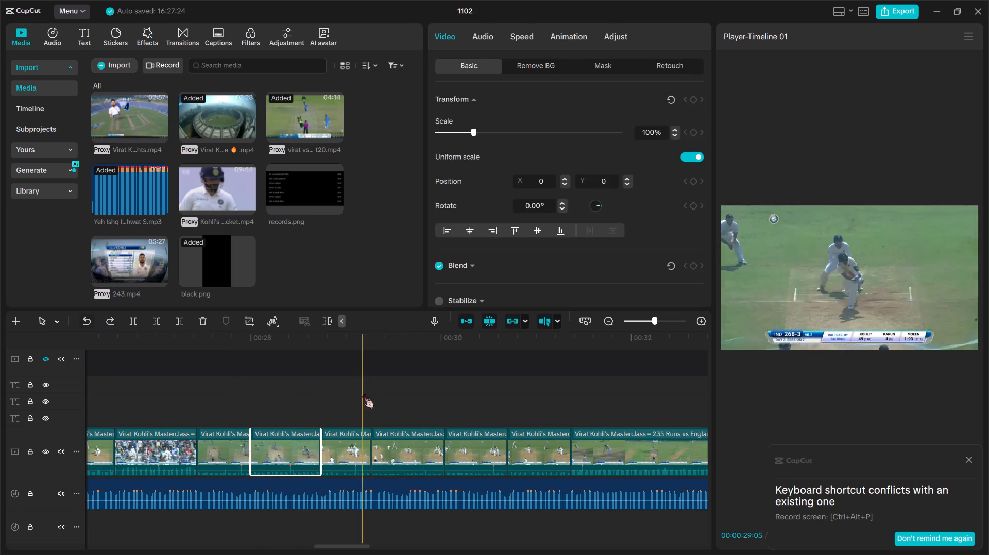
Delete the short clip right after the IND 268-3 clip and the IND 357-6 clip before the long IND 369-7 clip.
click(413, 450)
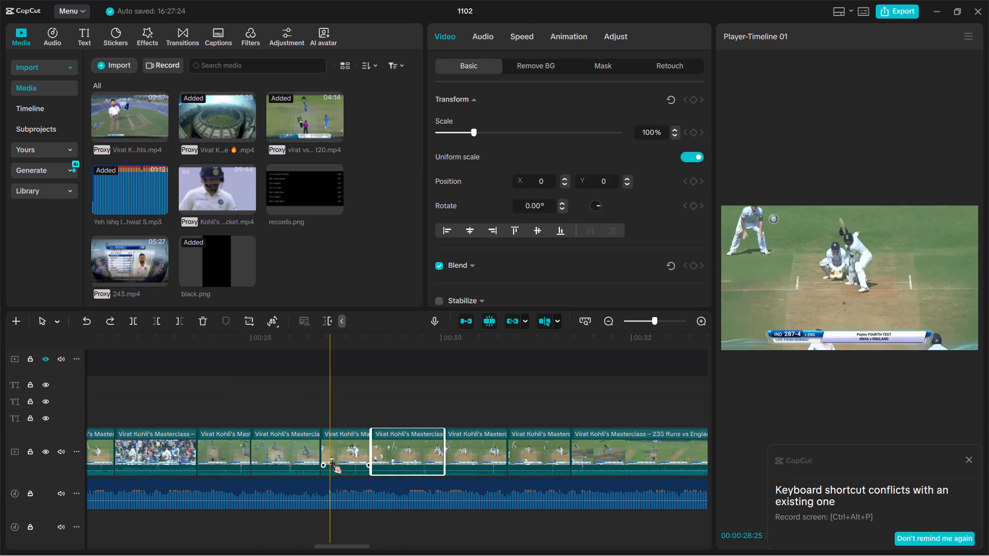
click(331, 459)
key(BackSpace)
double_click(481, 450)
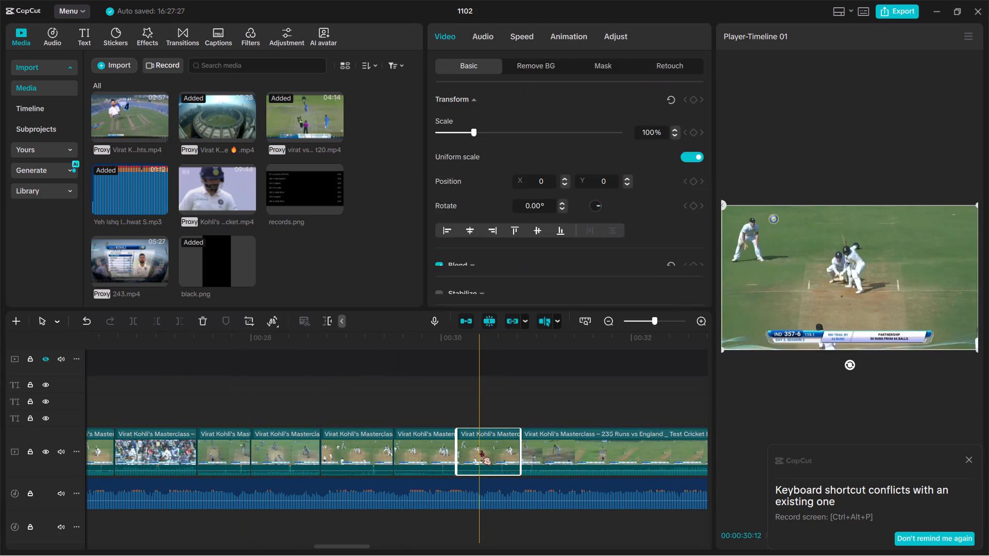
key(BackSpace)
Play the long IND 369-7 clip and set its speed to 2.00x.
key(space)
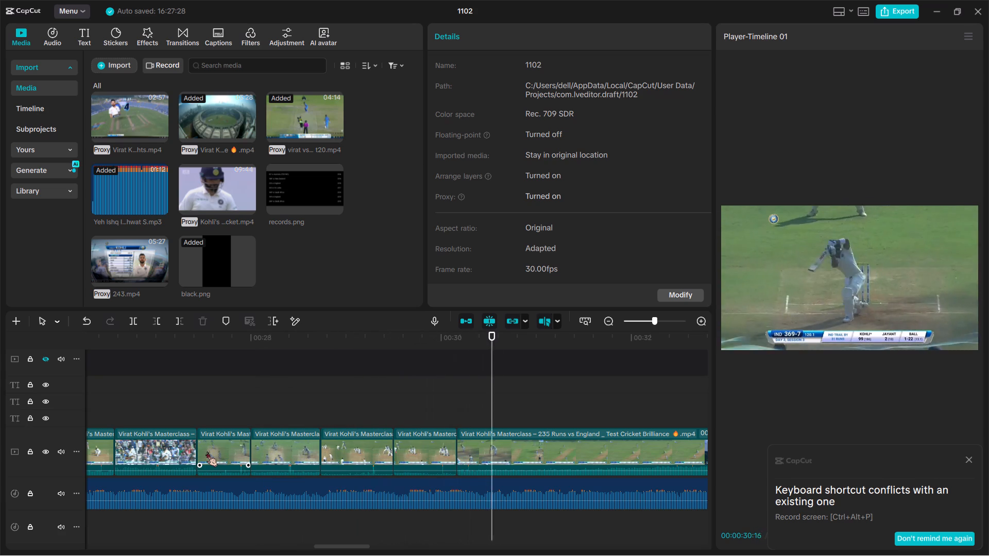
key(space)
scroll(207, 451, left, 1)
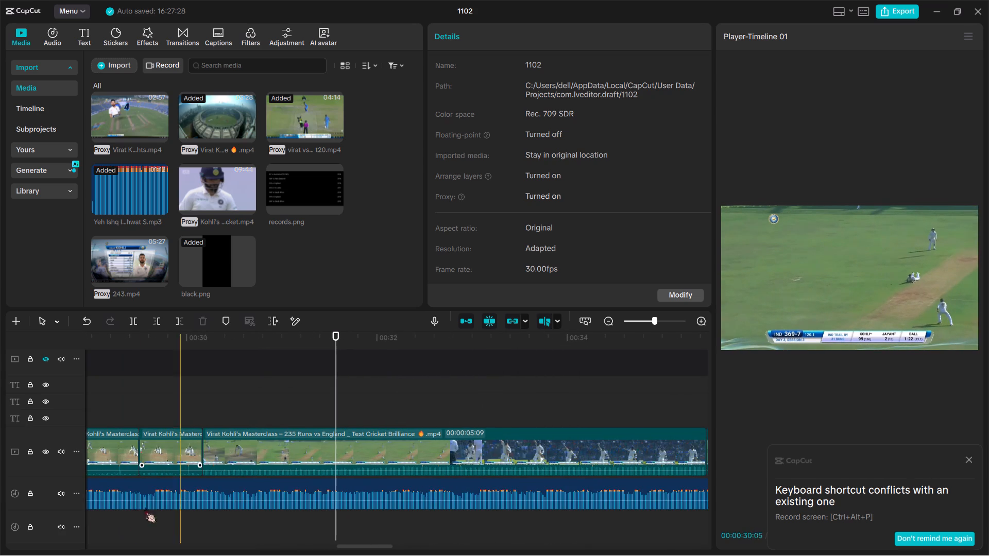
ctrl+scroll(347, 461, down, 5)
click(349, 437)
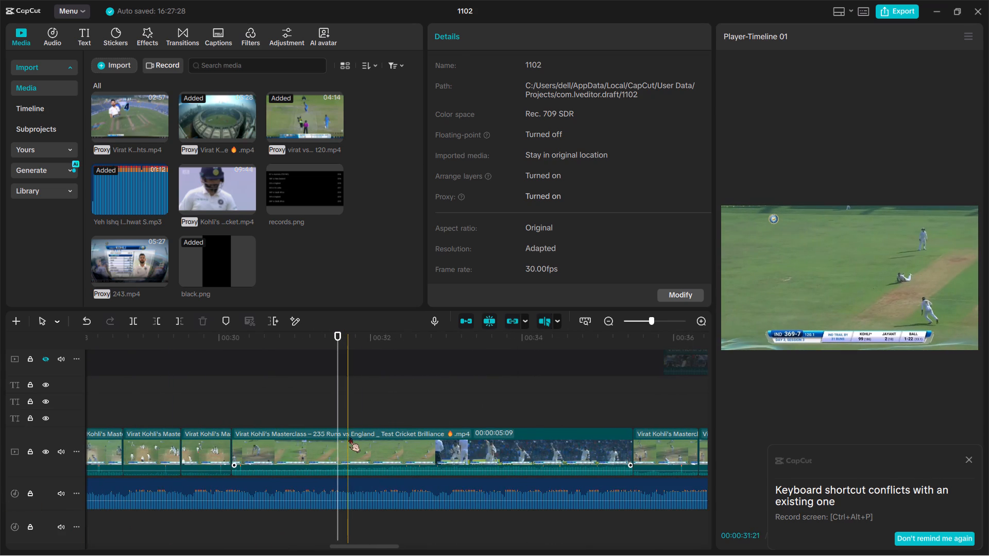
click(520, 36)
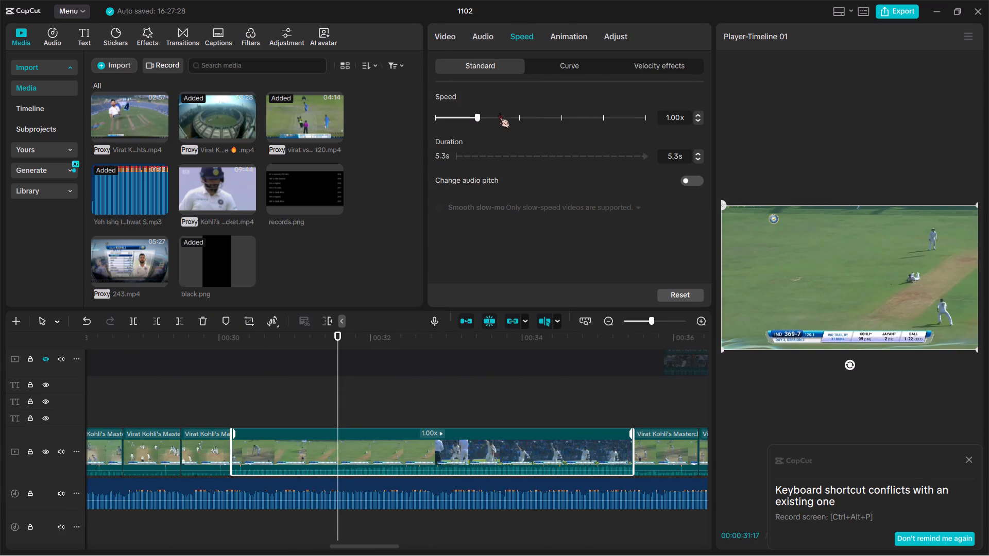
click(517, 119)
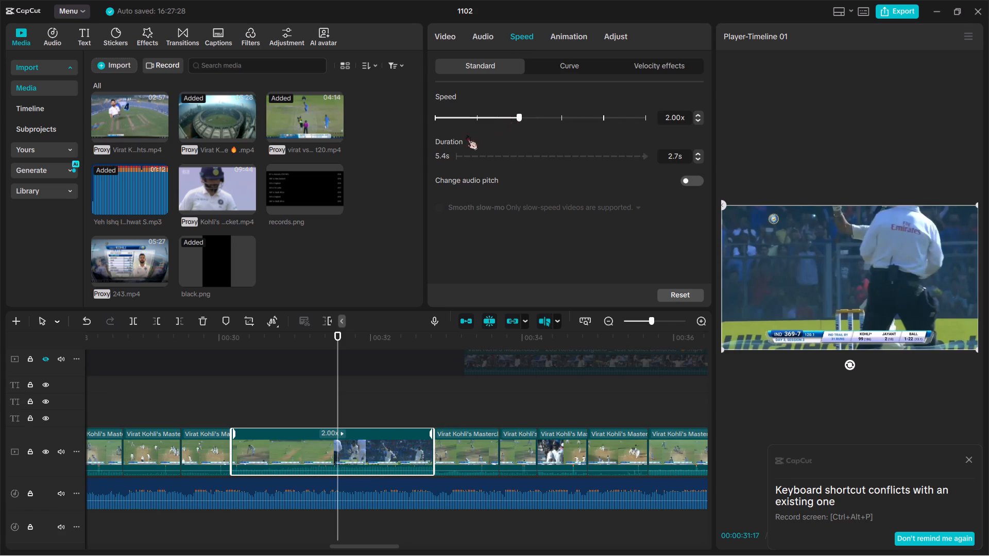
Play back the long IND 369-7 clip to check its 2.00x speed.
scroll(249, 302, up, 2)
key(space)
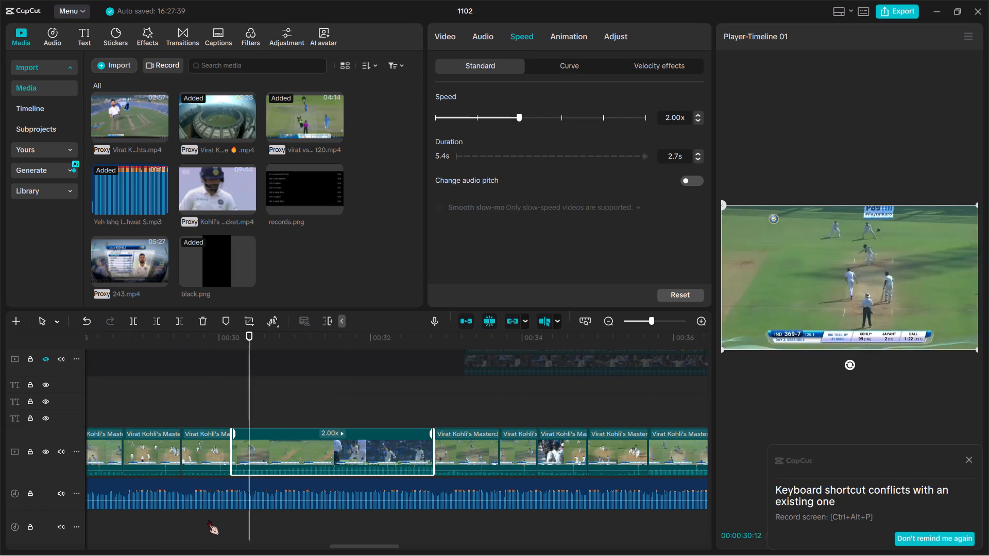
key(space)
key(space)
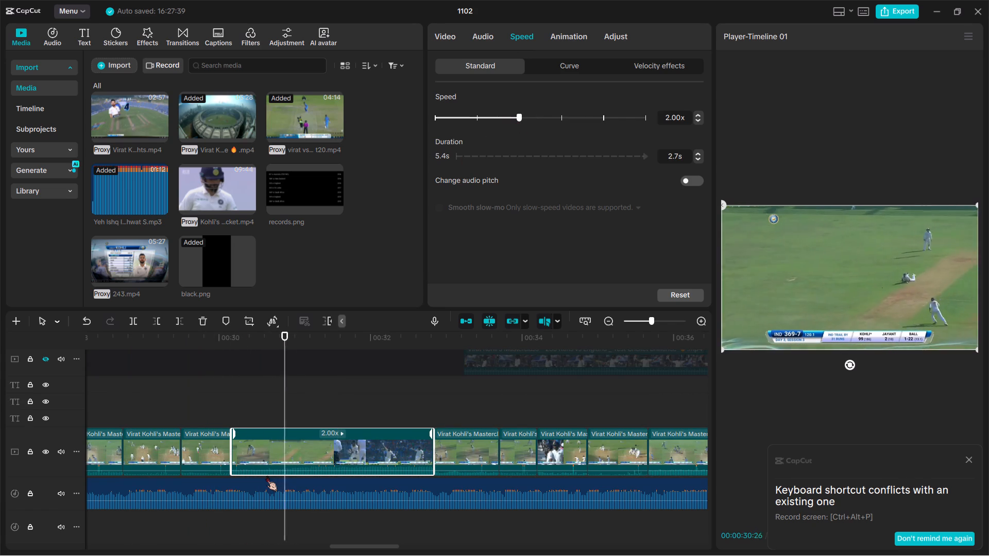
key(space)
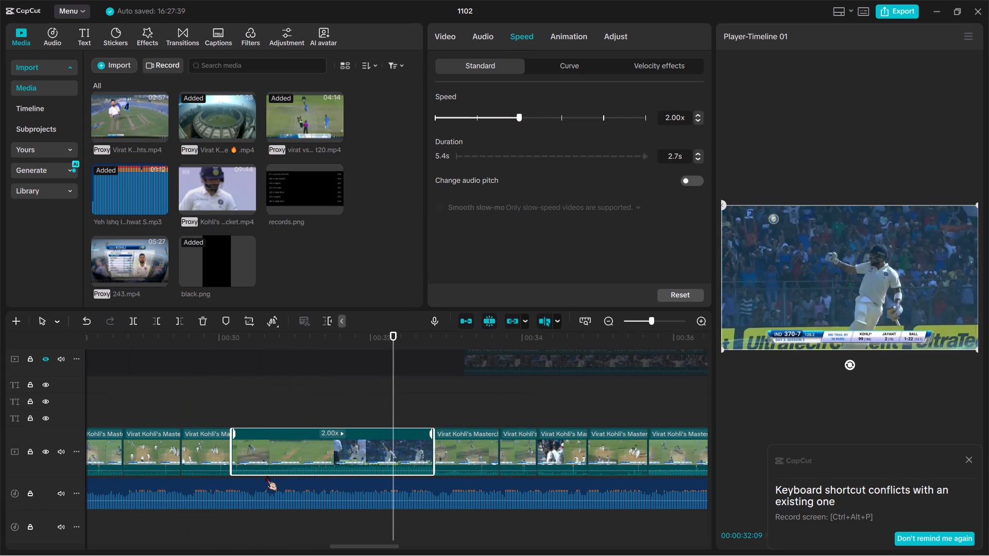
Apply a Custom speed curve to the IND 369-7 clip and raise its first point moderately above 1x, about a fifth into the clip.
click(321, 454)
click(555, 63)
click(501, 115)
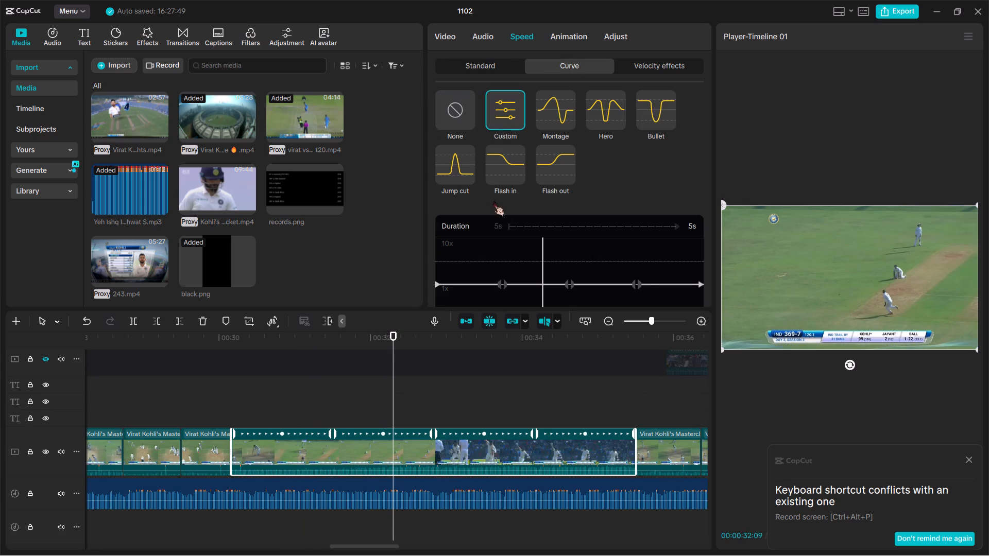
scroll(529, 276, down, 1)
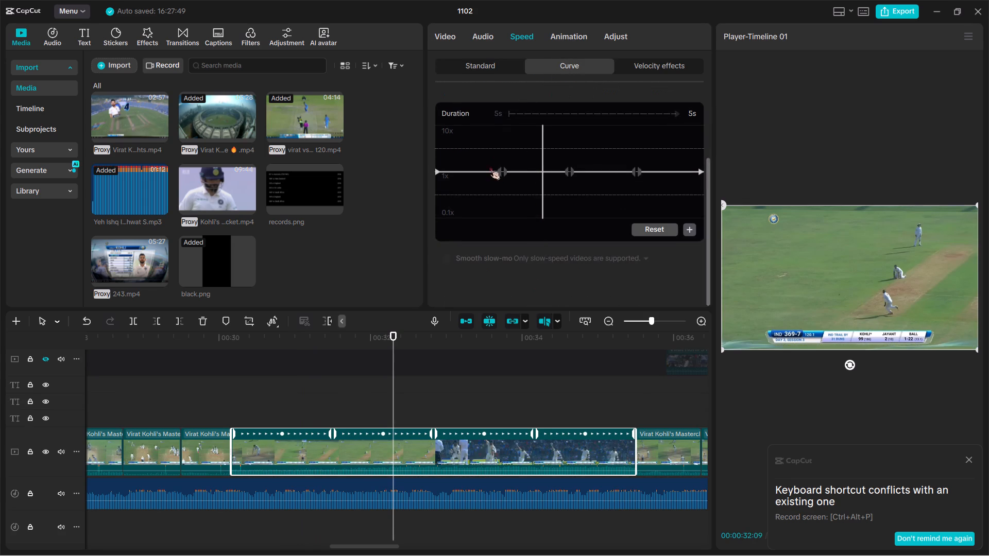
scroll(489, 165, up, 3)
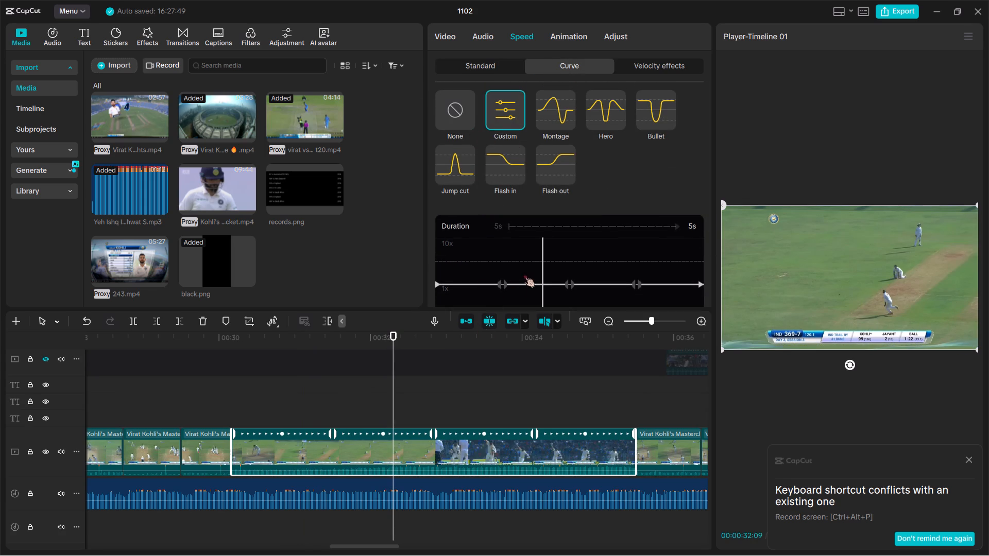
drag(523, 276, 455, 274)
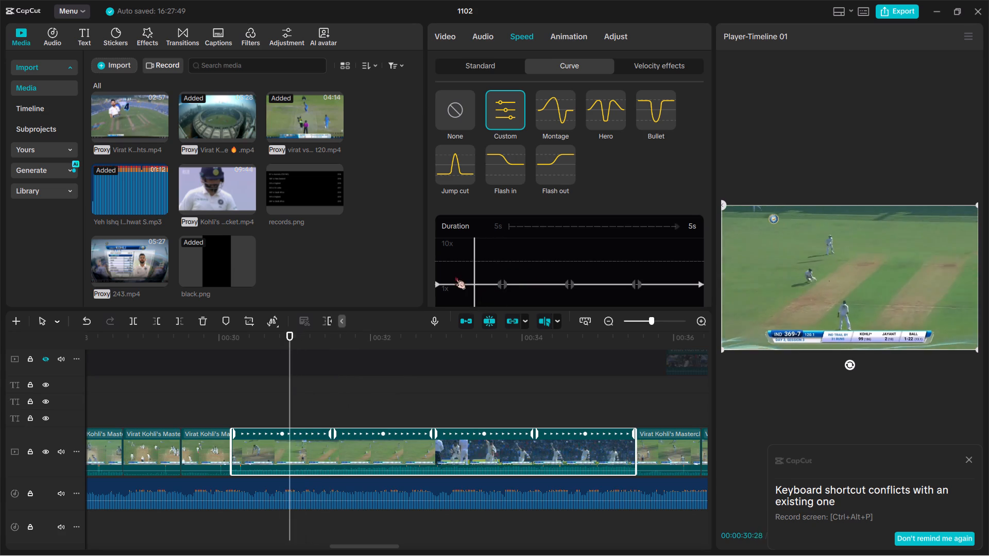
drag(455, 274, 477, 275)
drag(477, 275, 481, 240)
double_click(492, 271)
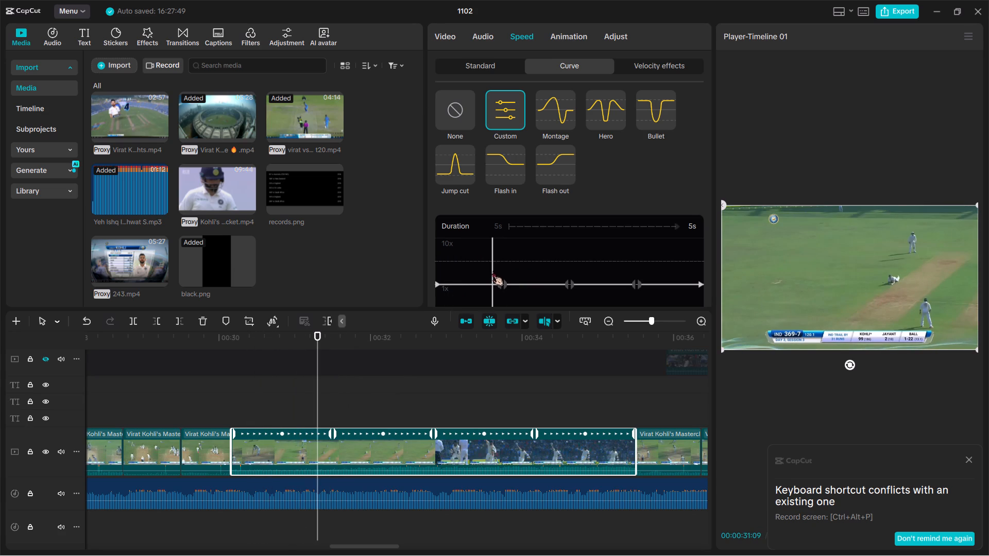
drag(503, 284, 506, 246)
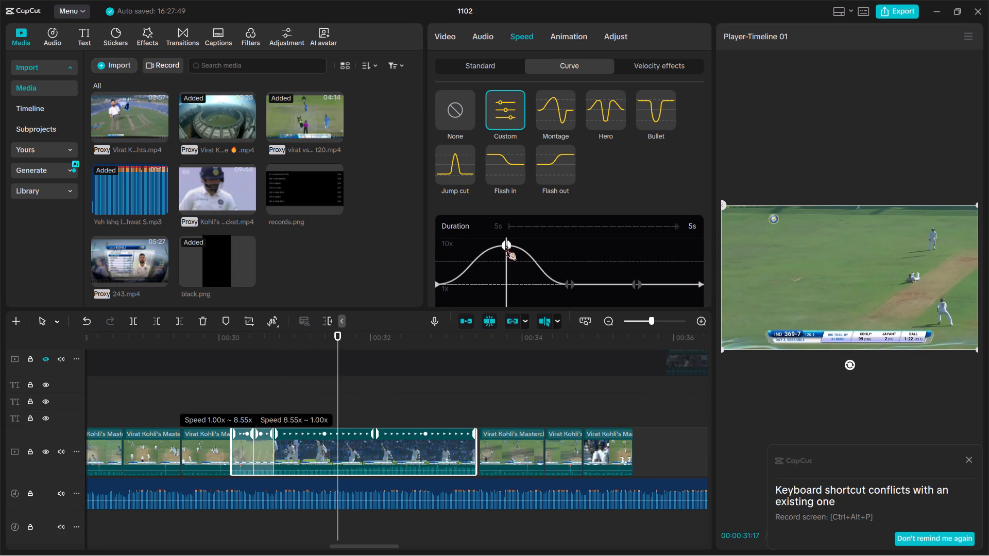
drag(506, 246, 485, 273)
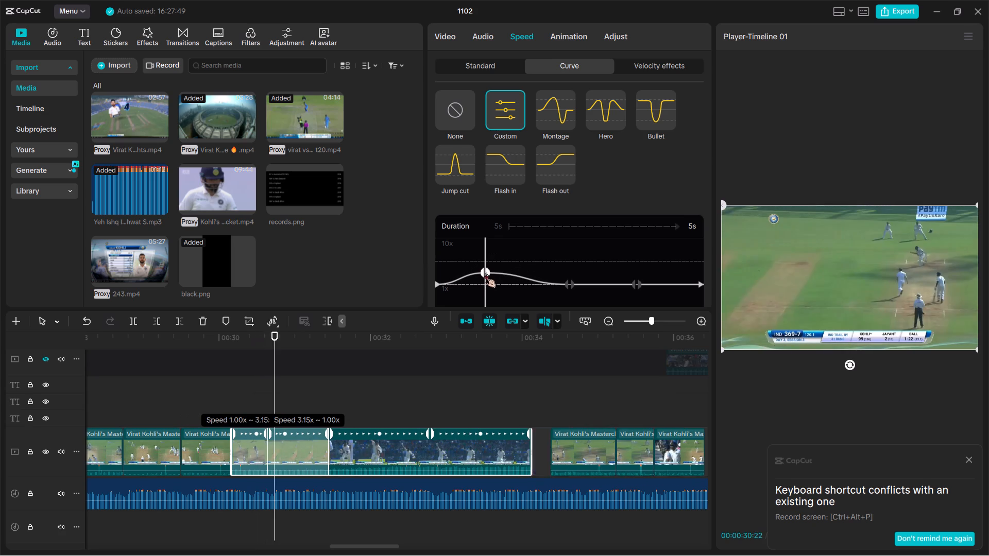
drag(485, 273, 485, 272)
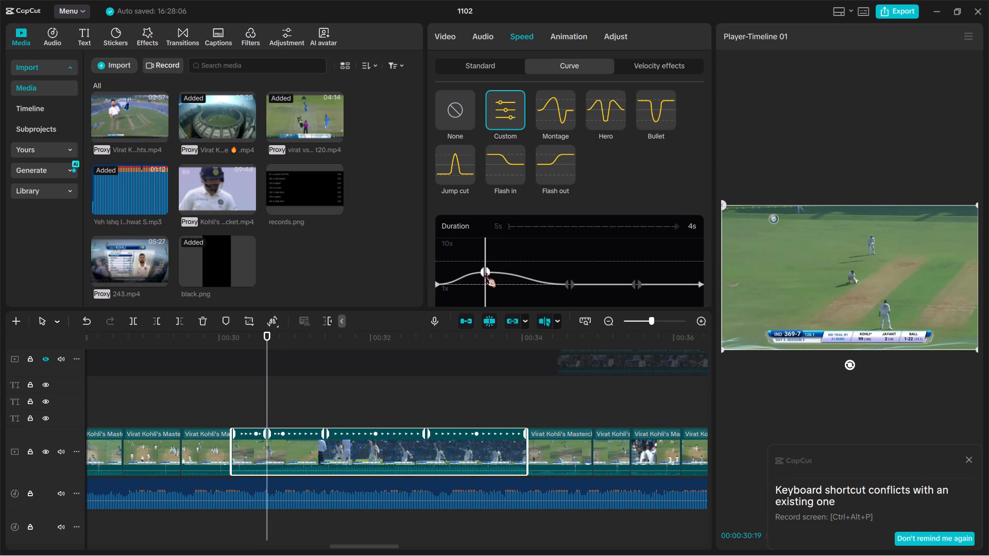
click(485, 272)
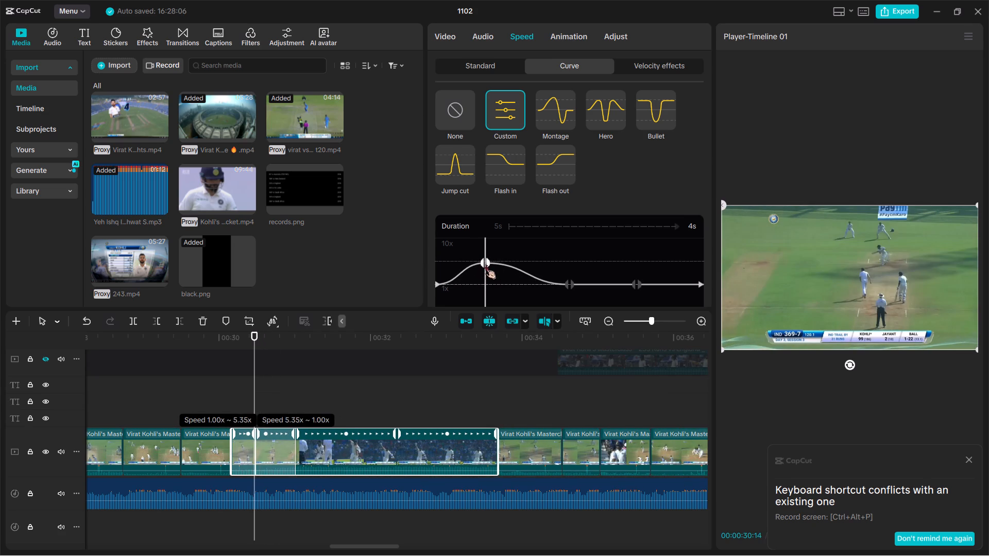
Raise the incoming sides of the curve's second and third points to roughly the first point's speed.
click(553, 281)
click(565, 281)
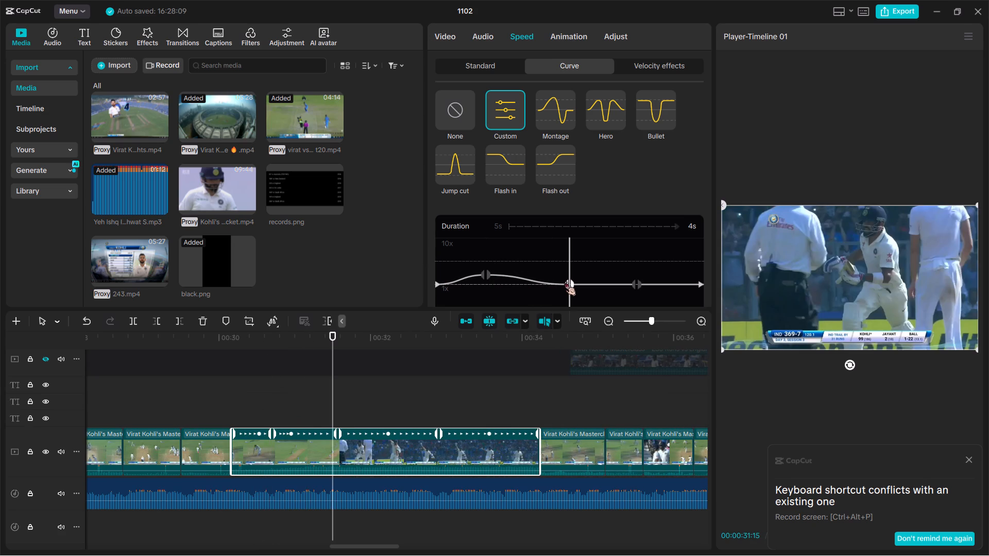
drag(619, 283, 612, 276)
drag(633, 284, 633, 281)
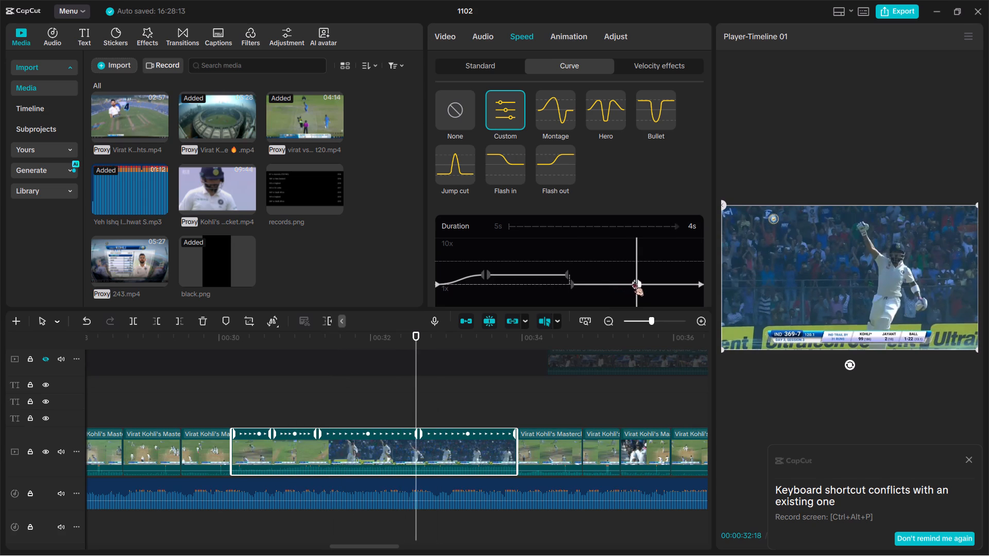
drag(633, 281, 633, 276)
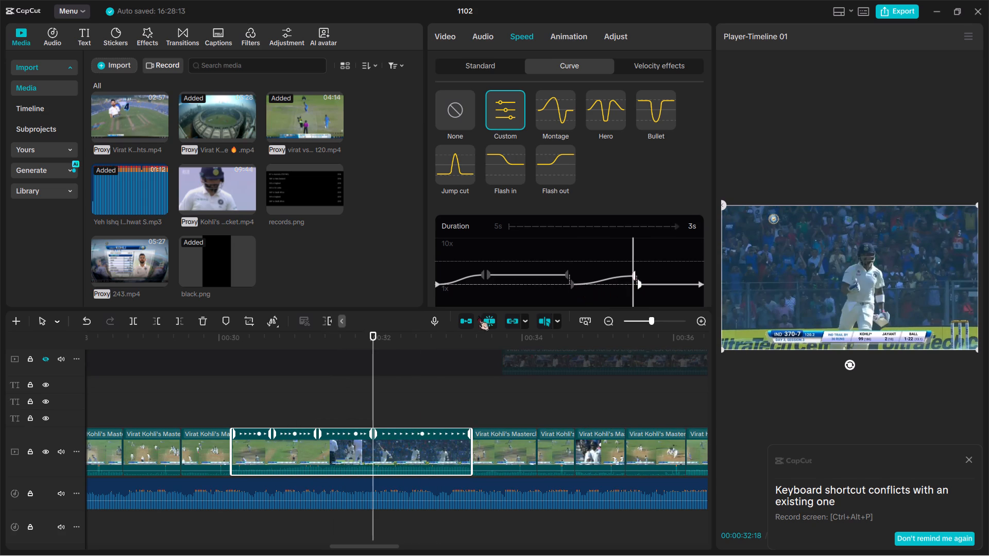
Play through the curved IND 369-7 clip and into the following clip to check the speed changes.
key(space)
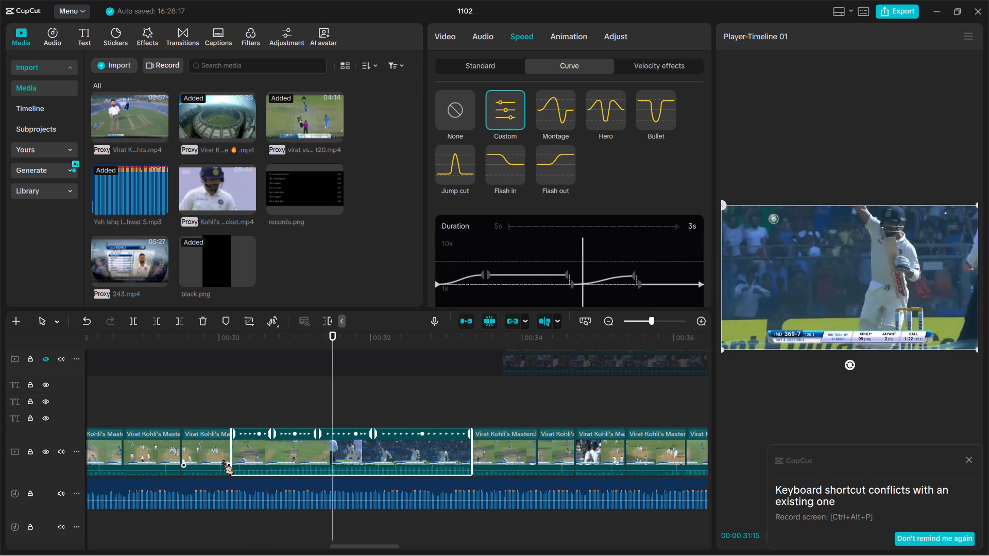
key(space)
key(space)
key(space)
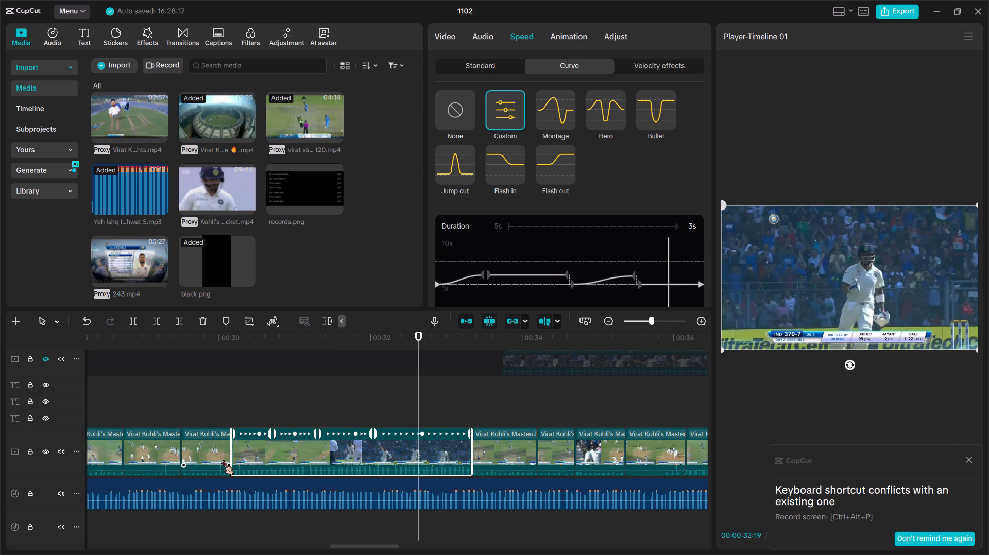
key(space)
key(space)
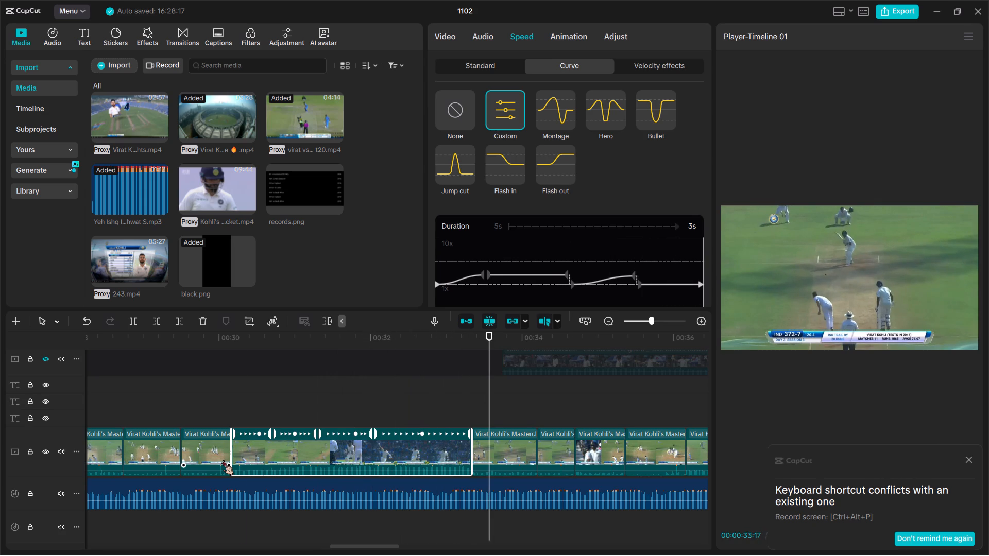
key(space)
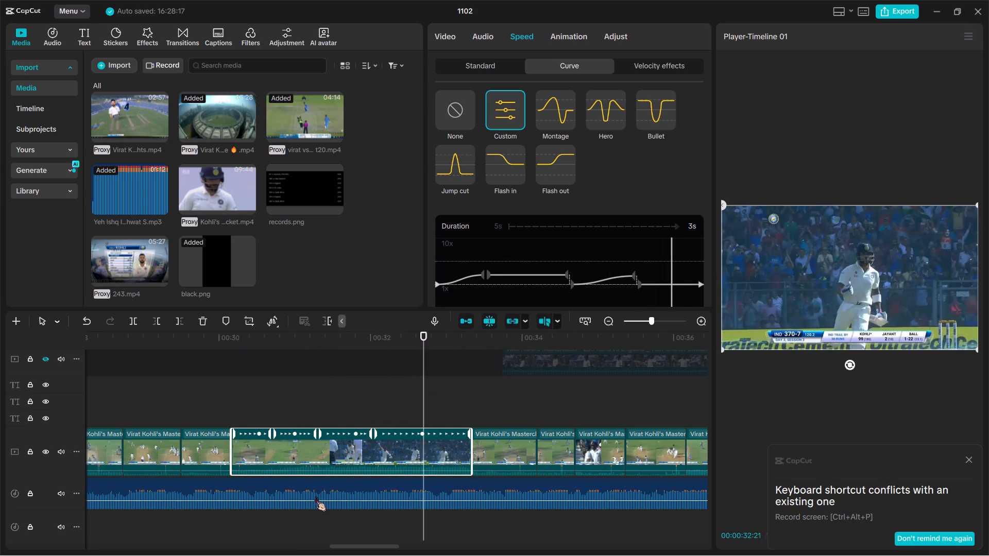
key(space)
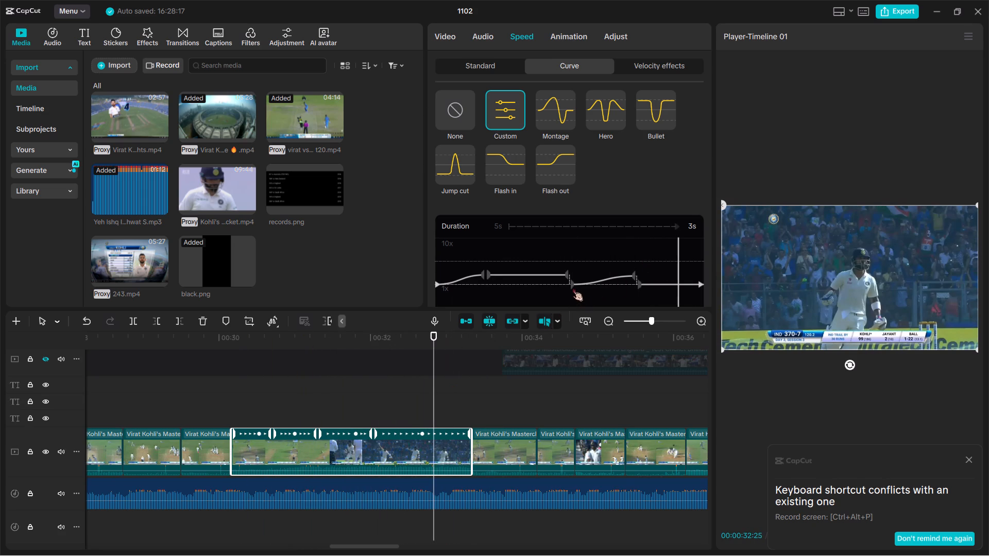
Raise the lower half of the curve's second point to about 2.85x, level with the first point, and play the clip.
click(570, 286)
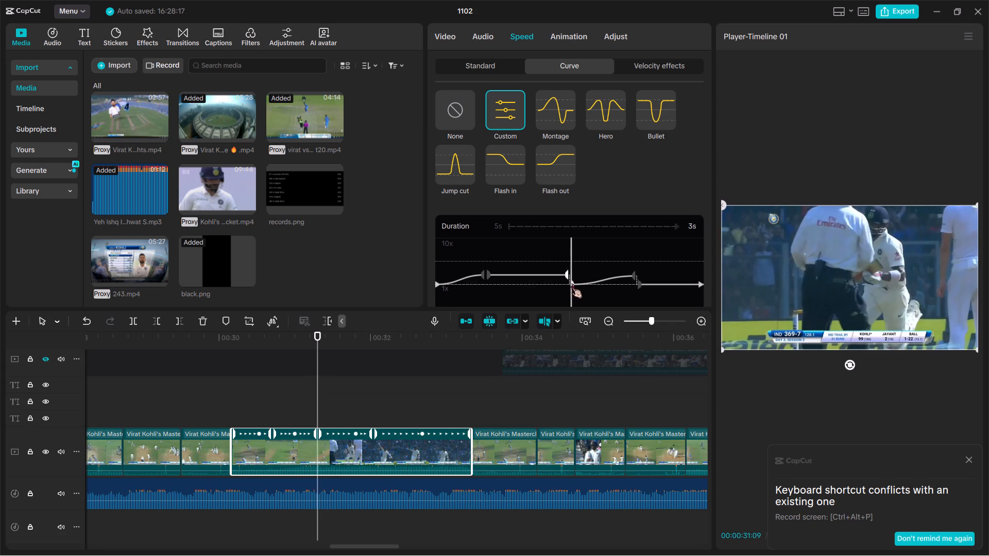
drag(571, 283, 575, 271)
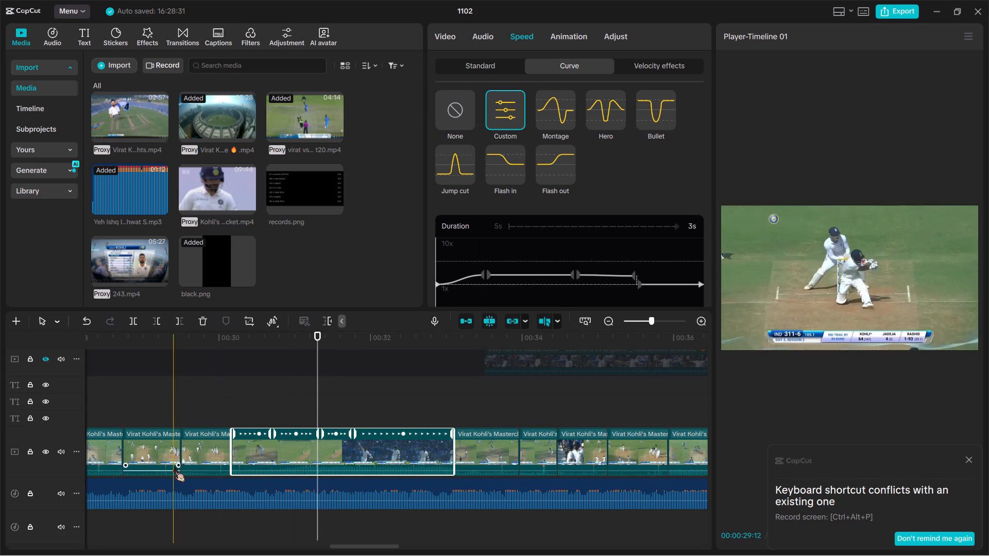
key(space)
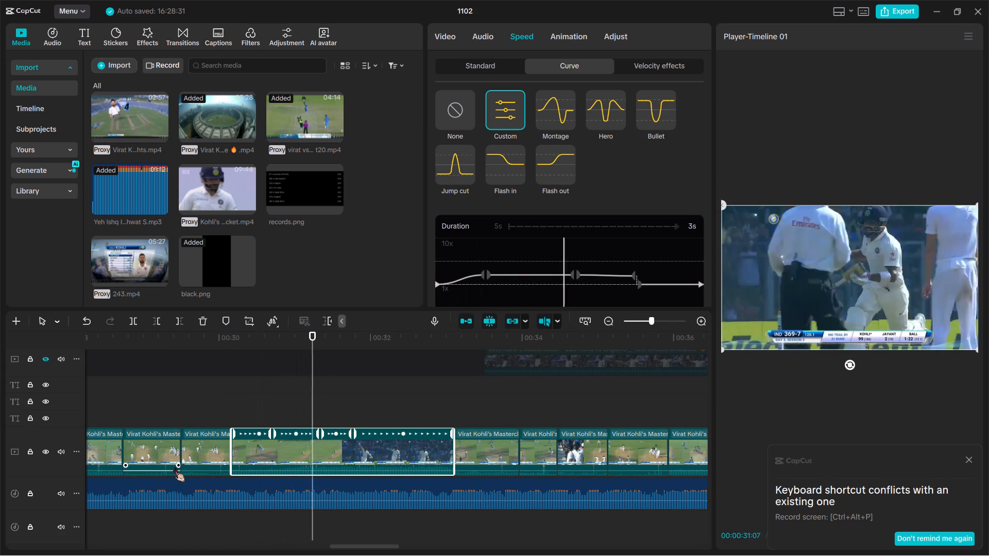
key(space)
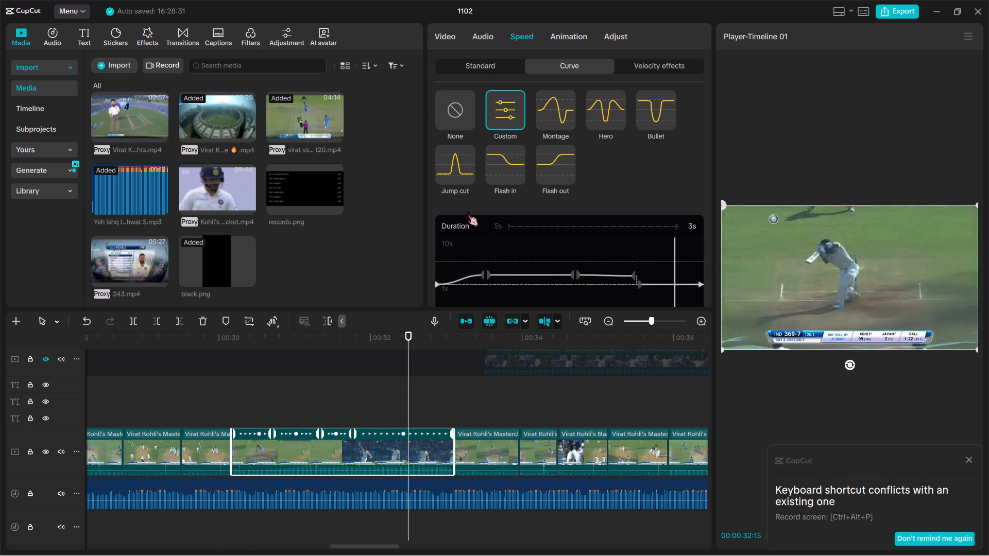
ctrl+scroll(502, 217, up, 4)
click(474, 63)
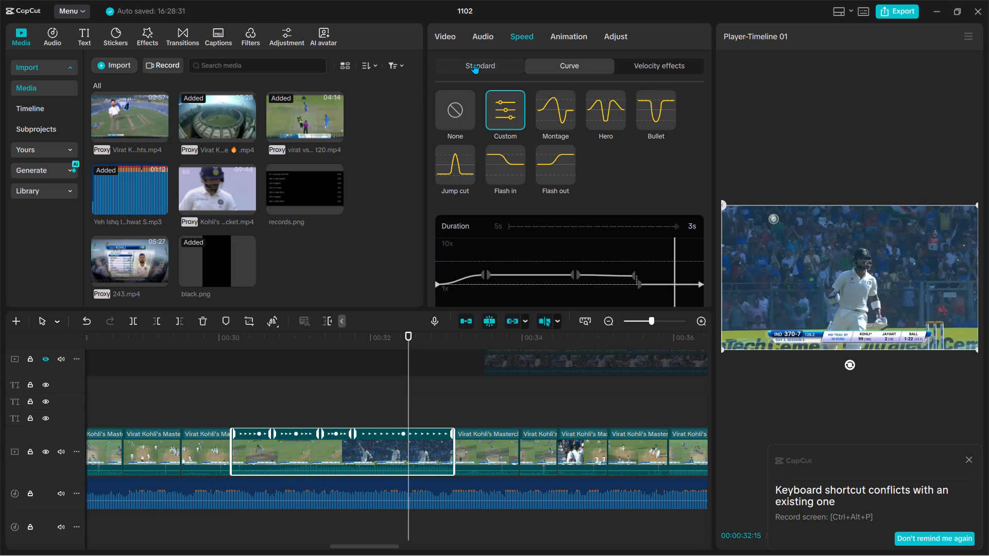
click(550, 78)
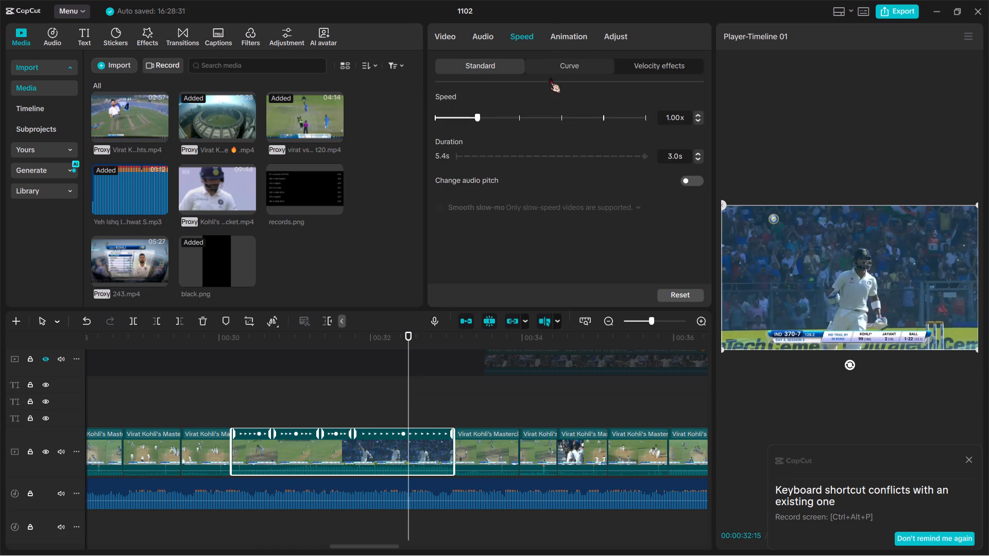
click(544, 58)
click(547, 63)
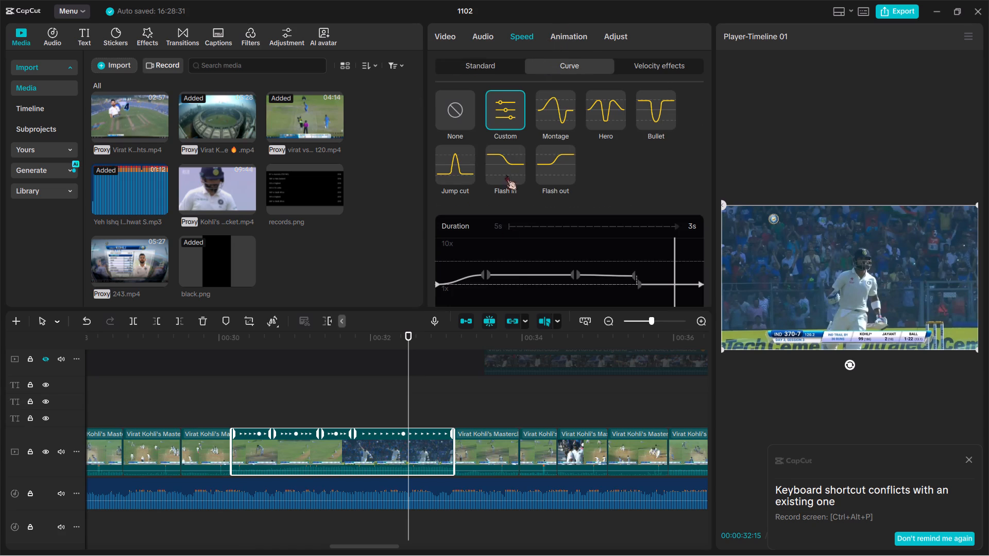
Raise the outgoing side of the curve's third point to about 2.65x, level with its incoming side, and play the clip.
scroll(517, 272, down, 3)
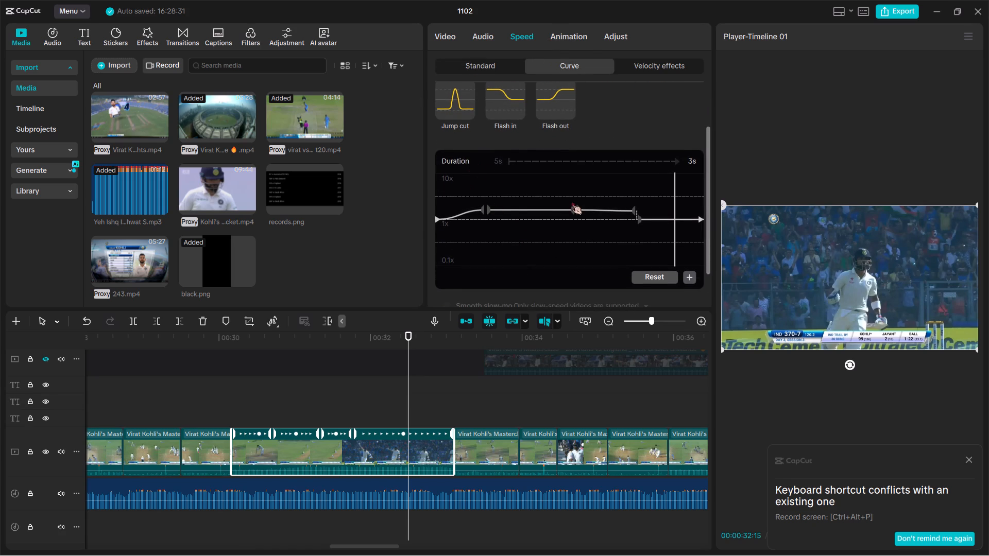
drag(640, 219, 648, 216)
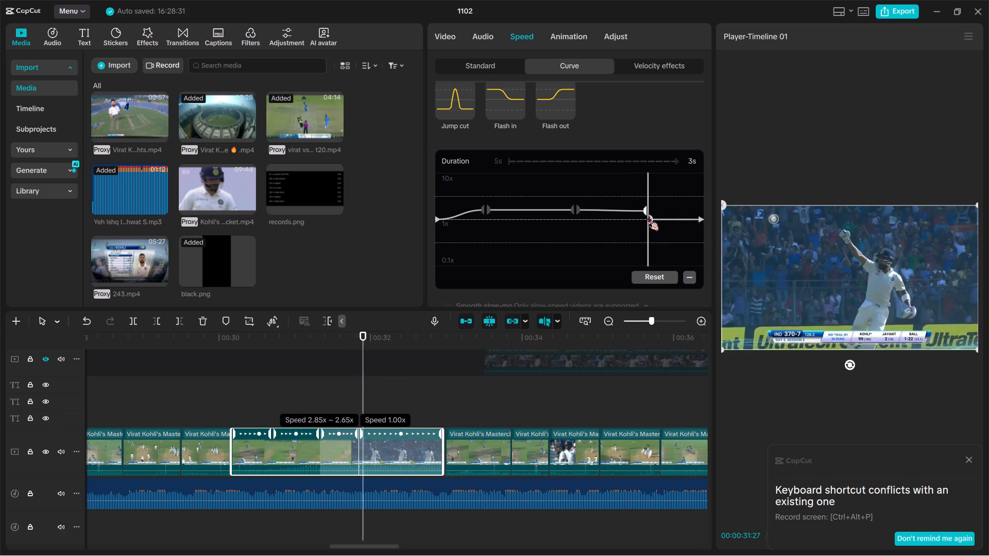
drag(648, 216, 637, 215)
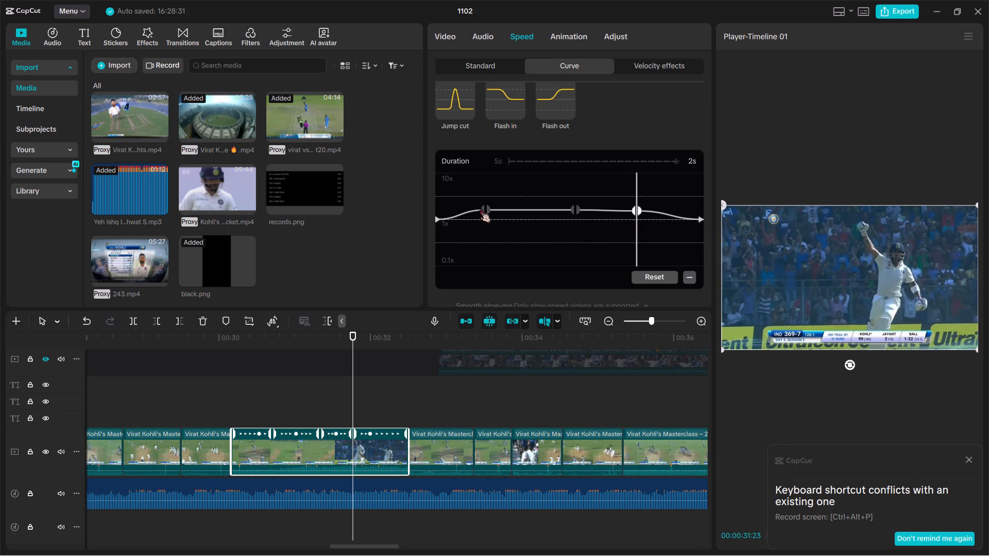
key(space)
key(space)
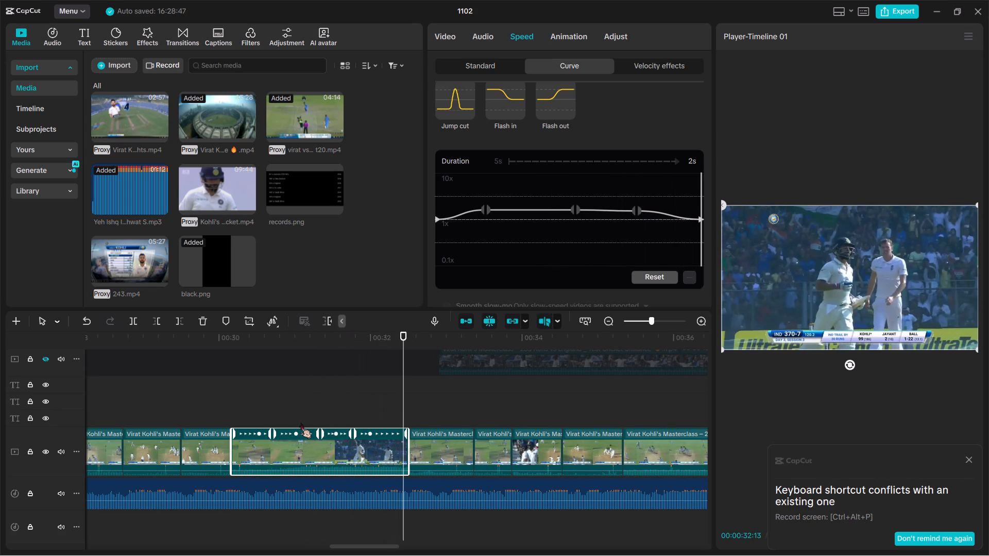
key(space)
key(space)
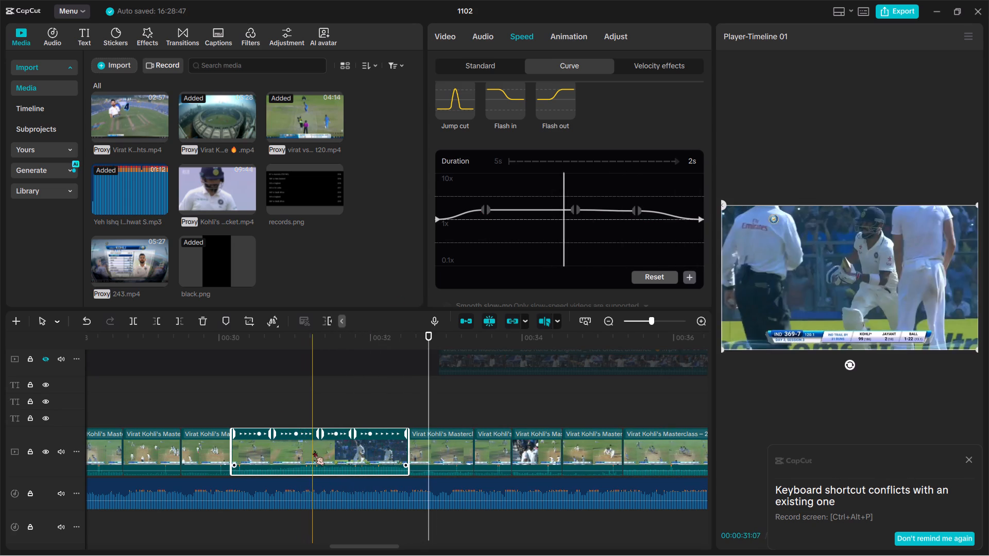
Mute the IND 369-7 clip by lowering its audio volume to -∞ dB.
click(489, 36)
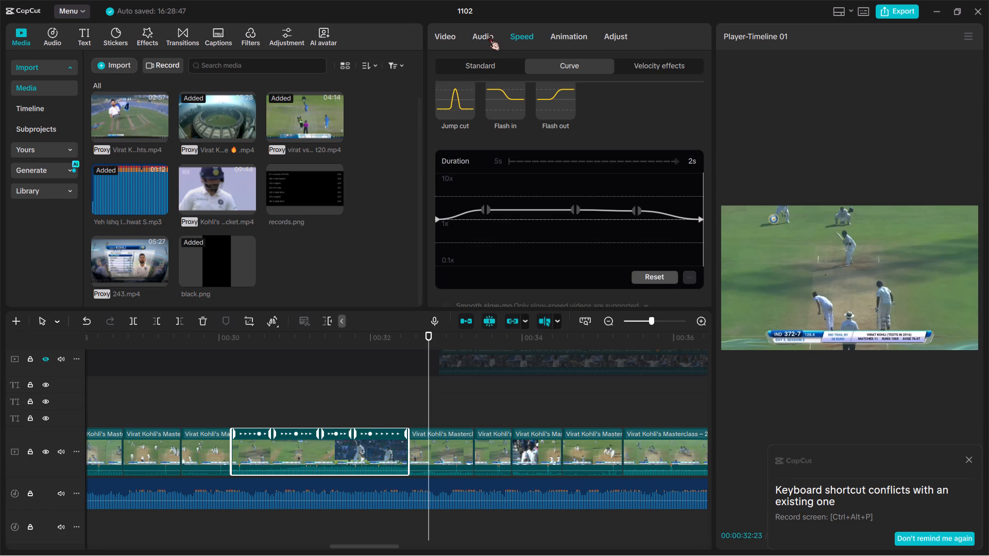
drag(532, 132, 380, 129)
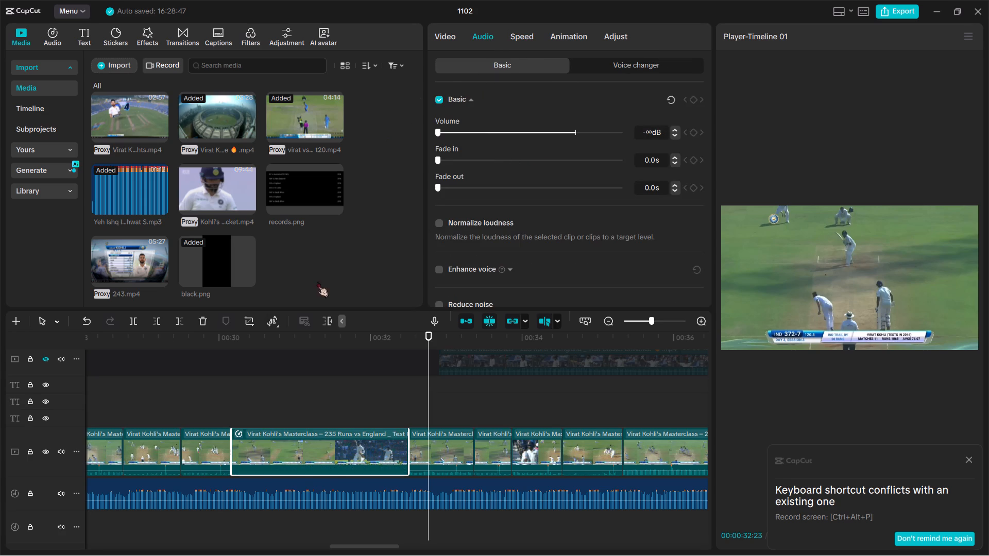
Play through to the end of the match clips and delete the final 1.3X-speed celebration clip from the main track.
key(space)
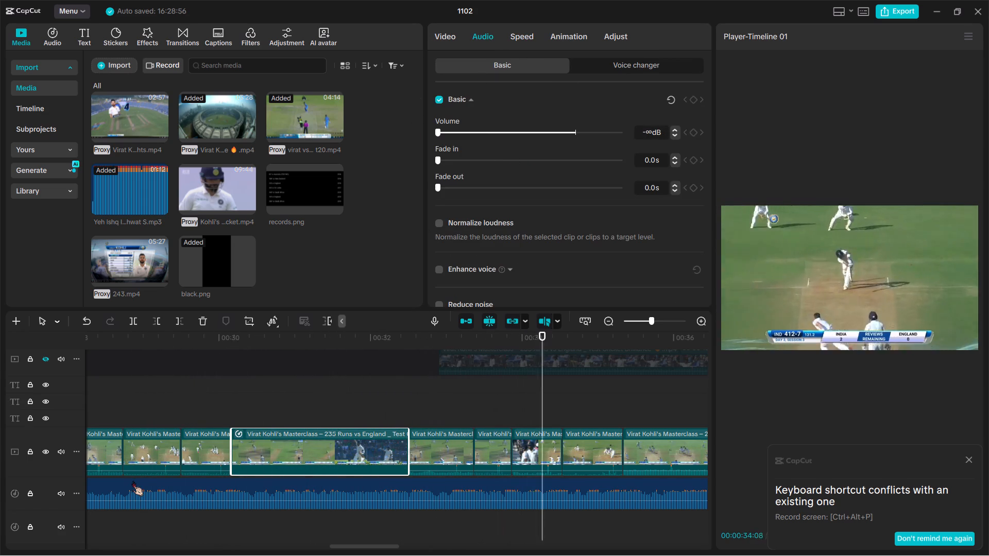
scroll(132, 481, left, 1)
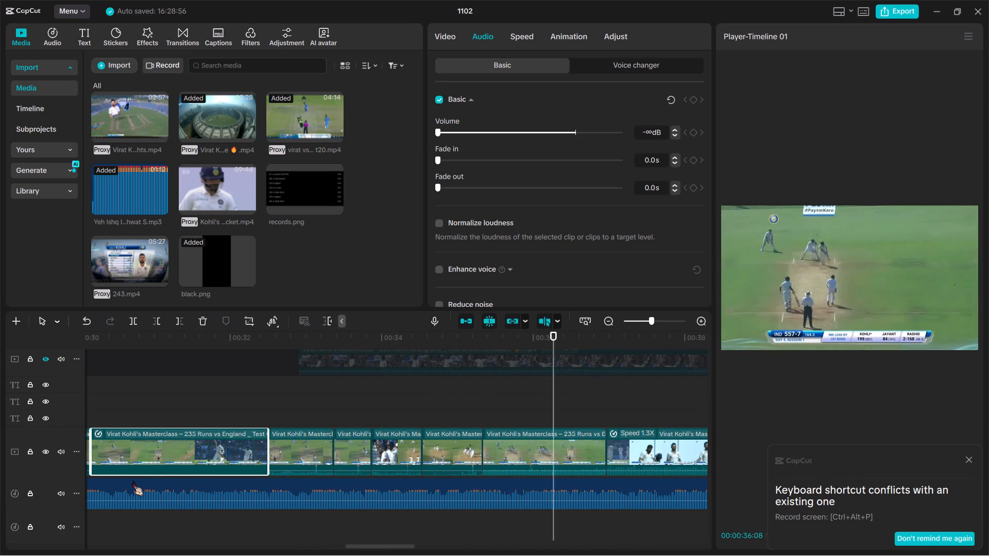
scroll(132, 481, left, 1)
key(space)
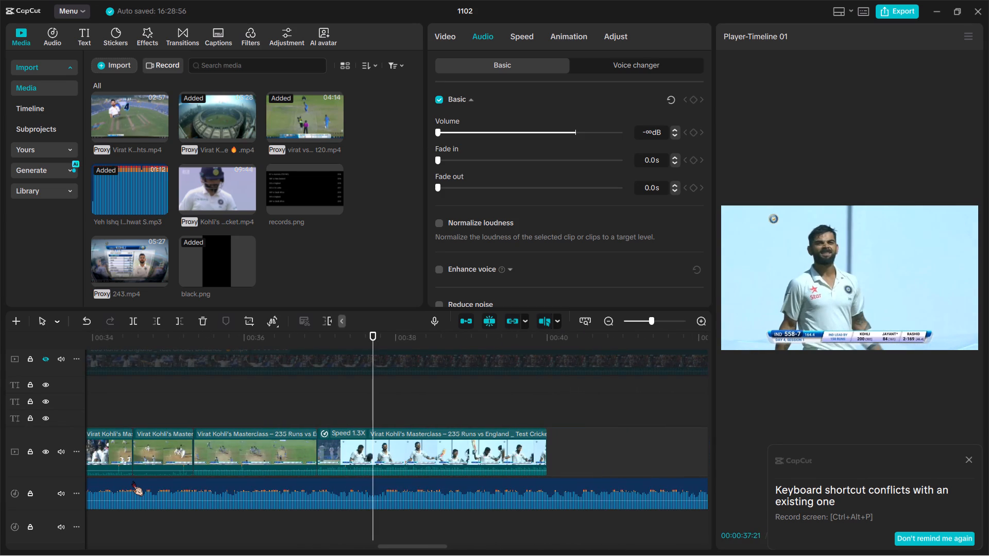
key(space)
key(space)
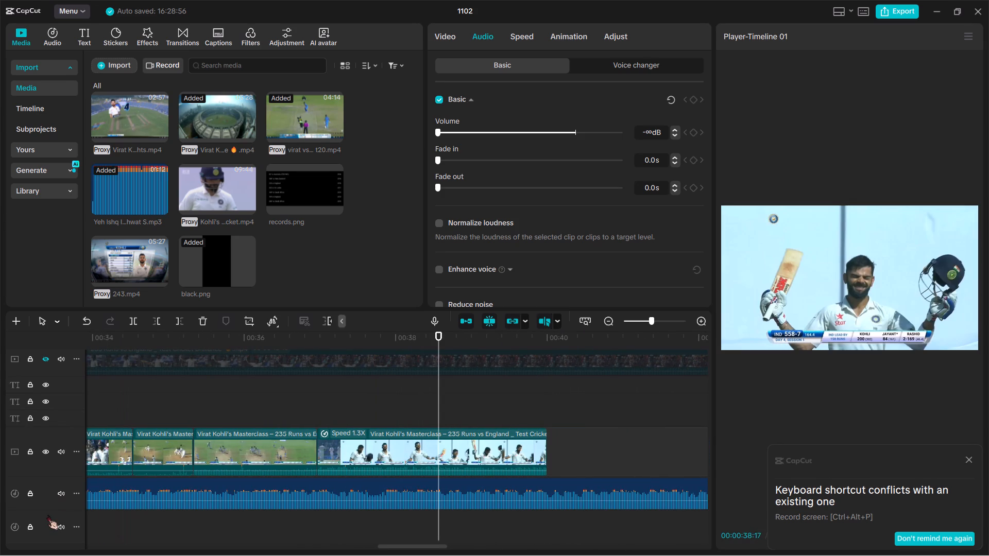
scroll(47, 515, right, 1)
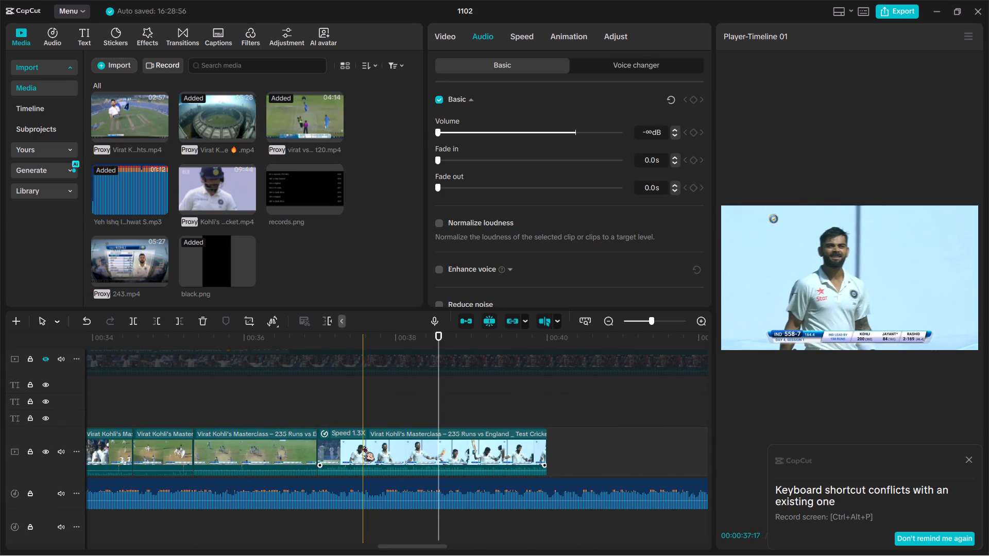
click(364, 446)
key(BackSpace)
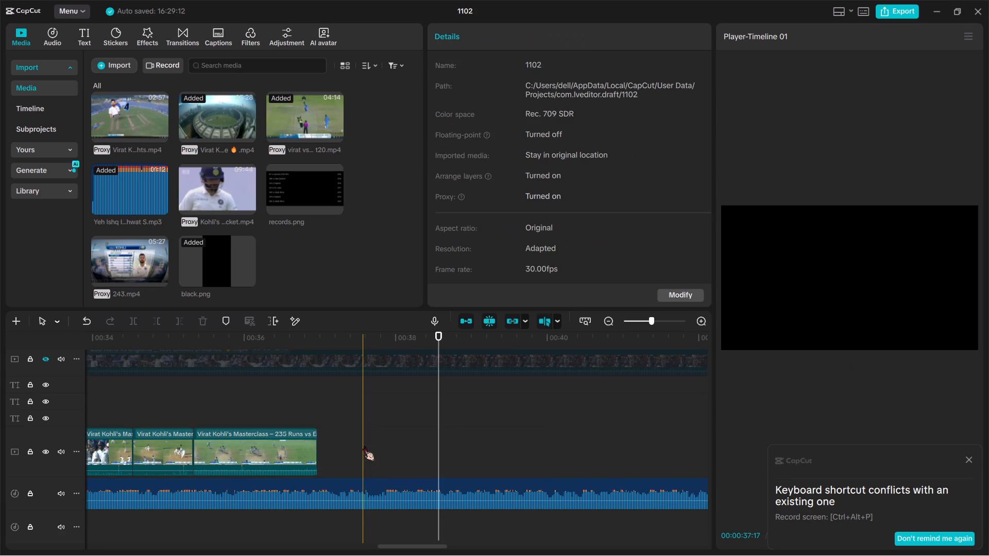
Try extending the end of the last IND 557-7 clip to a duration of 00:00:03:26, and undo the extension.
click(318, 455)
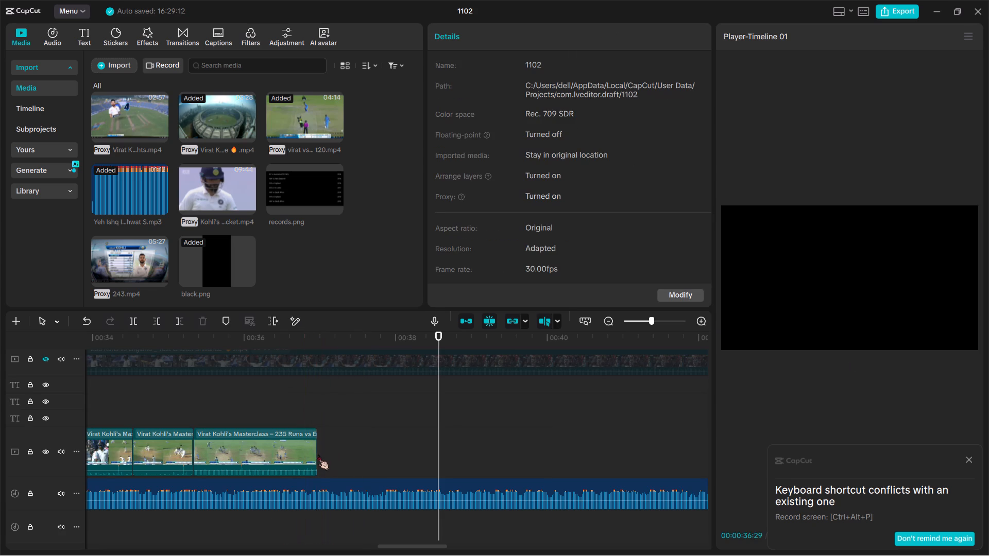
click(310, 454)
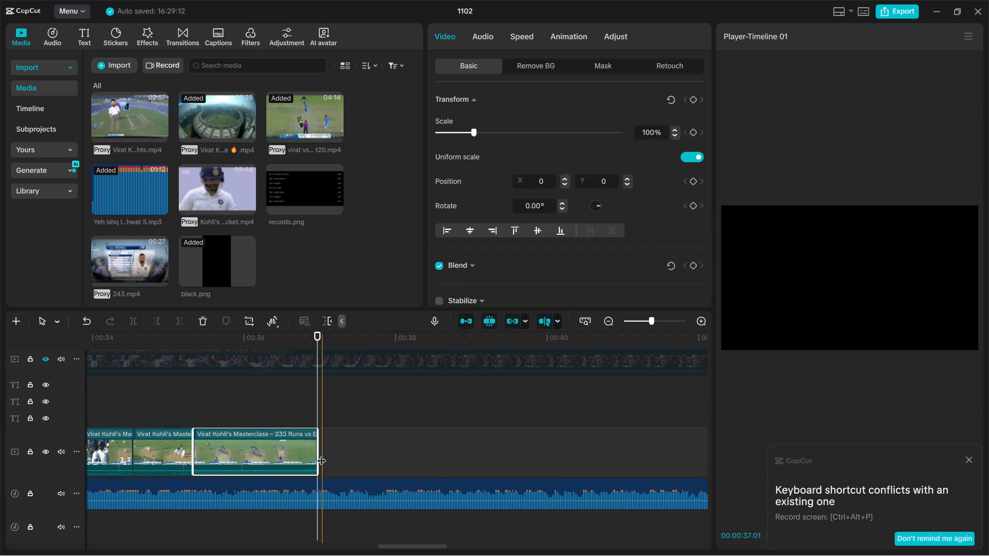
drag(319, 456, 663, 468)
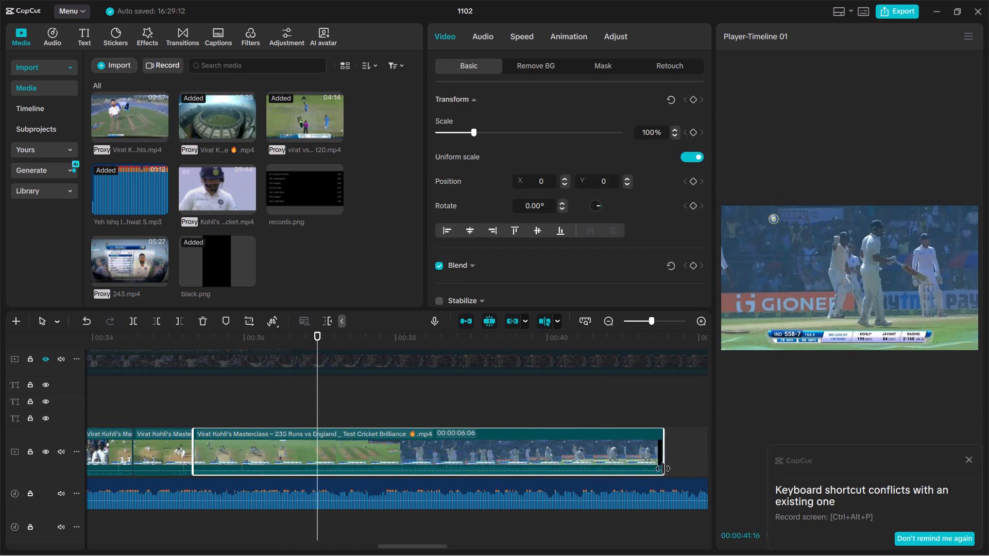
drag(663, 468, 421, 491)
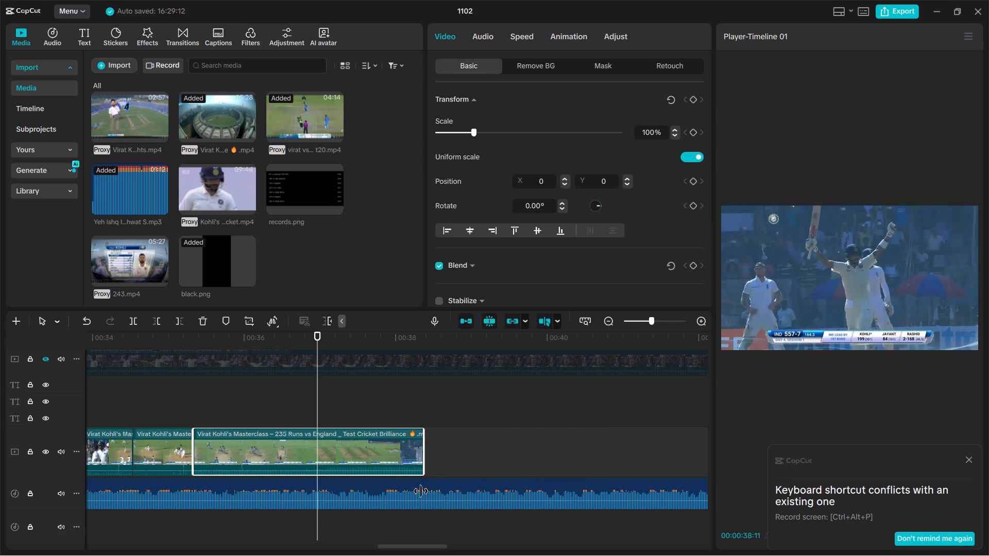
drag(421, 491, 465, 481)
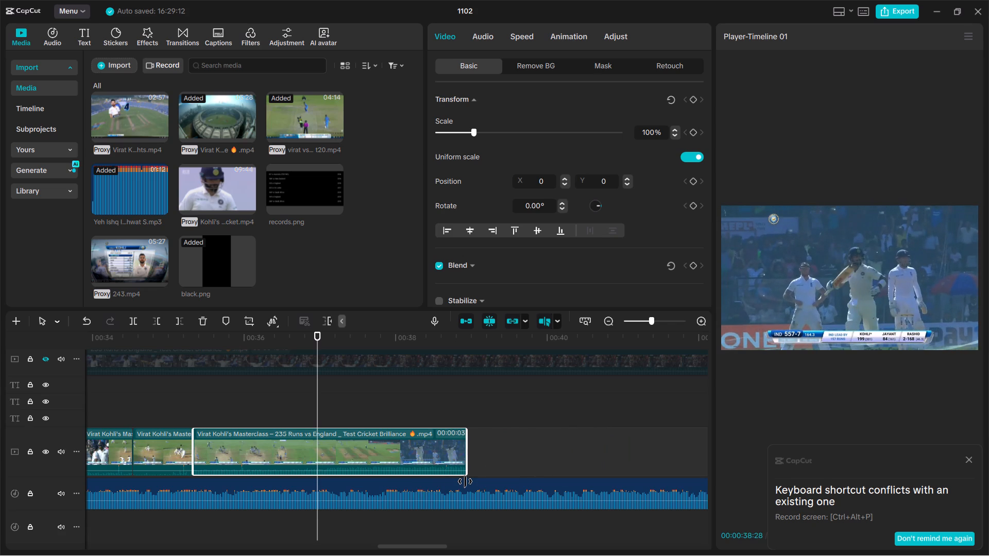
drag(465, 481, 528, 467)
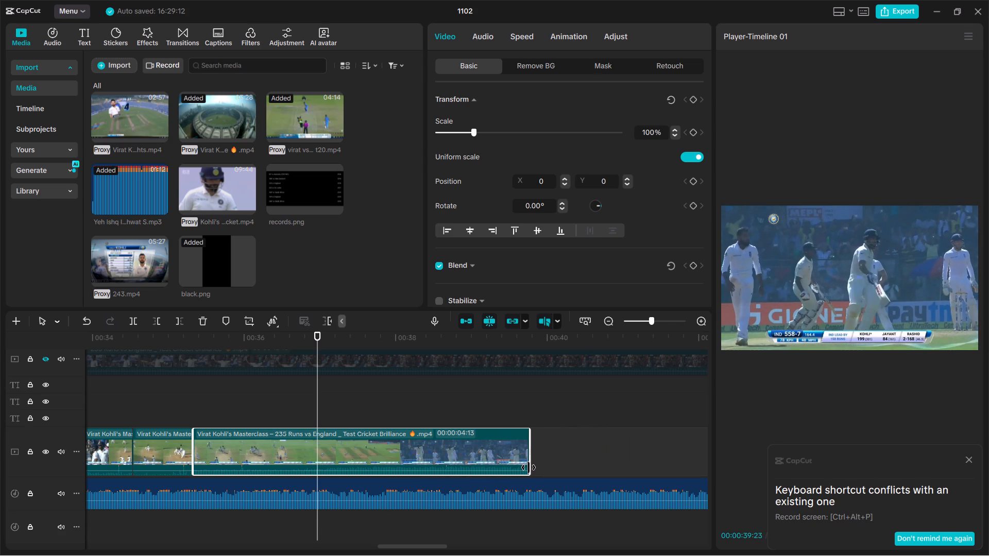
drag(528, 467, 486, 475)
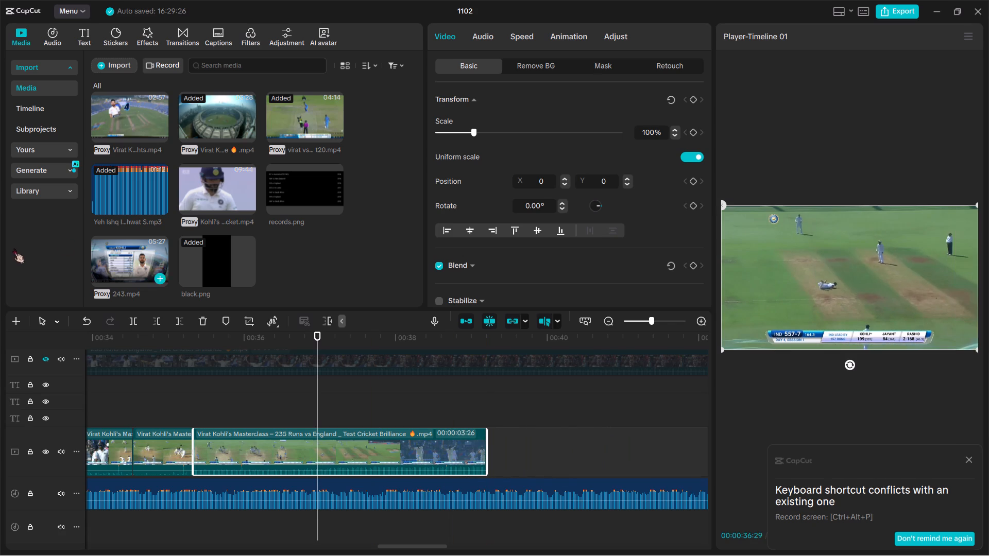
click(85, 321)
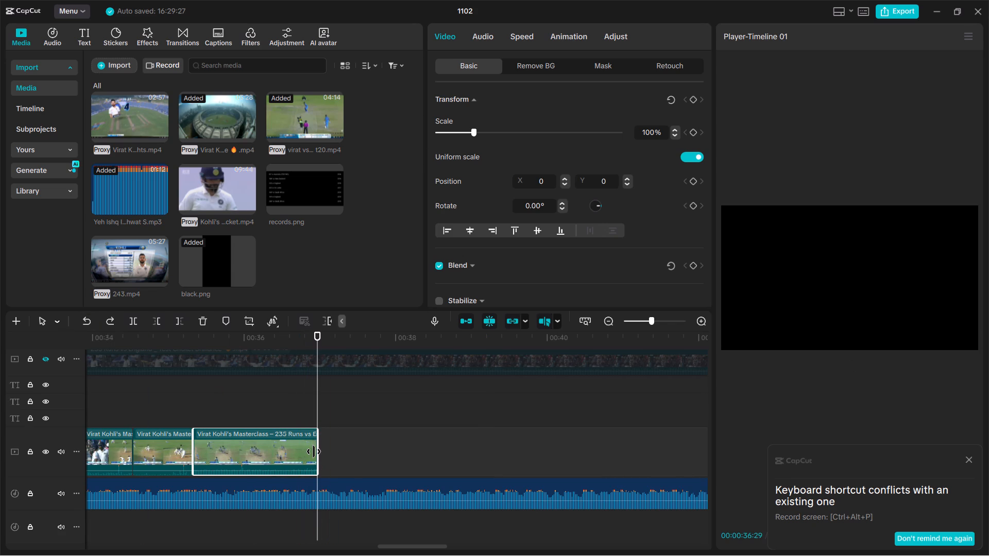
Play the sequence up to its last clip and extend the end of that IND 557-7 clip to a duration of 00:00:03:07.
scroll(327, 450, right, 1)
ctrl+scroll(456, 474, down, 14)
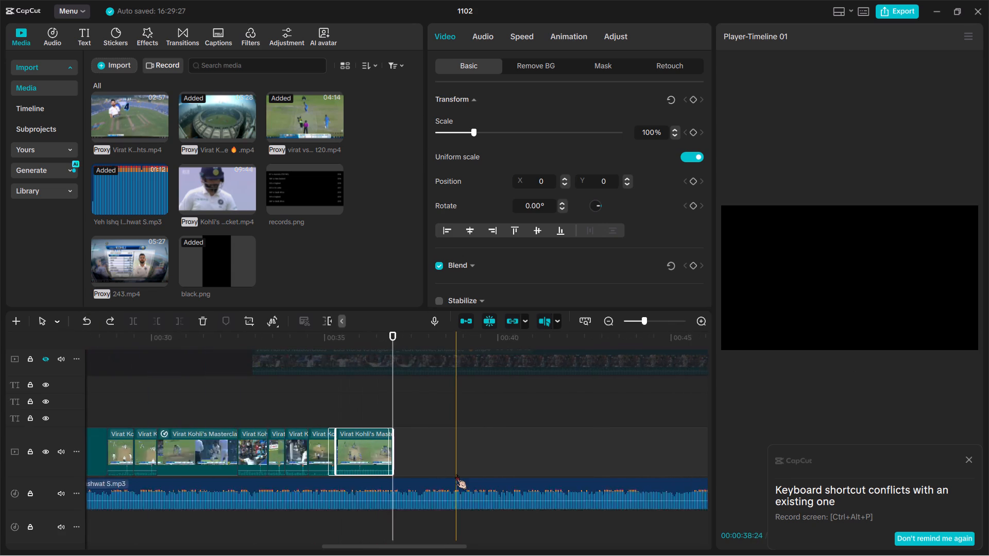
scroll(456, 474, right, 1)
key(space)
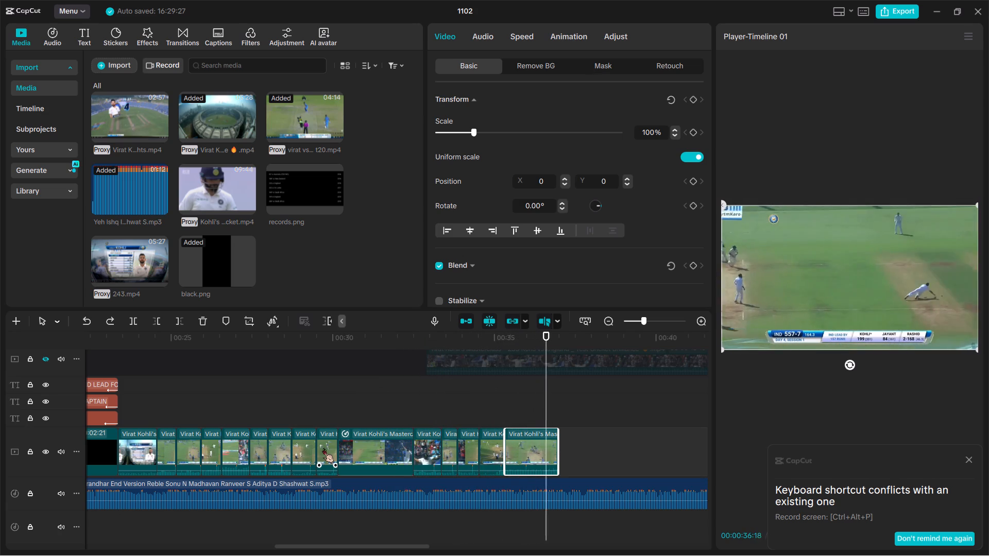
key(space)
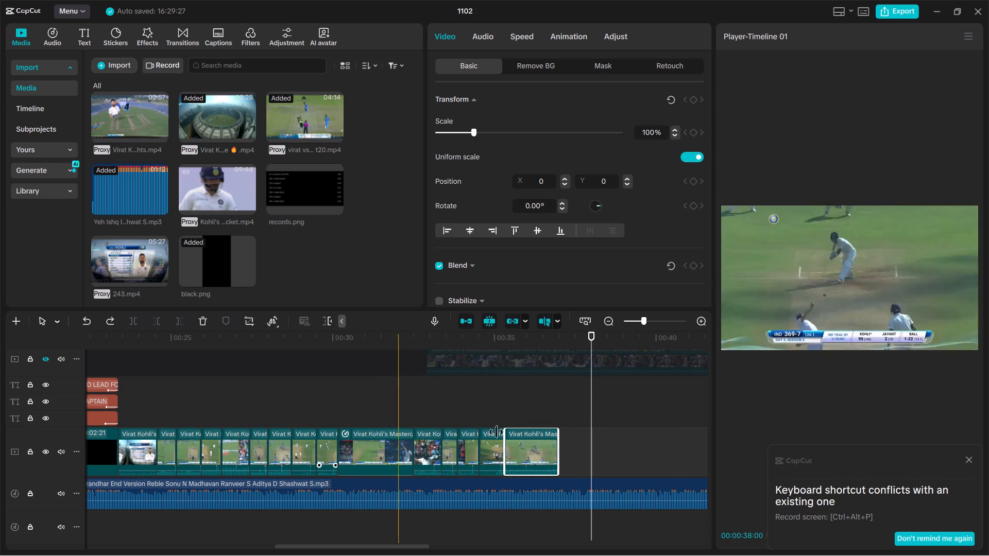
drag(558, 453, 580, 460)
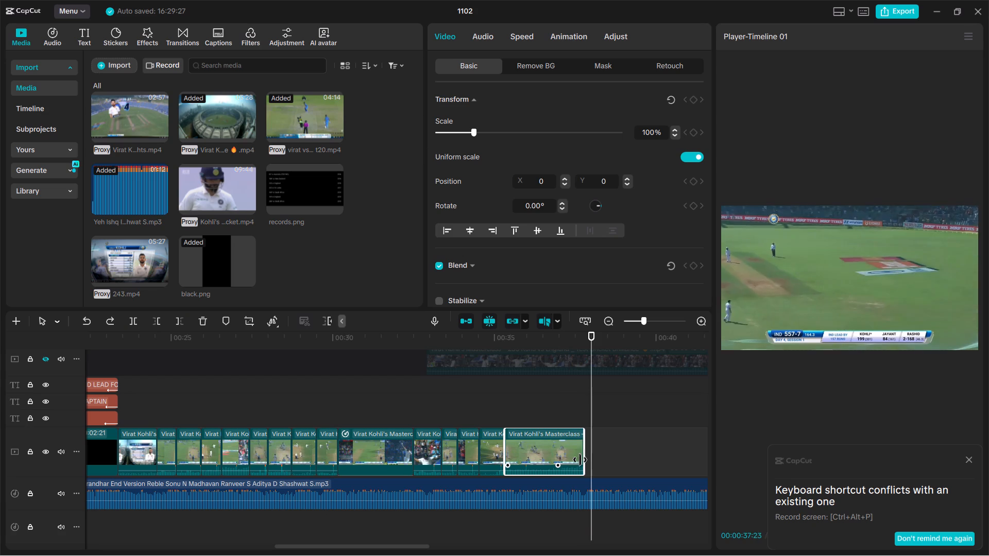
drag(580, 460, 606, 463)
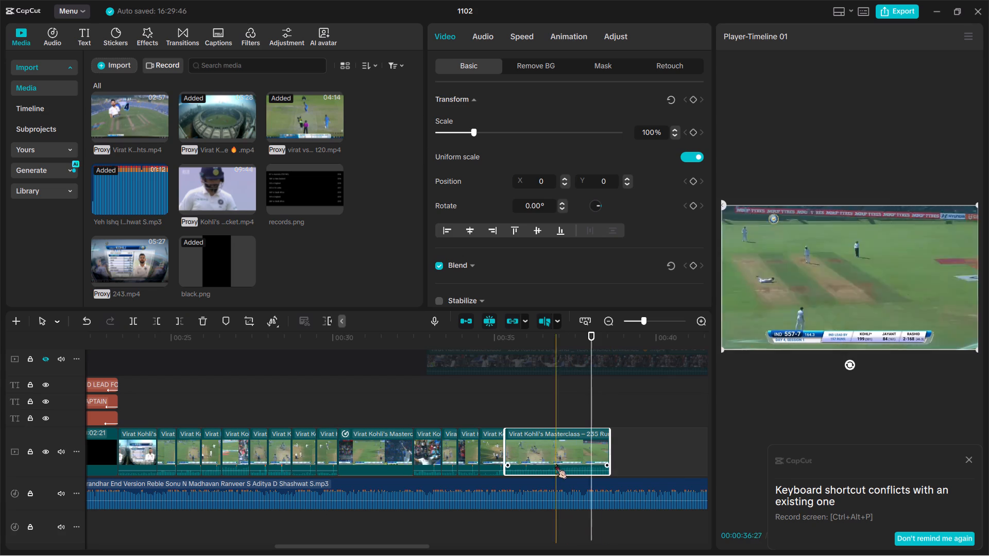
Play the end of the extended clip and the music beyond it, up to about 00:45, to judge the timing.
key(space)
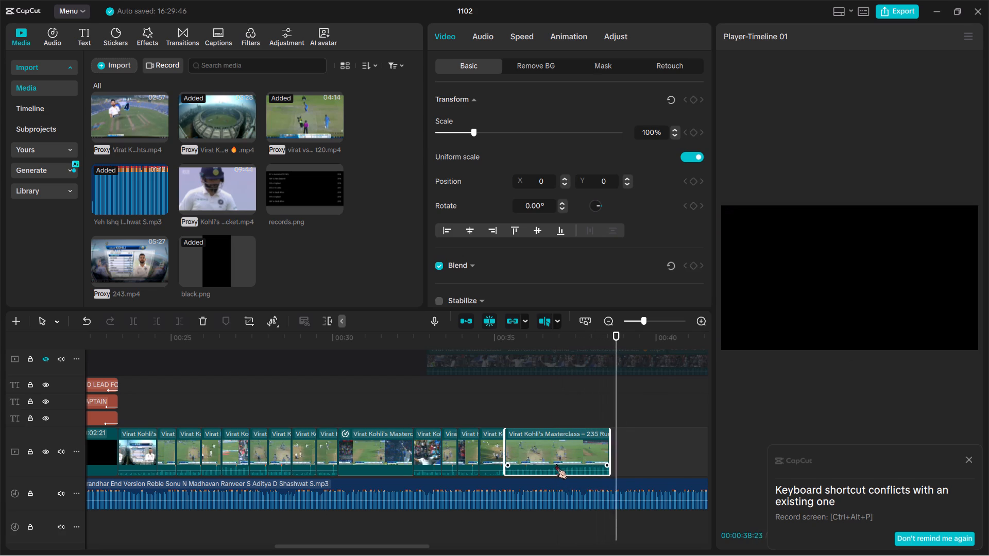
key(space)
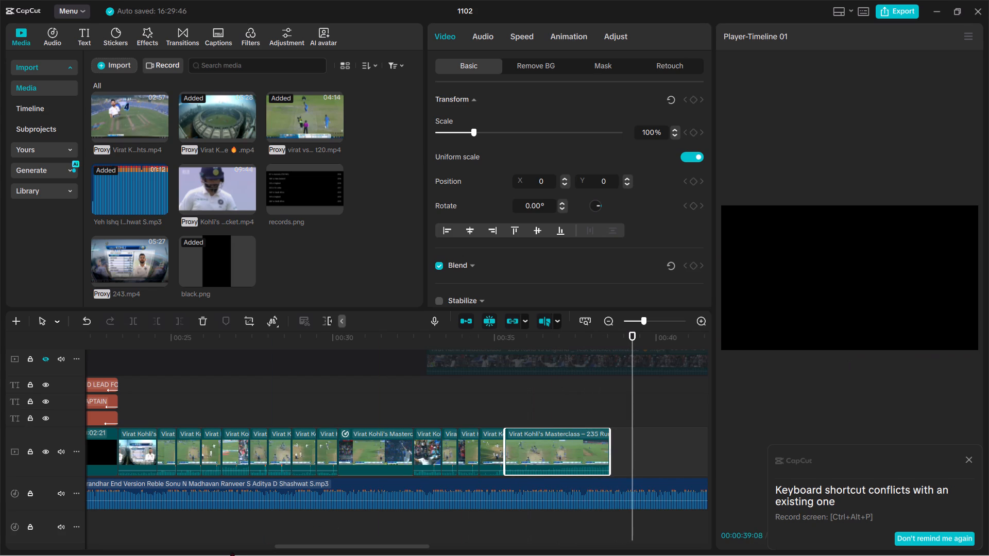
key(space)
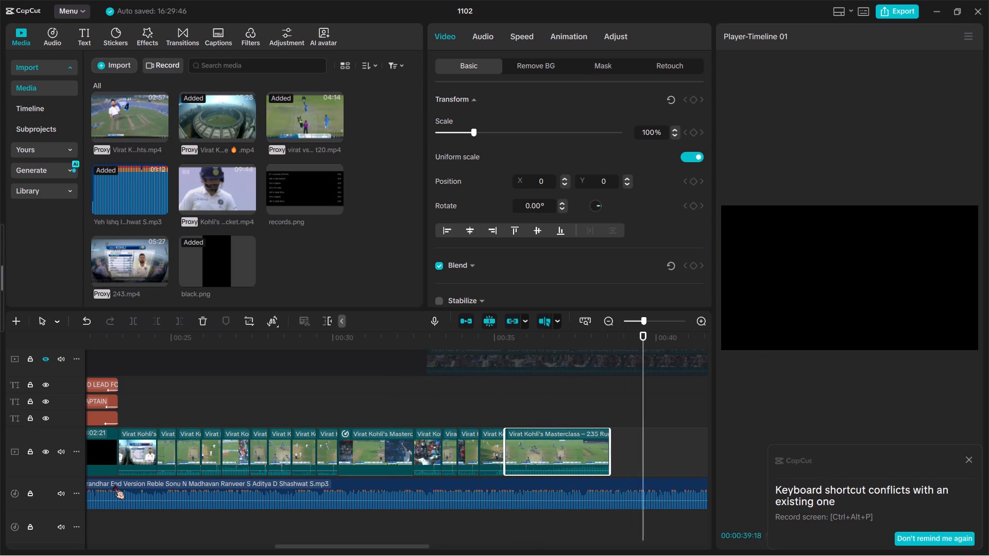
key(space)
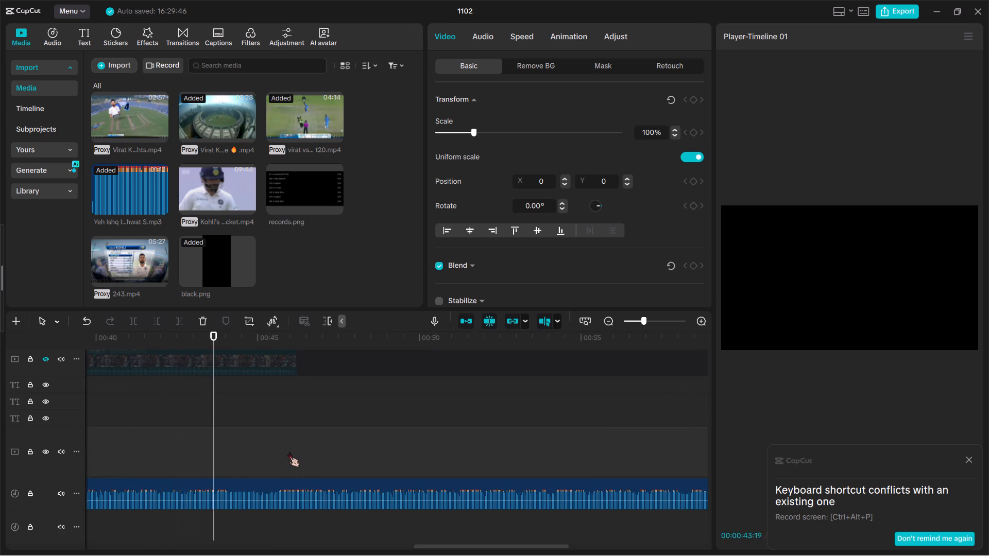
key(space)
key(space)
key(space)
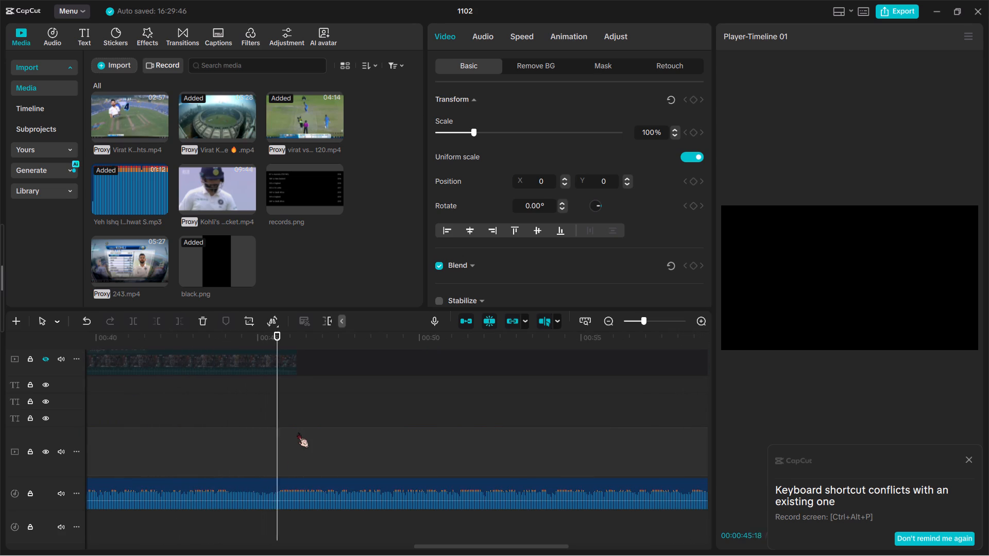
Move the long Kohli celebration clip from the hidden upper track to a visible track just above the main one, starting at about 00:38.
click(298, 432)
scroll(214, 424, right, 1)
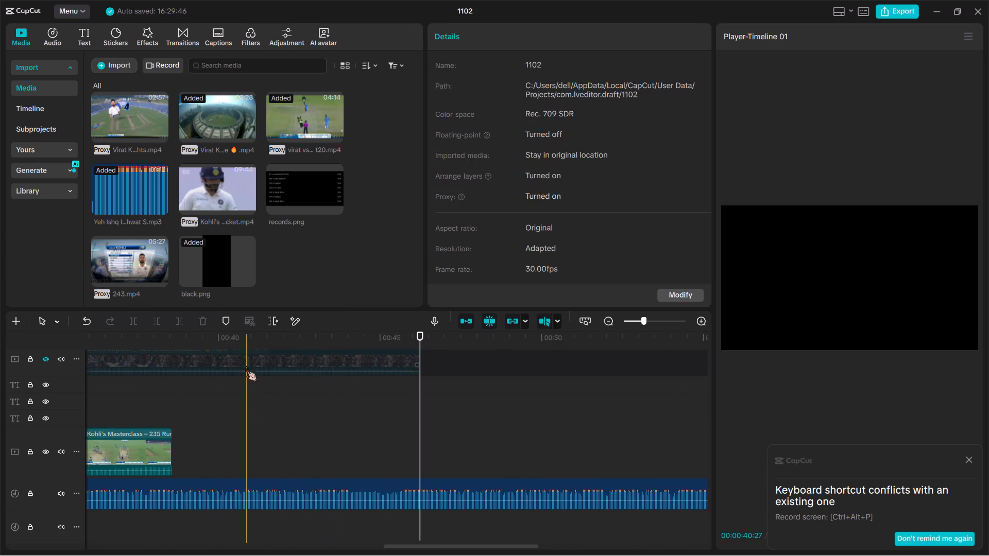
drag(245, 366, 412, 478)
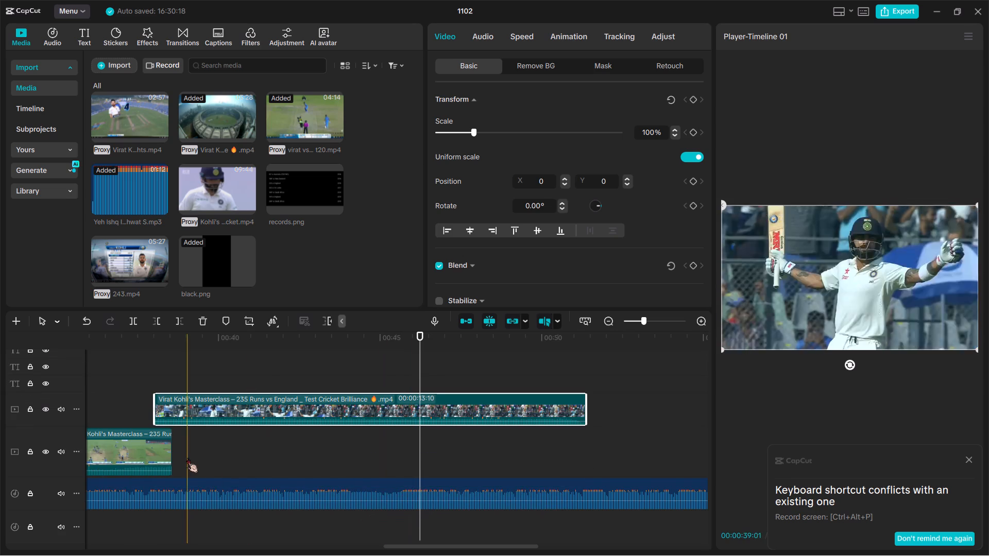
Play the moved celebration clip and the lead-in from the preceding match clips to check how they fit the music.
key(space)
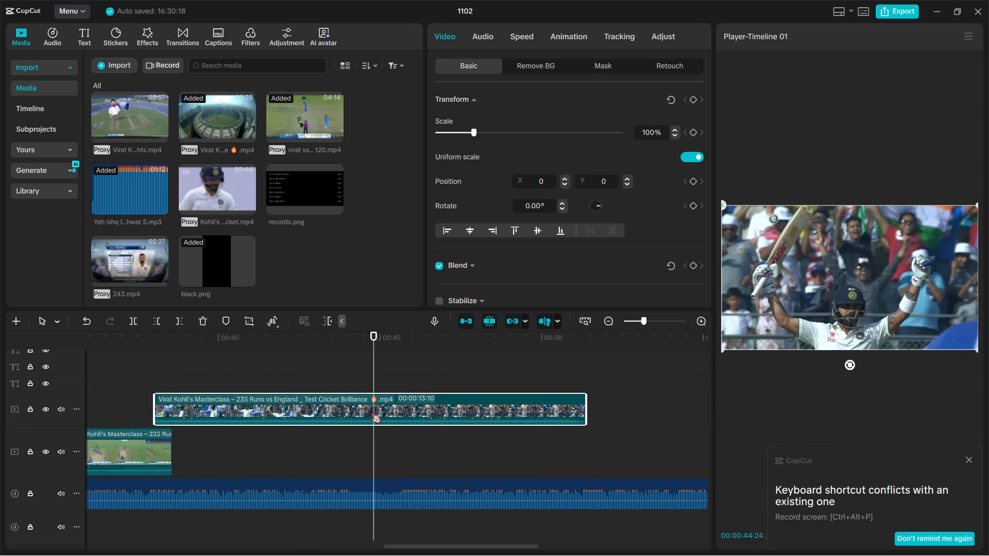
key(space)
key(space)
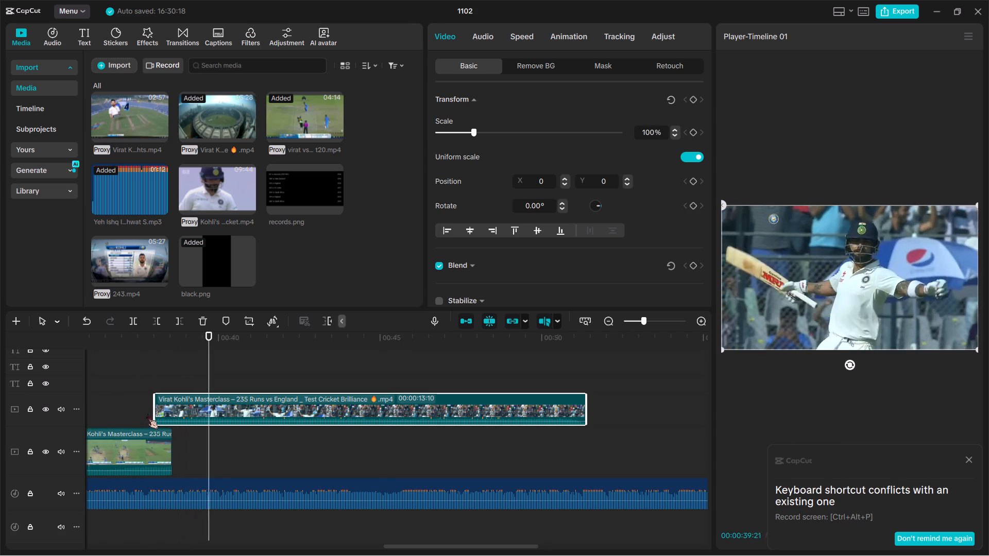
key(space)
scroll(126, 429, right, 1)
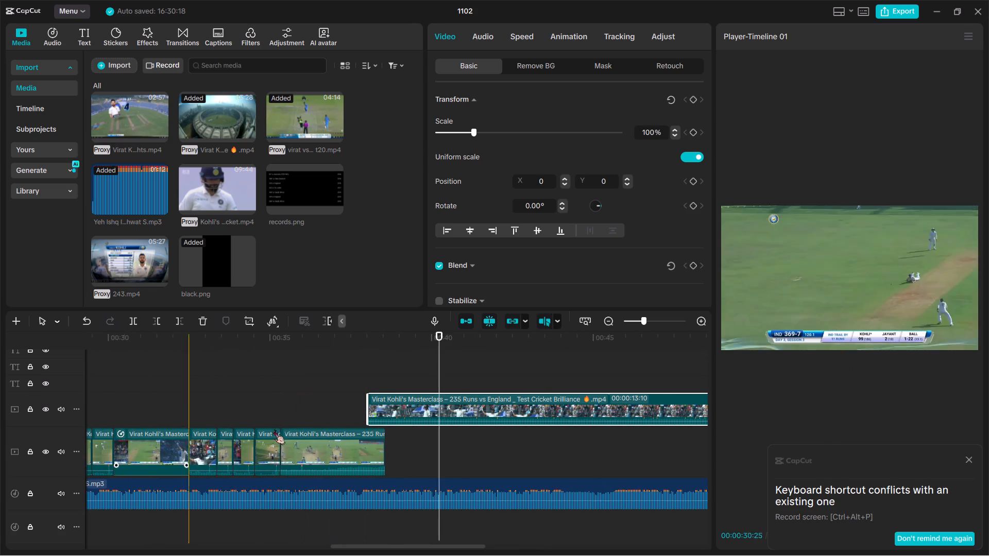
key(space)
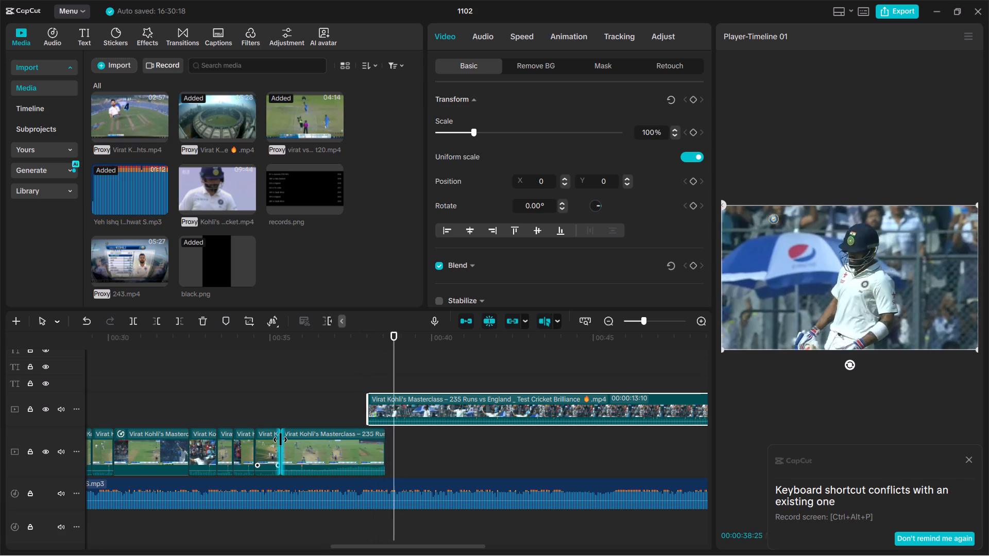
key(space)
Place the celebration clip on the main track directly after the IND 557-7 clip and play across the cut.
click(352, 451)
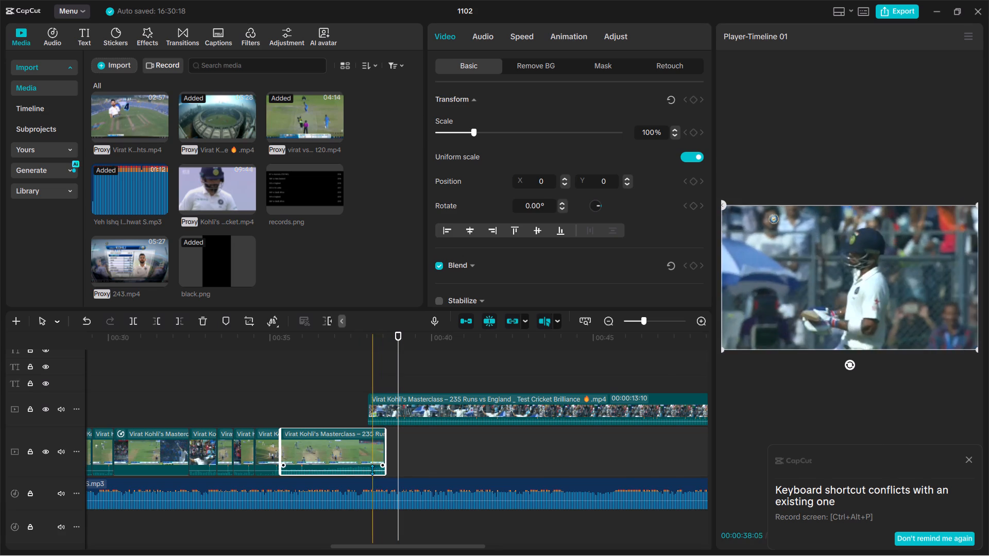
ctrl+scroll(383, 474, up, 11)
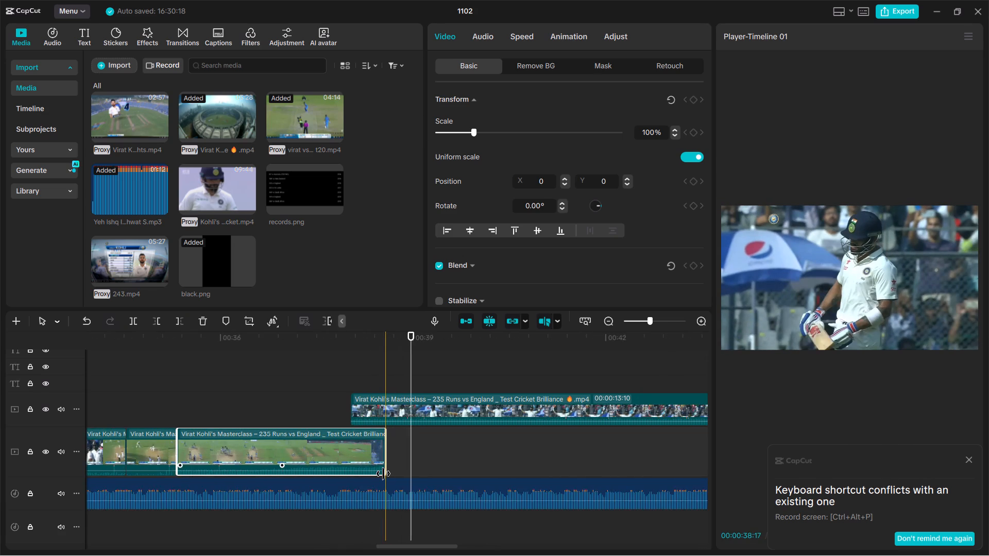
ctrl+scroll(383, 474, up, 14)
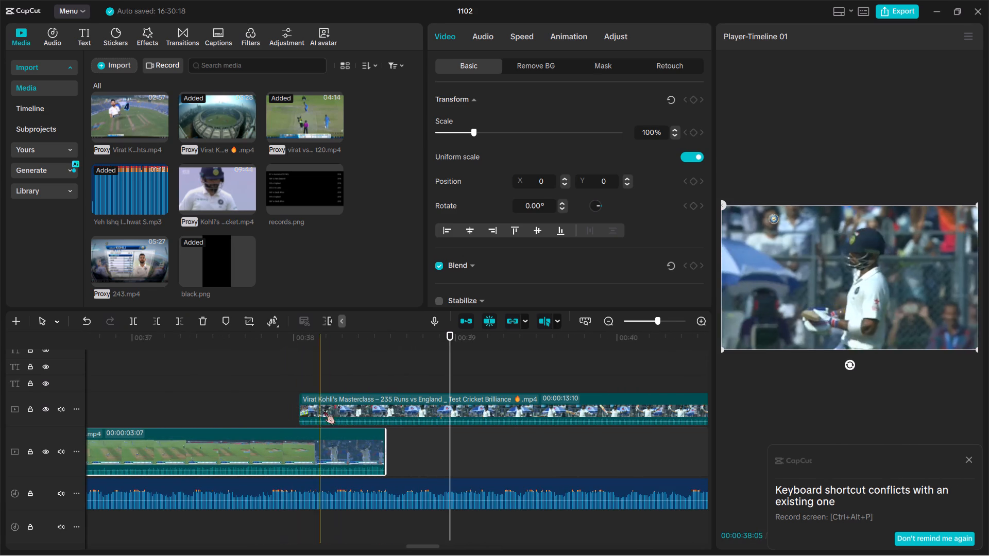
drag(334, 401, 453, 438)
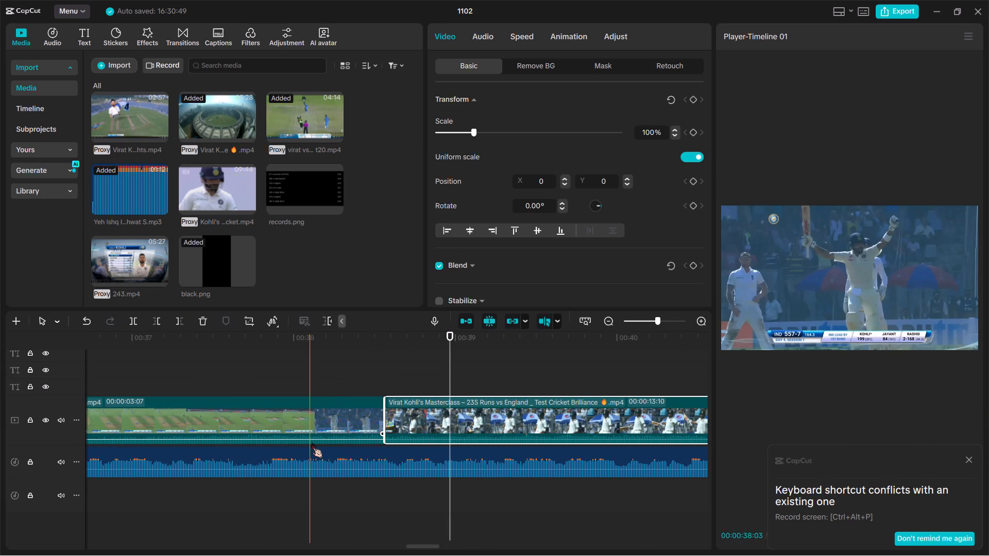
key(space)
key(space)
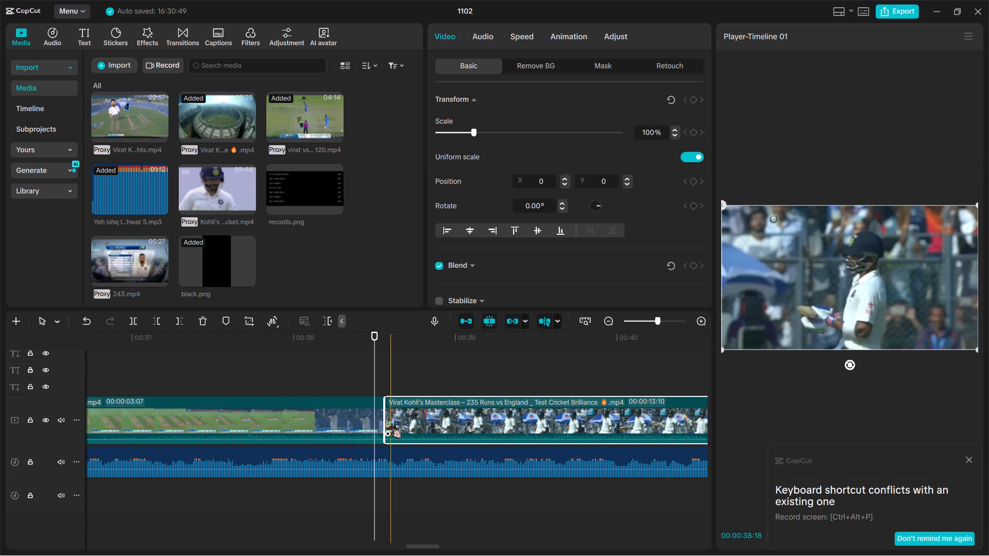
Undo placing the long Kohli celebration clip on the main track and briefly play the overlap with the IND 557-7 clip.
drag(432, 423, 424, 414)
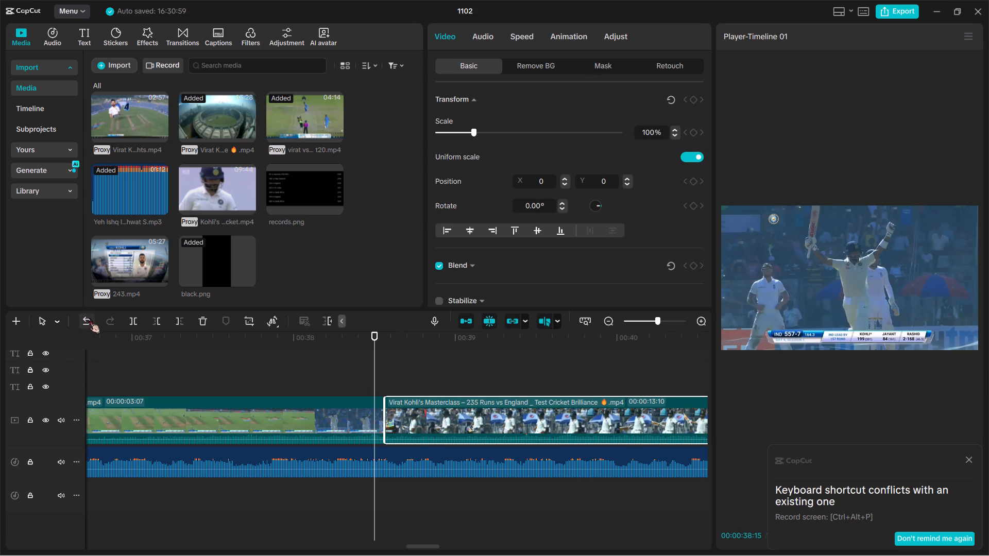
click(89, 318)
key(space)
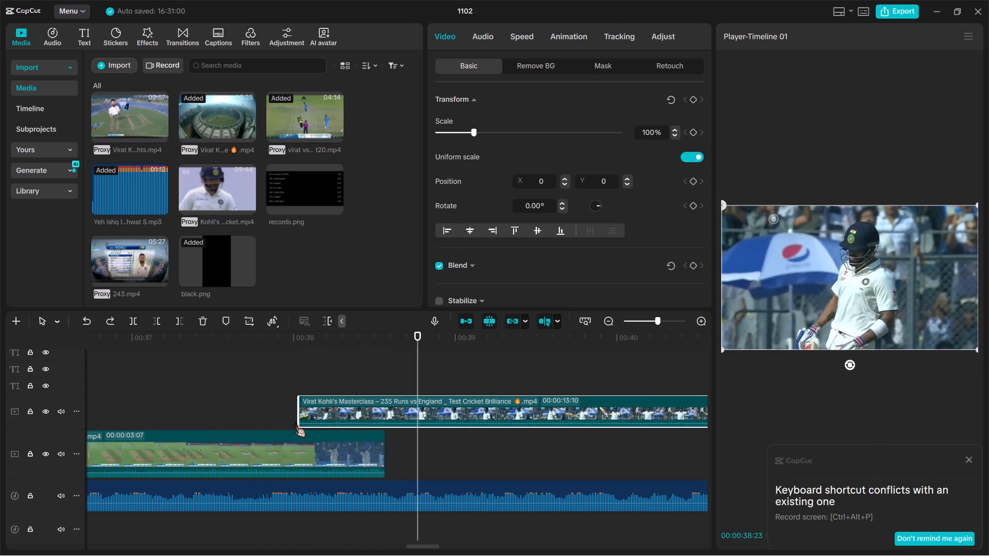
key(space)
Trim the end of the IND 557-7 clip to a 00:00:02:22 duration, removing its blended celebration tail, and play past the cut.
click(301, 446)
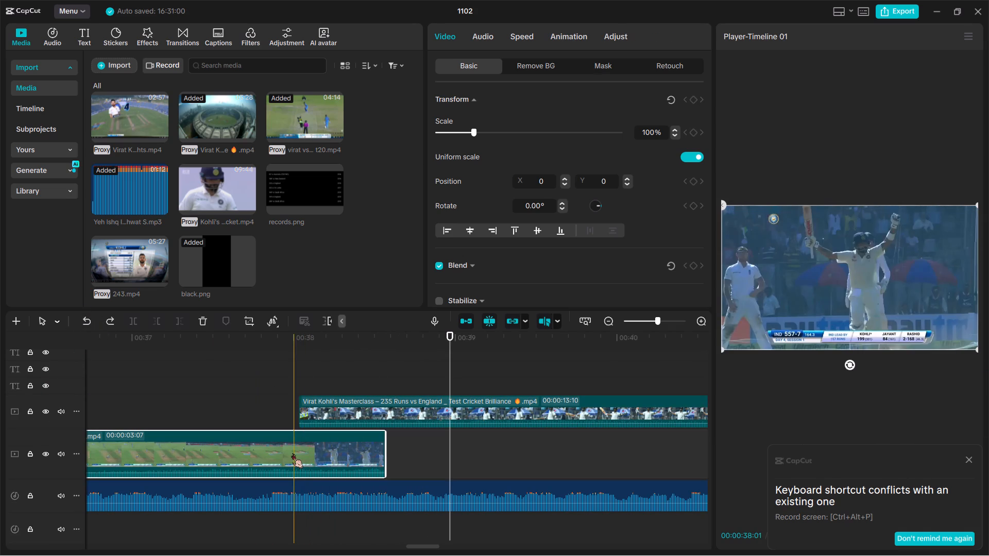
key(w)
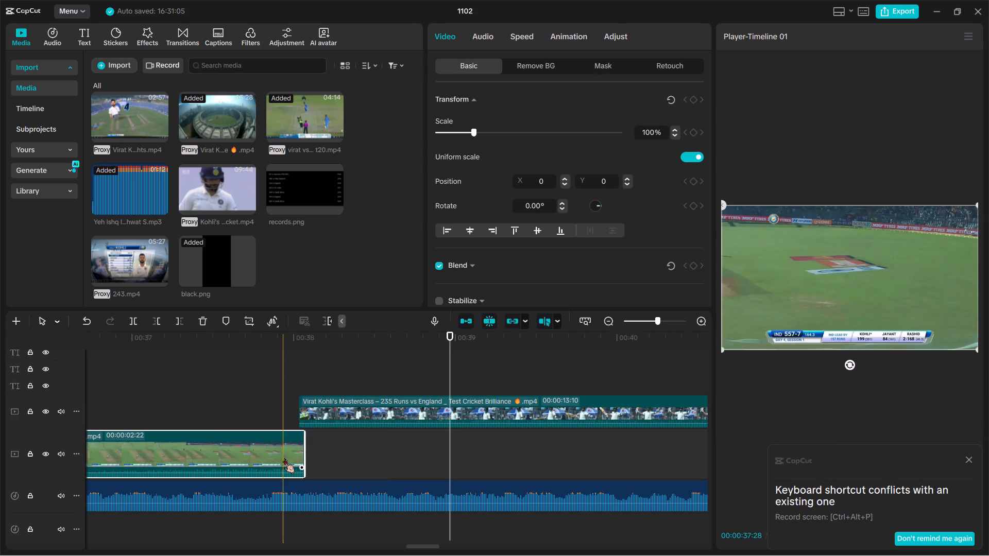
key(space)
key(space)
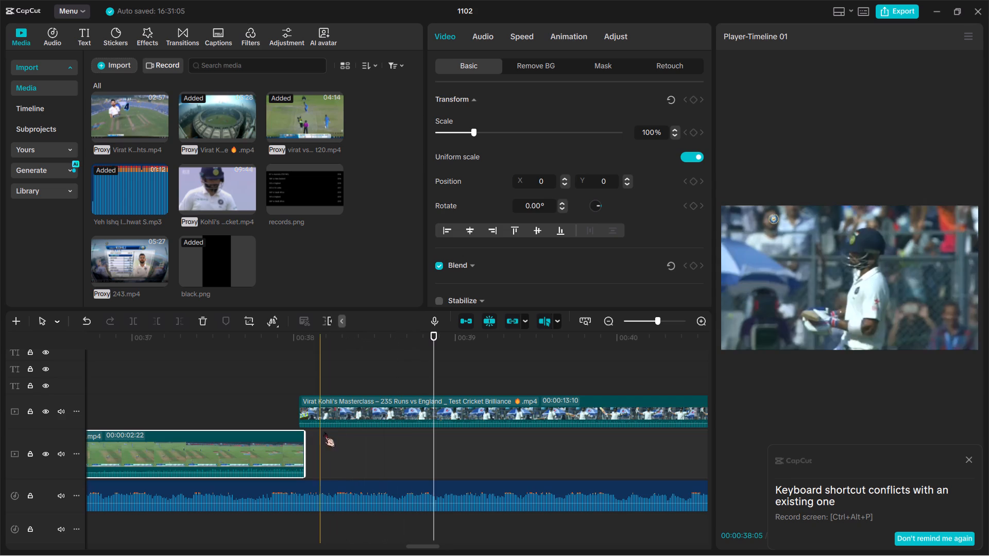
Place the celebration clip directly after the IND 557-7 clip on the main track, trim its start to a 00:00:13:06 duration, and play the cut.
drag(348, 416, 356, 461)
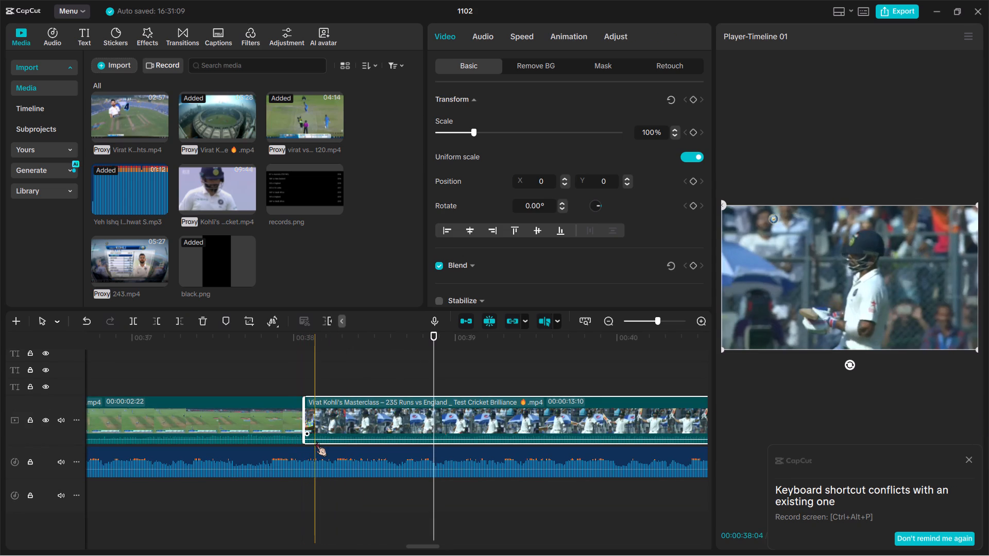
key(q)
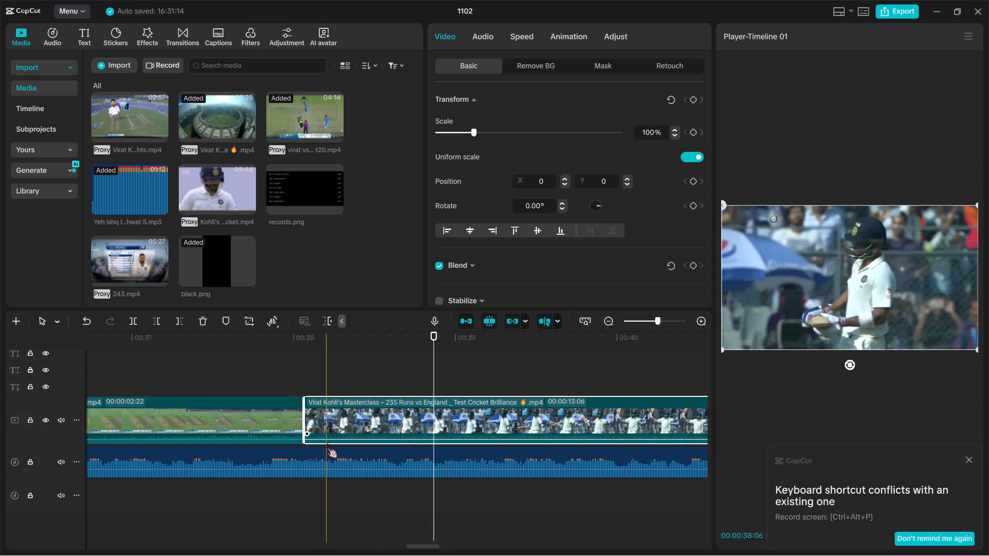
key(space)
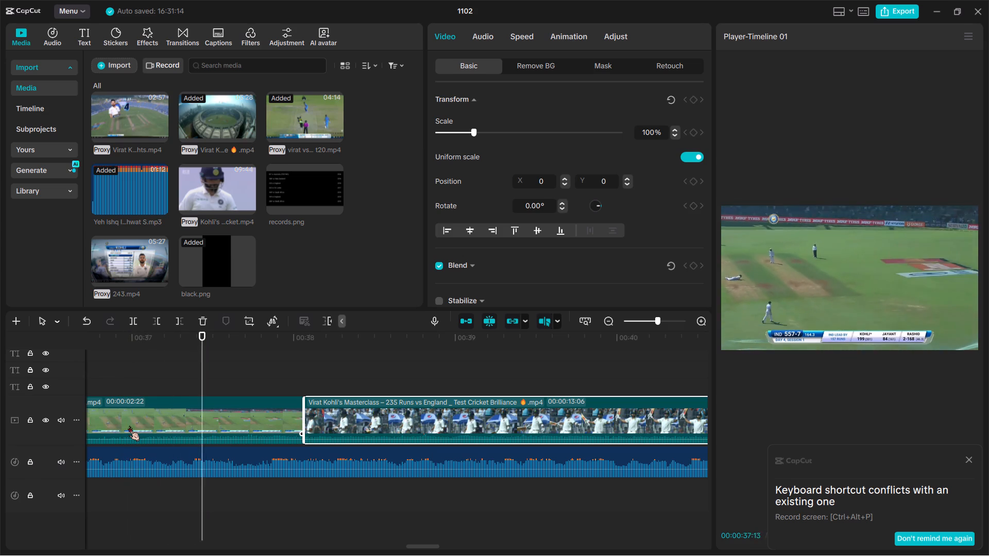
key(space)
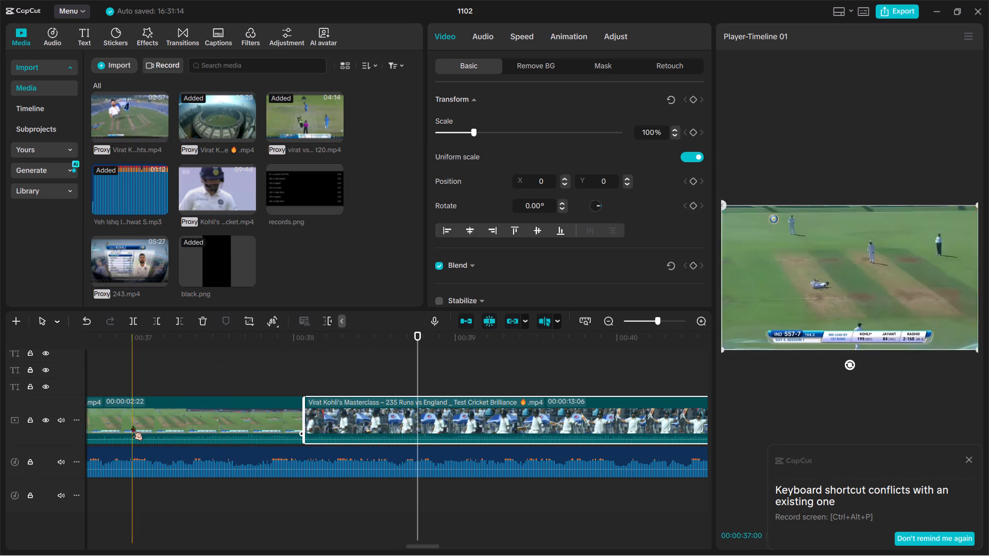
Shorten the end of the IND 557-7 clip to a 00:00:02:05 duration and play across the cut into the celebration.
click(201, 414)
key(w)
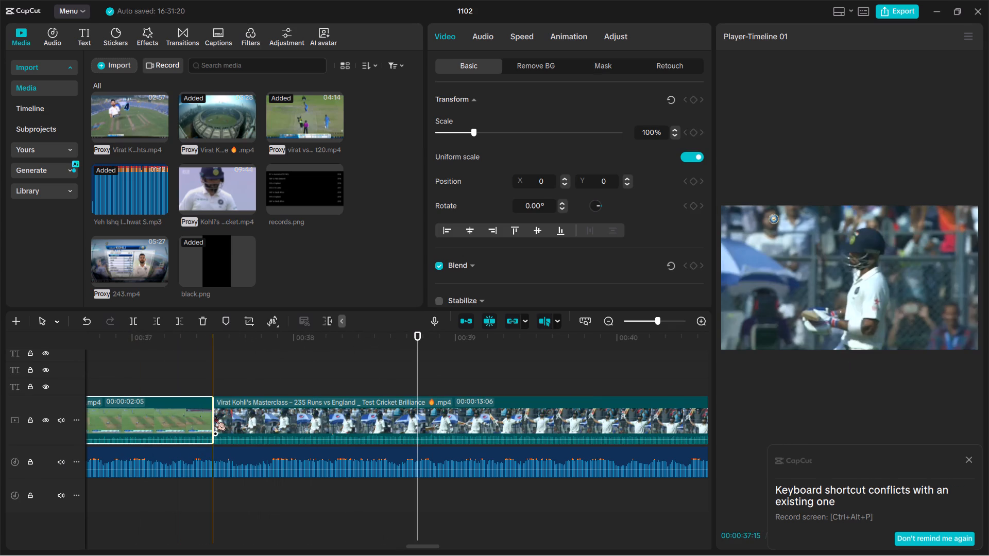
key(space)
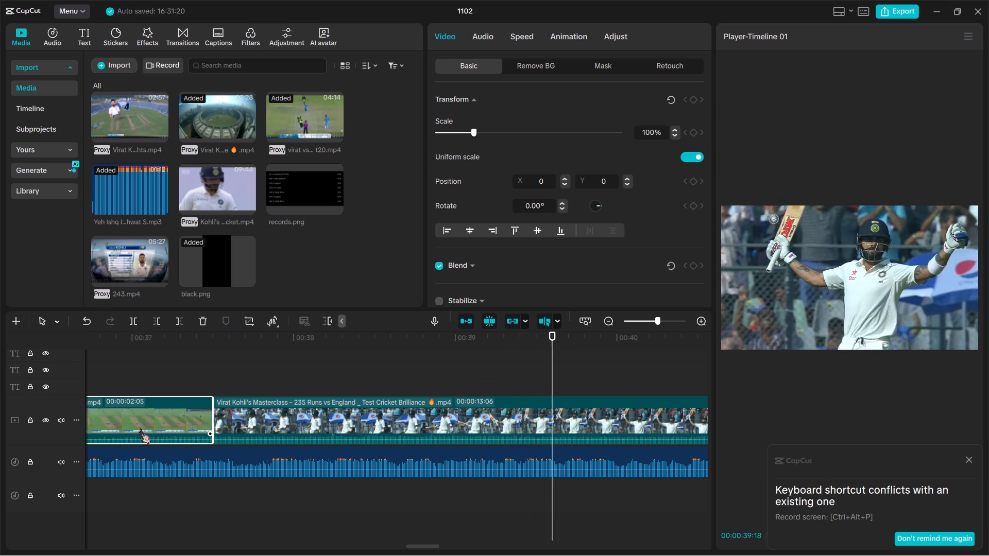
key(space)
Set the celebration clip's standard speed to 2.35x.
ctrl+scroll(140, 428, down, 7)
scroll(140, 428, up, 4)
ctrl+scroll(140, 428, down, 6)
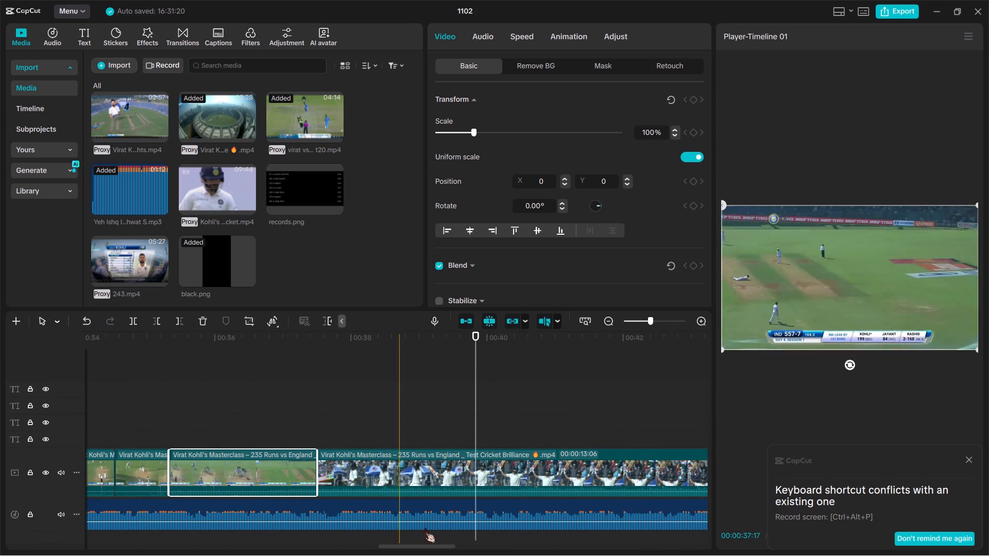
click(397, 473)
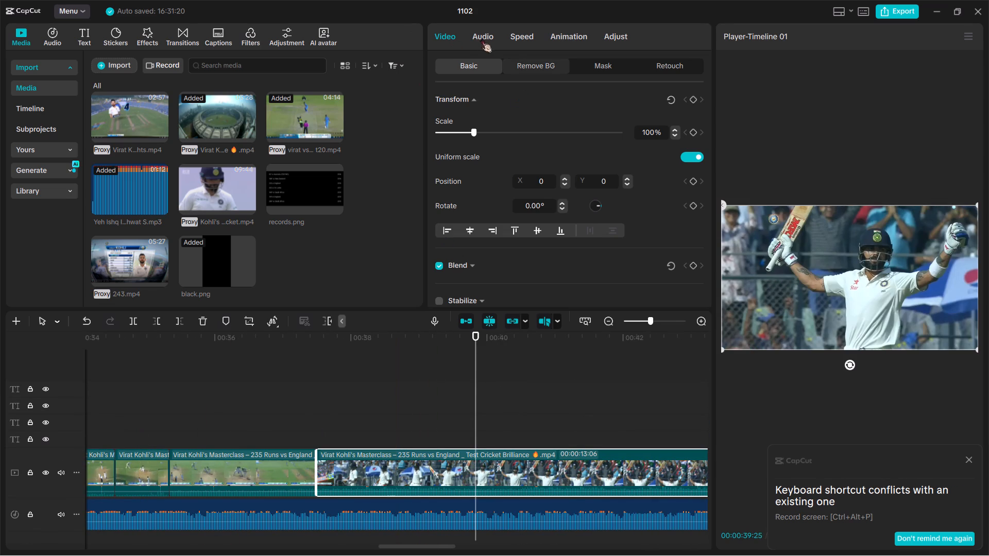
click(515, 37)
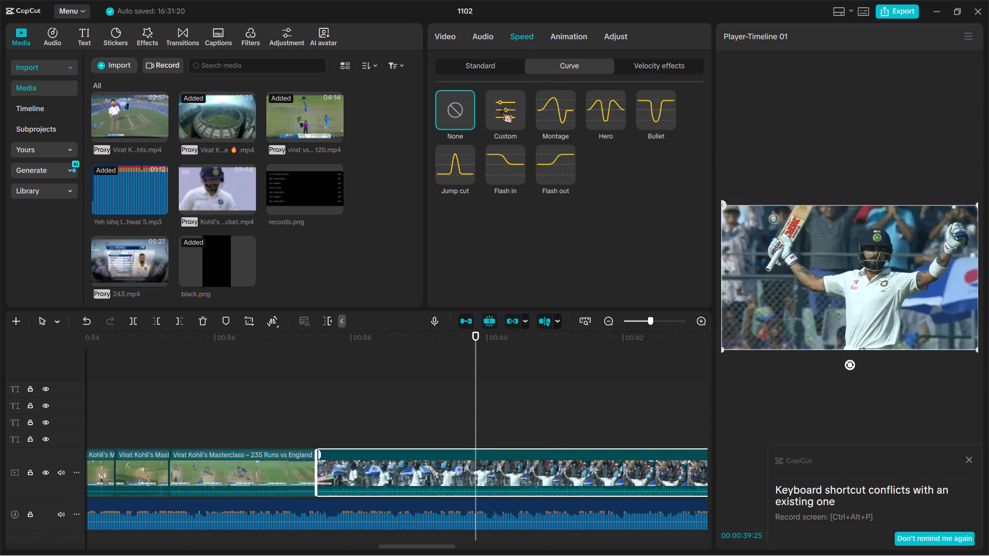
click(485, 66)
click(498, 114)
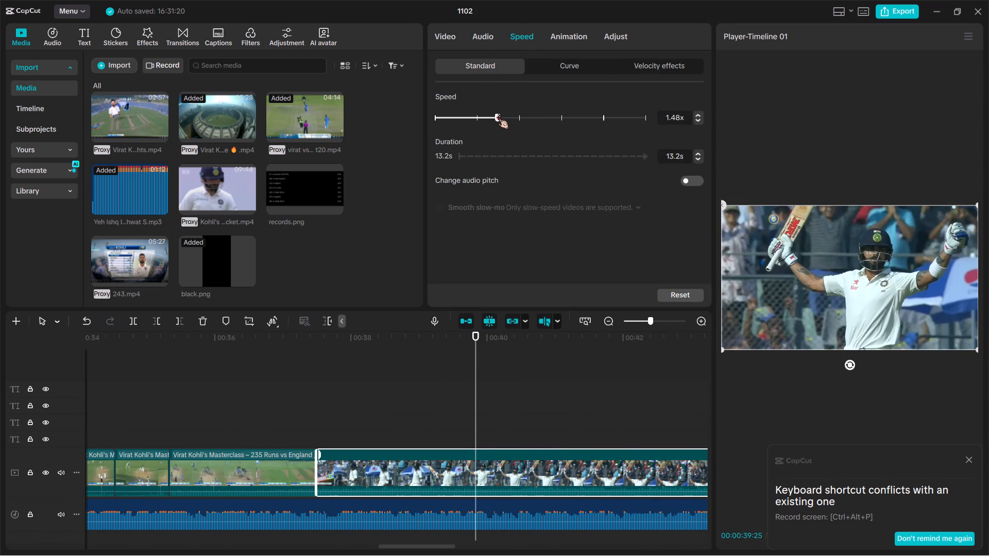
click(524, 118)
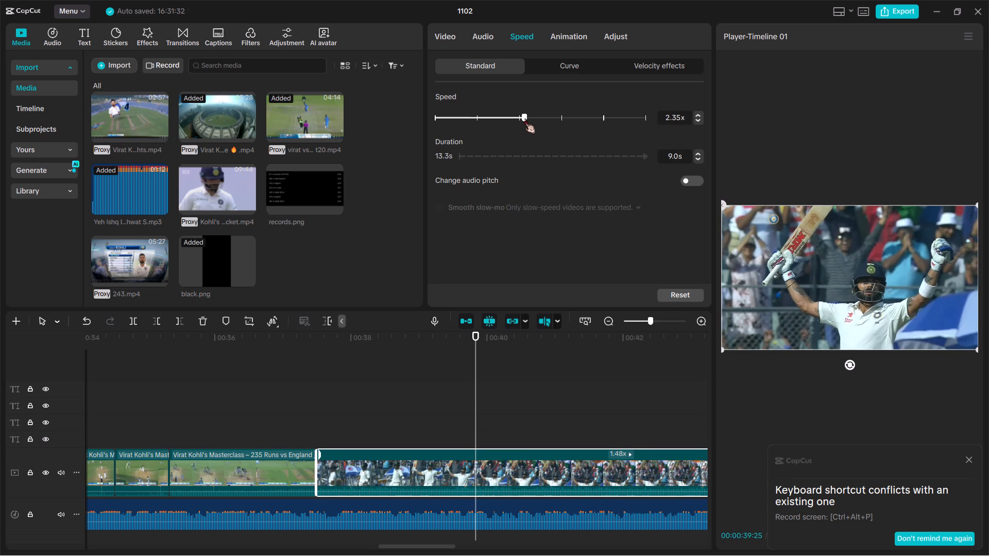
Play the sped-up celebration clip from its lead-in through its end to judge the pace against the music.
key(space)
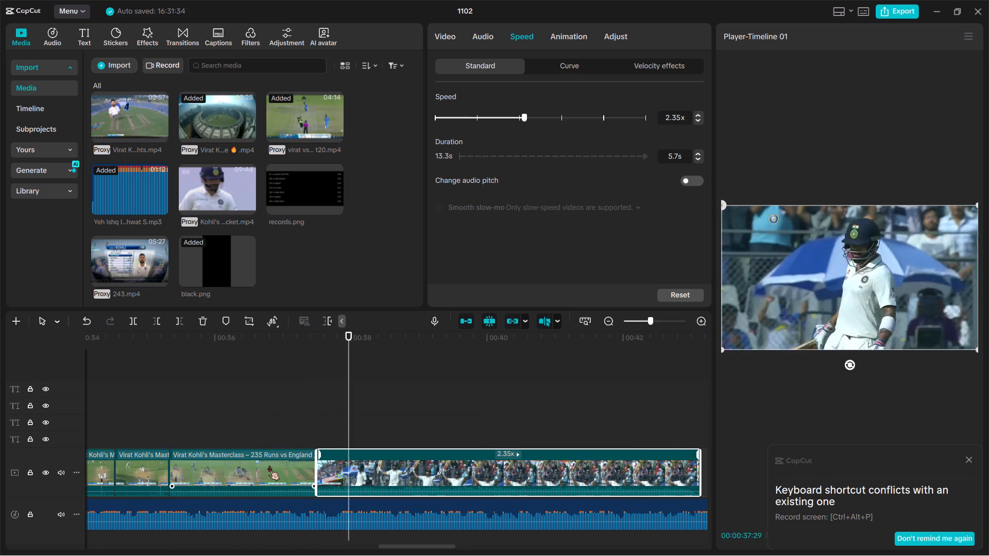
key(space)
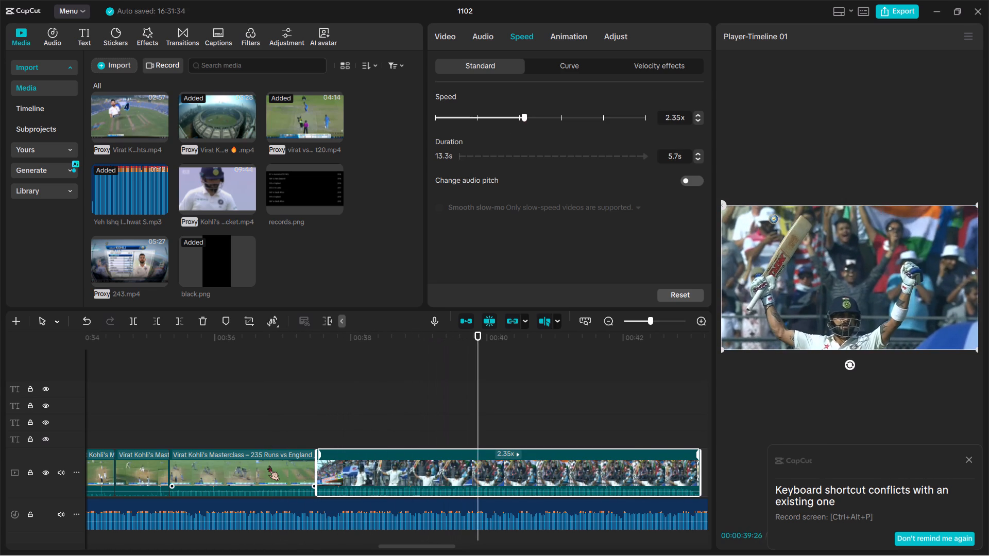
key(space)
key(space)
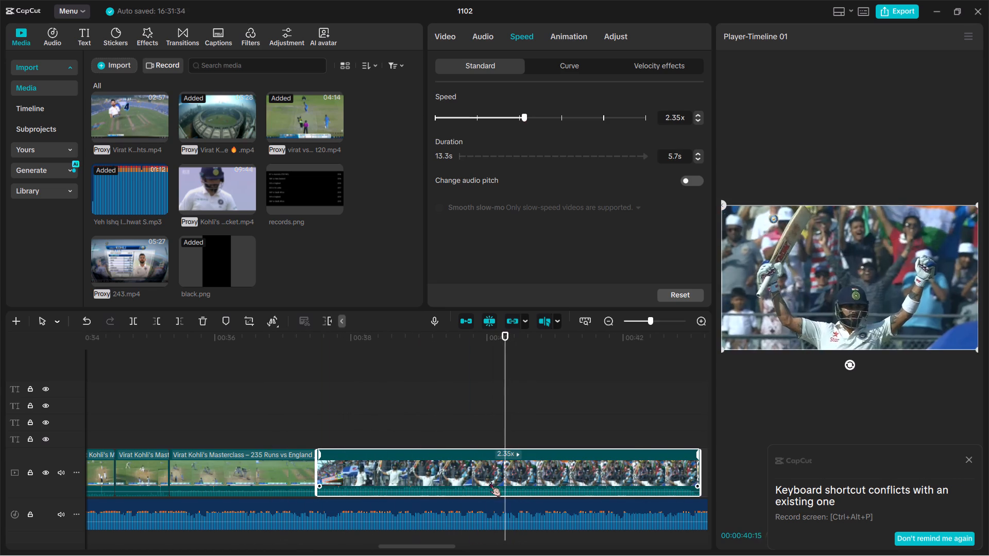
key(space)
key(space)
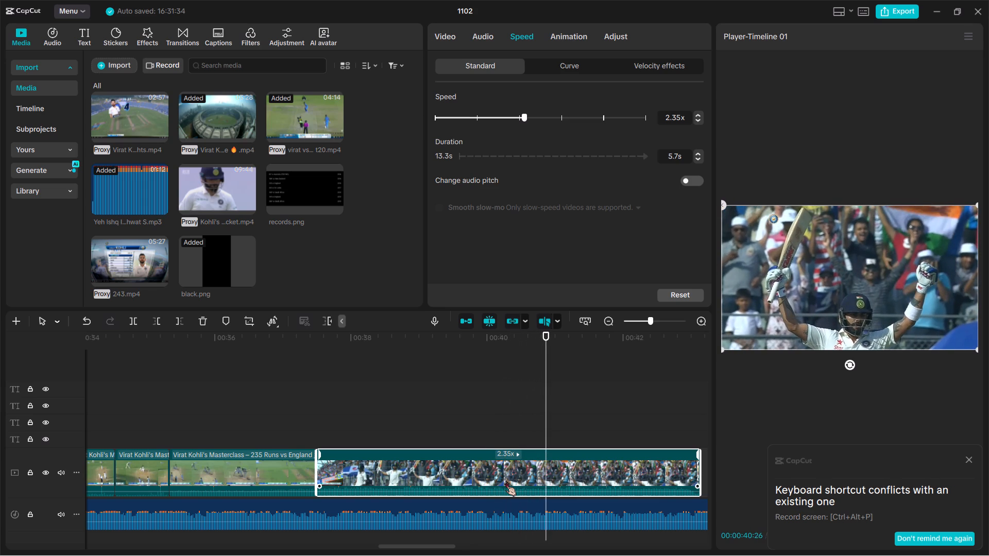
key(space)
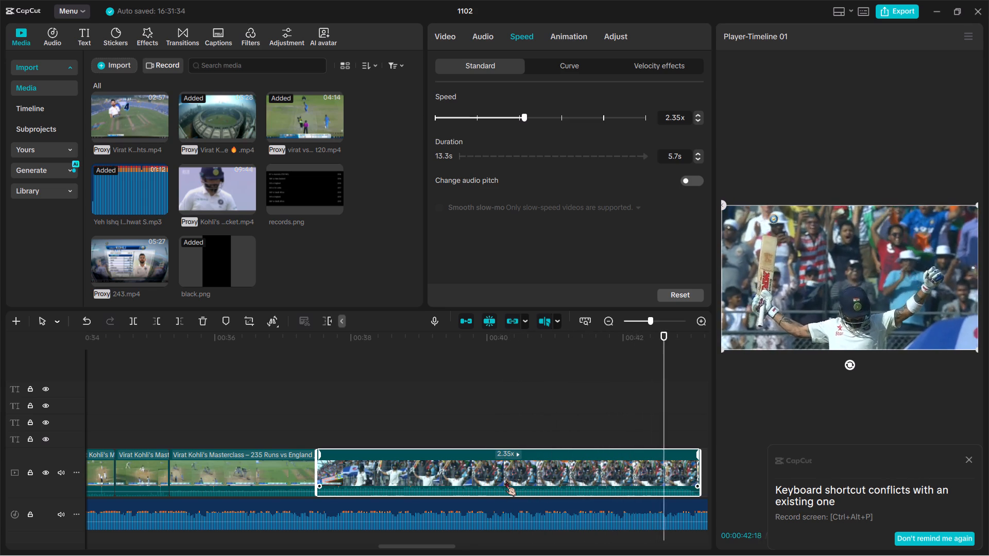
key(space)
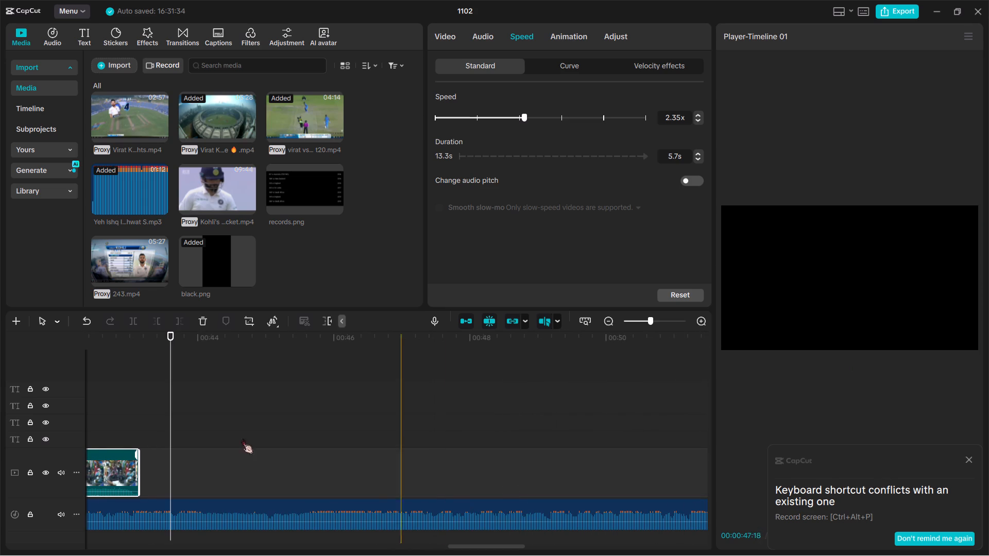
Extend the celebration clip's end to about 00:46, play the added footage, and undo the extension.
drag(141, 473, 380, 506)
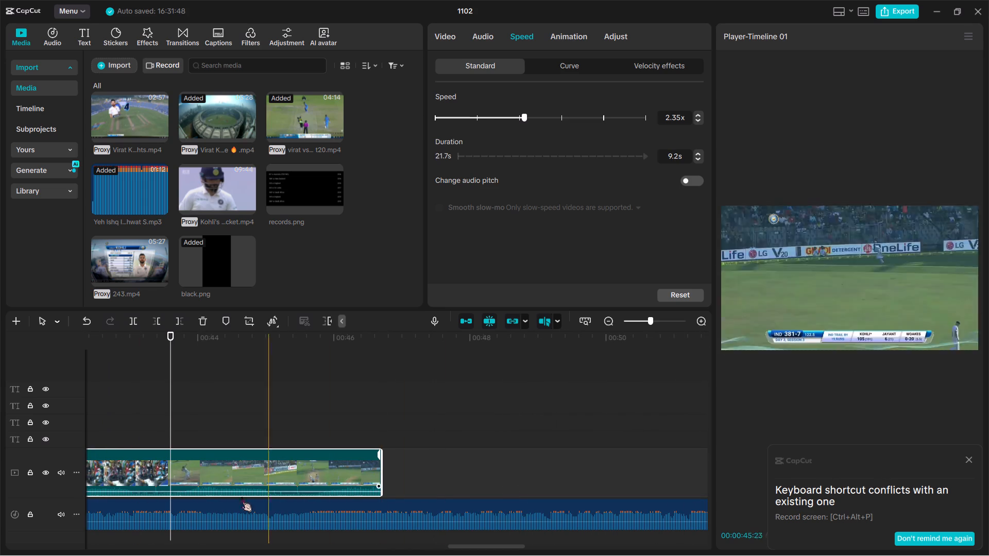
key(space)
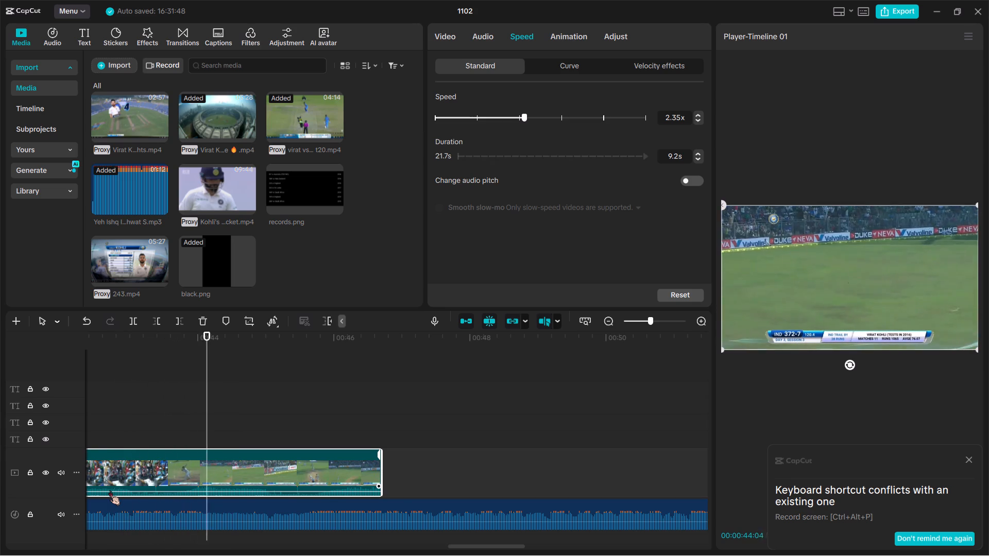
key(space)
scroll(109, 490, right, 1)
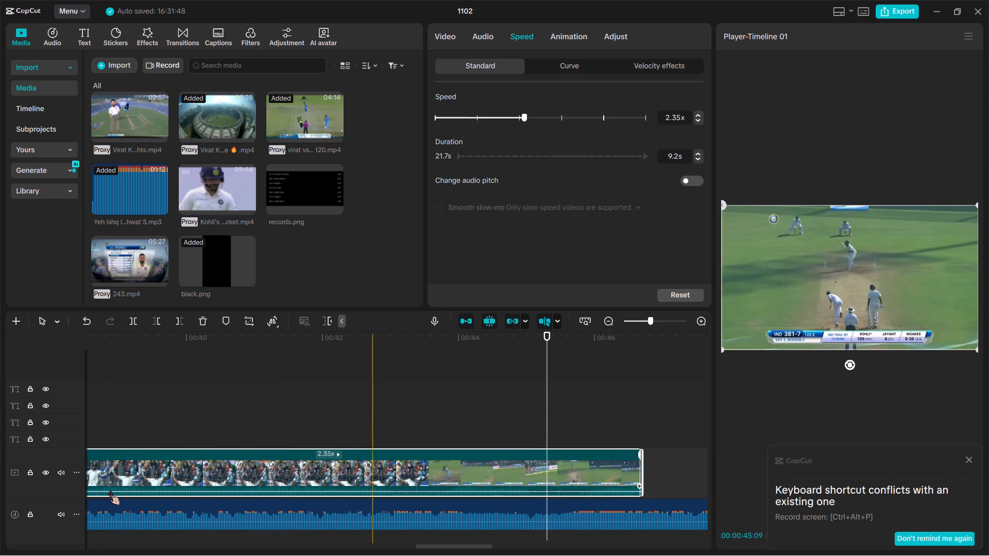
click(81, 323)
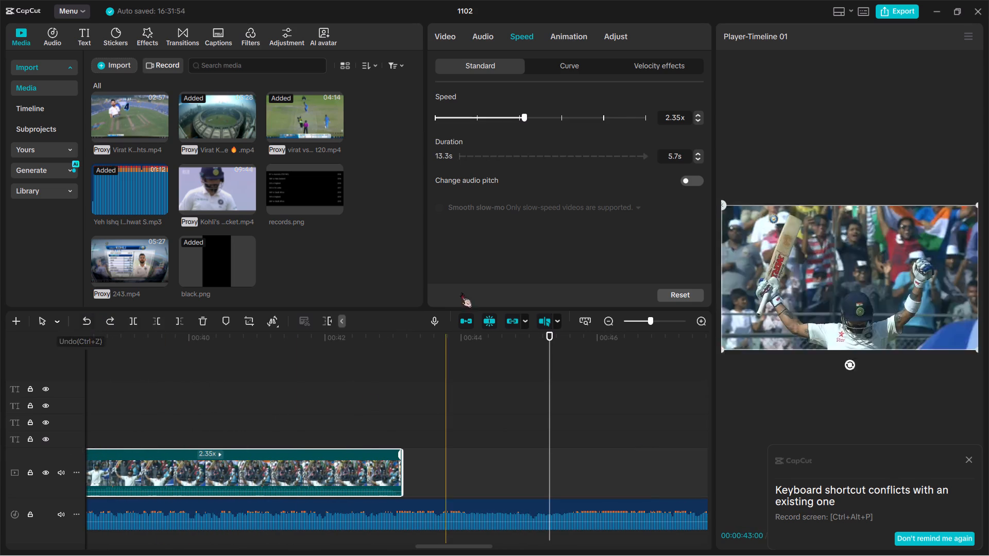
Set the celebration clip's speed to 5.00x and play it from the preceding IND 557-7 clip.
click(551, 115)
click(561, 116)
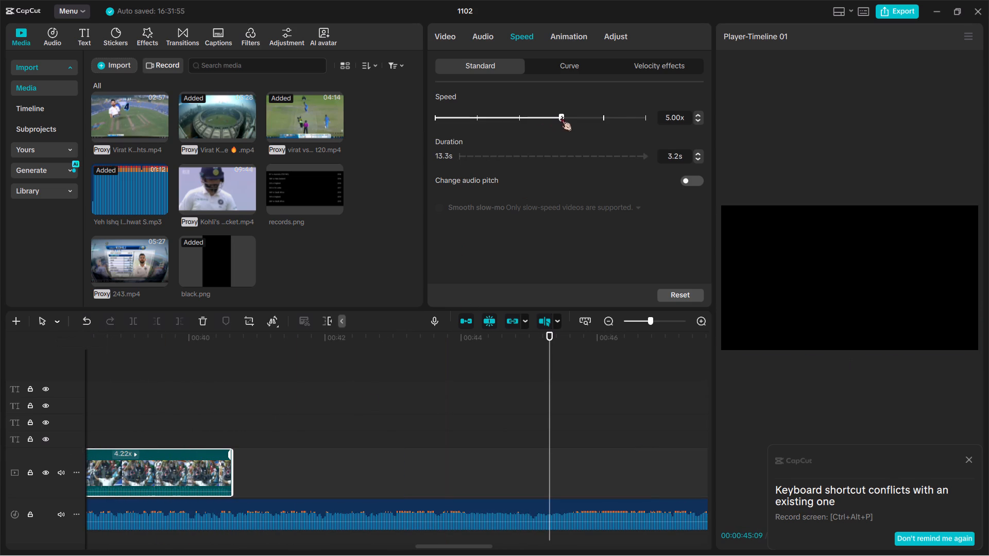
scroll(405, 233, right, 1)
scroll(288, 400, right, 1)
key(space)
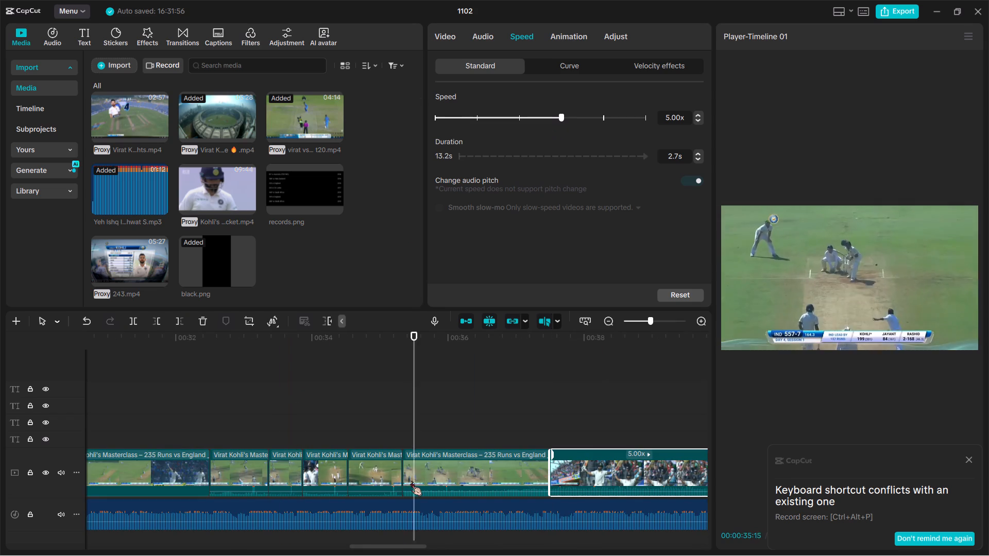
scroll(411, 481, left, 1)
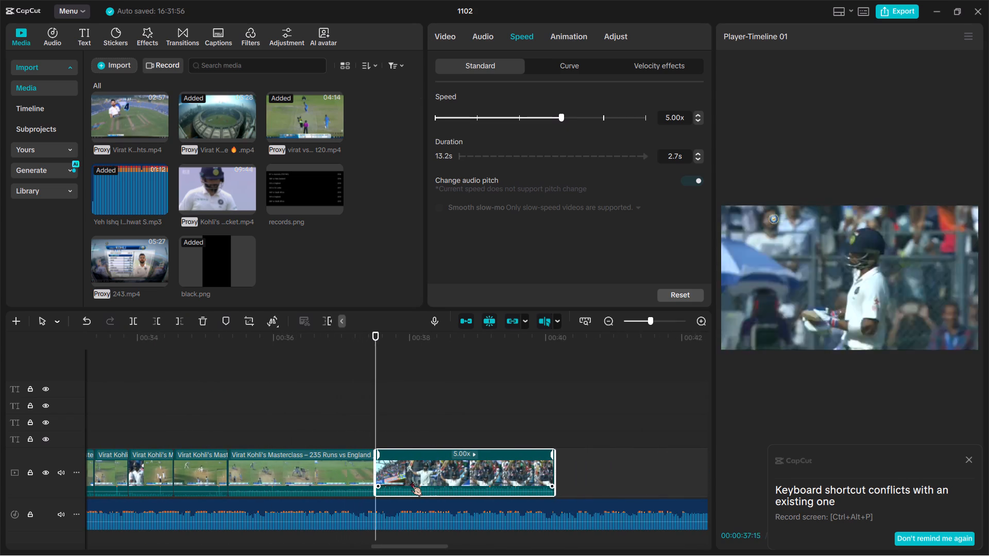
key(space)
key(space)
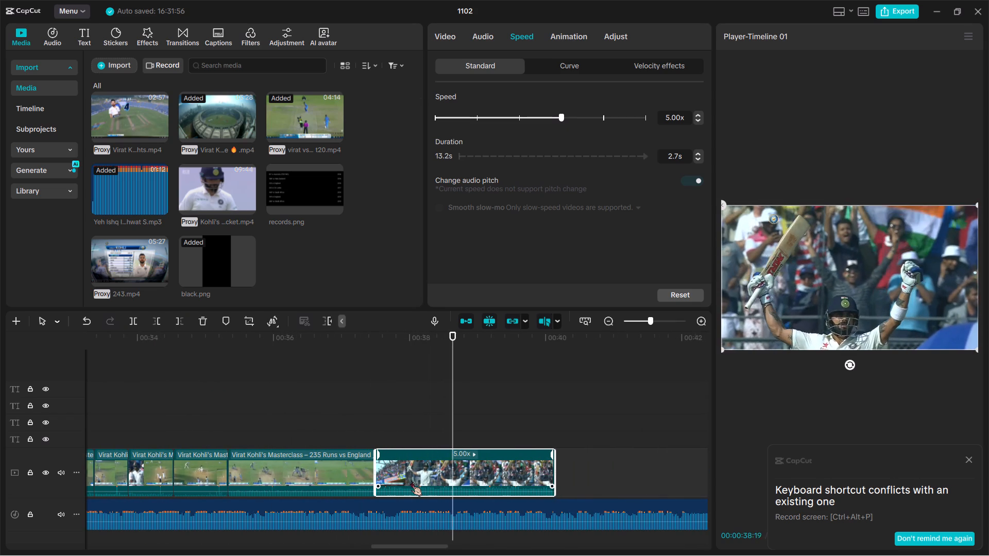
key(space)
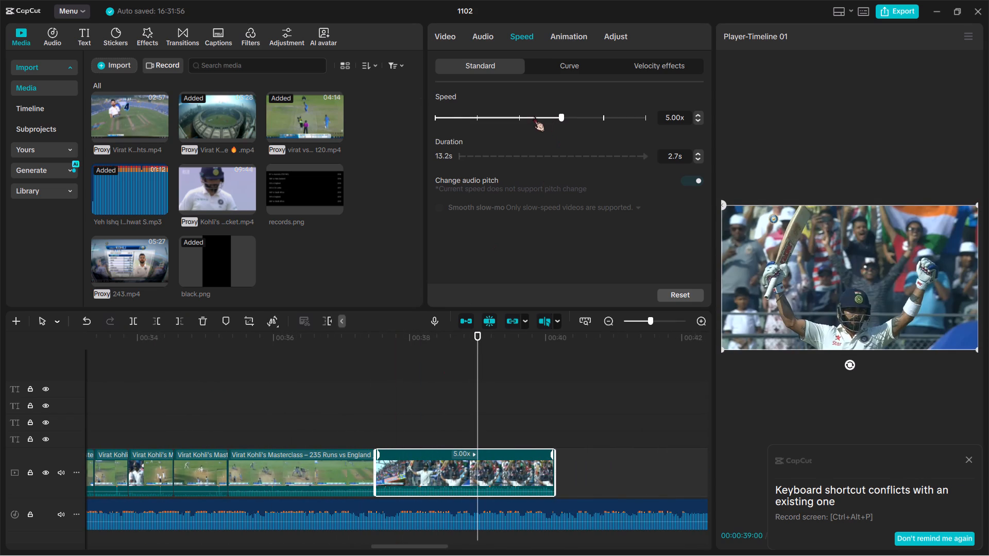
Set the celebration clip's speed to 3.05x and play it to check the pace.
click(534, 116)
key(space)
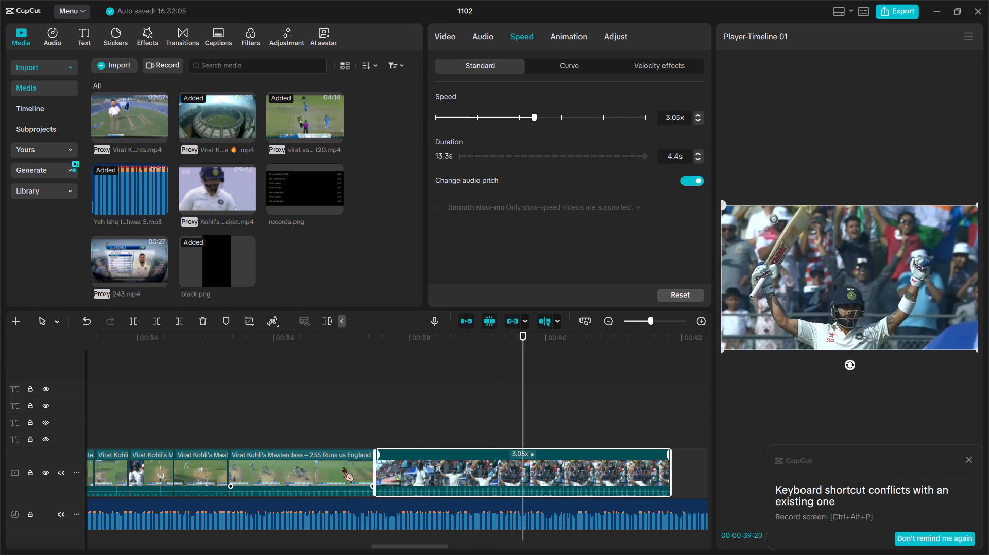
key(space)
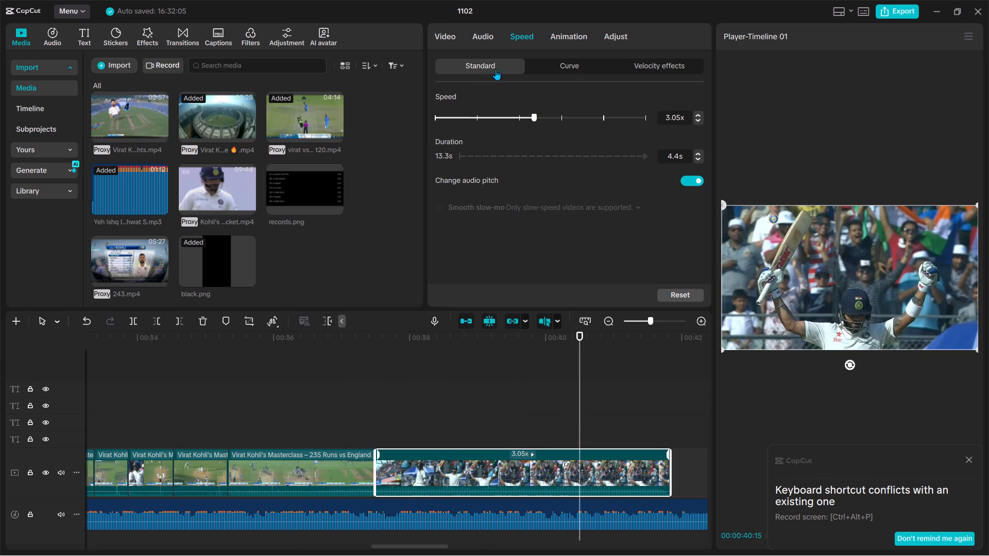
Mute the celebration clip by lowering its volume to −∞ dB and play it against the music.
click(479, 34)
drag(560, 128, 372, 141)
key(space)
scroll(304, 444, left, 1)
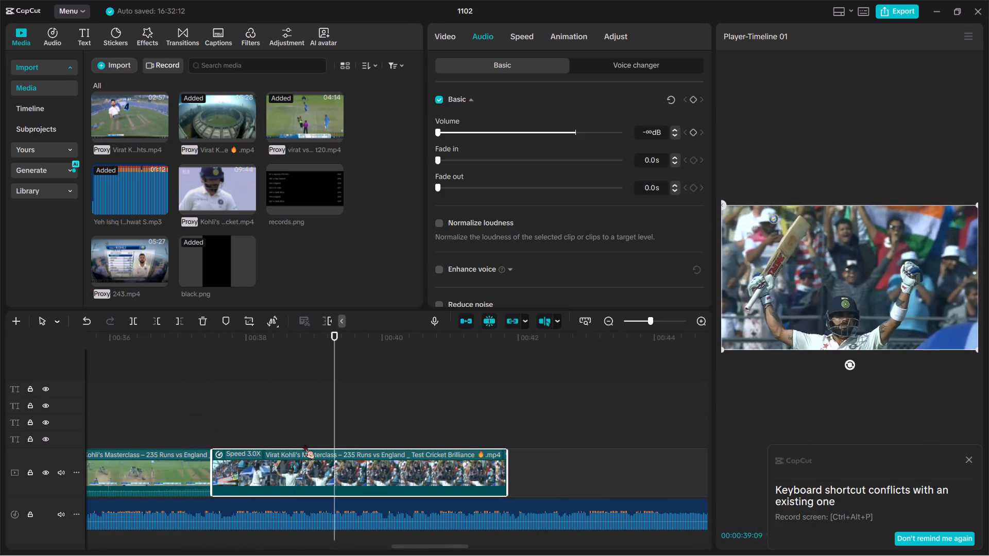
key(space)
key(space)
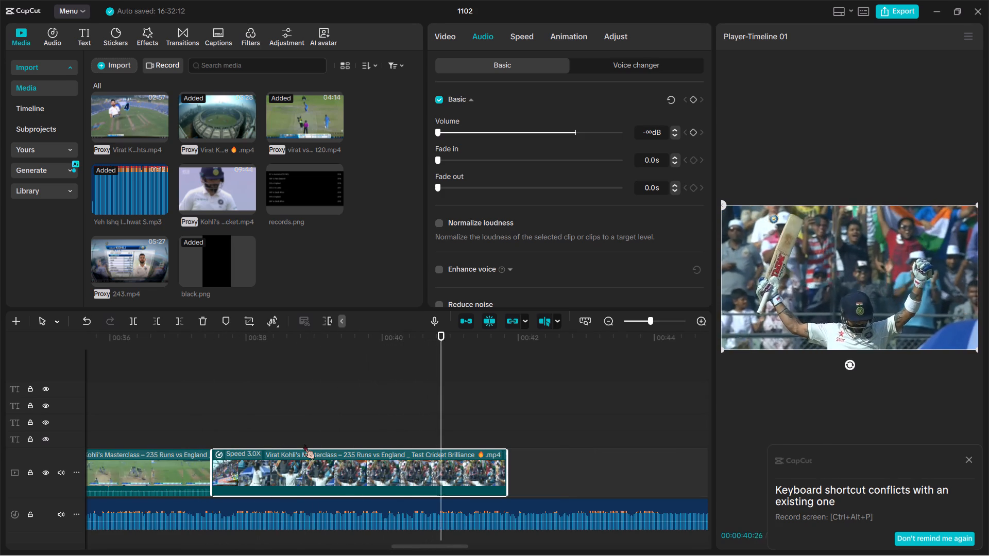
Play the celebration clip, trim its end to about 00:39:27, and replay the shortened clip against the music.
key(space)
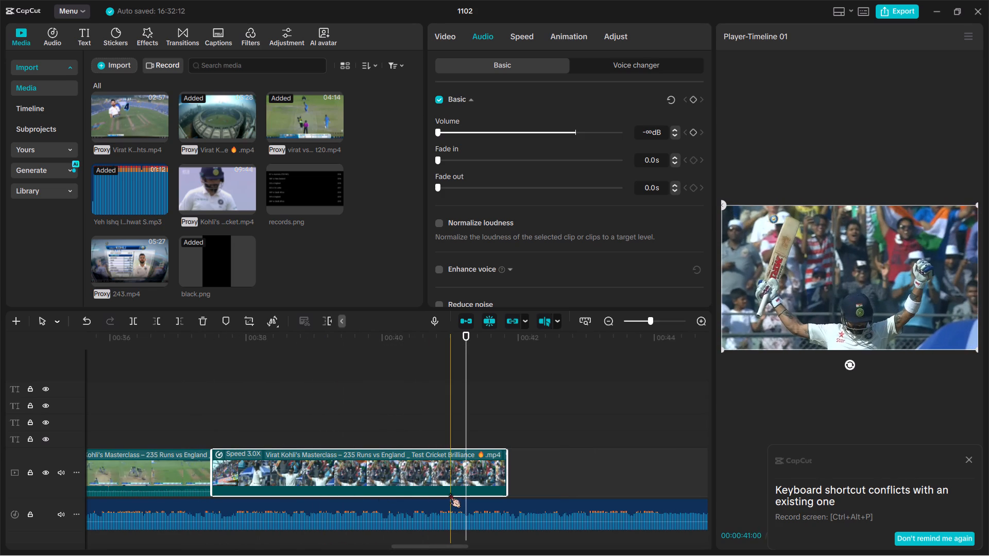
key(space)
key(space)
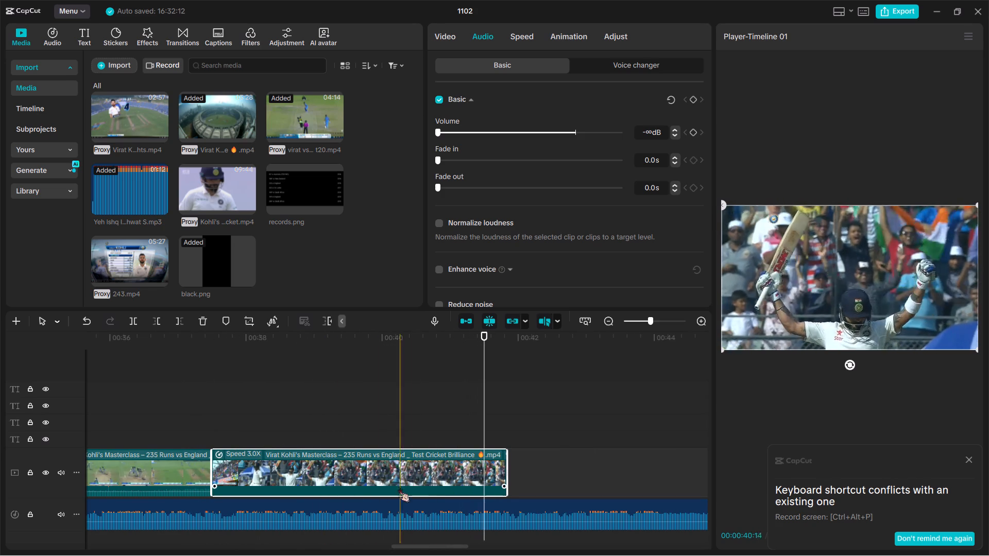
key(space)
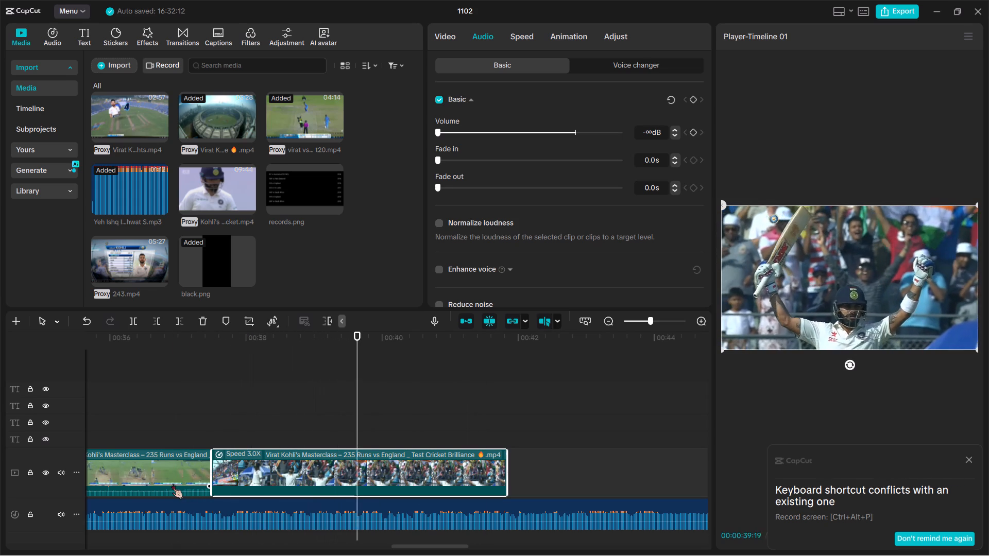
key(space)
text(w)
ctrl+scroll(172, 483, down, 11)
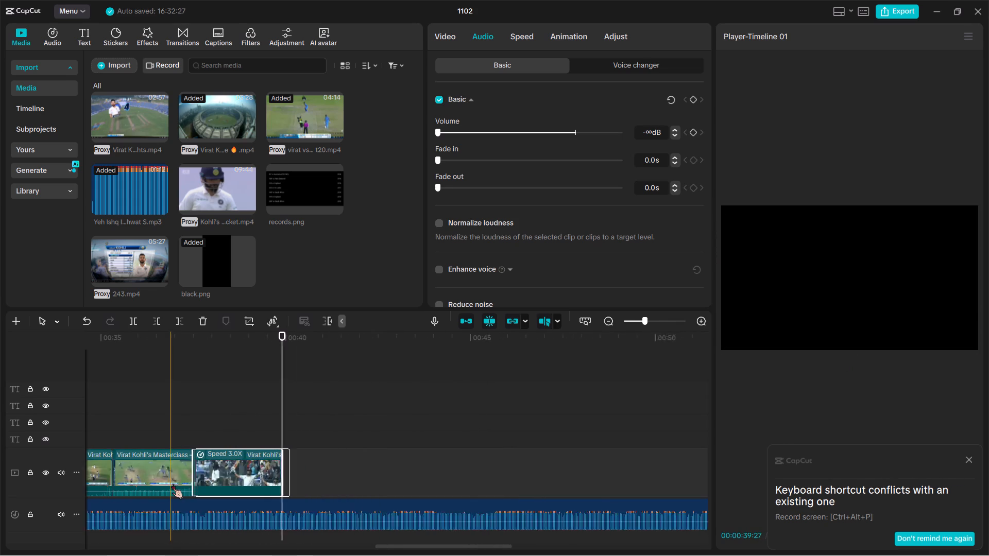
ctrl+scroll(172, 483, down, 3)
scroll(172, 483, right, 1)
key(space)
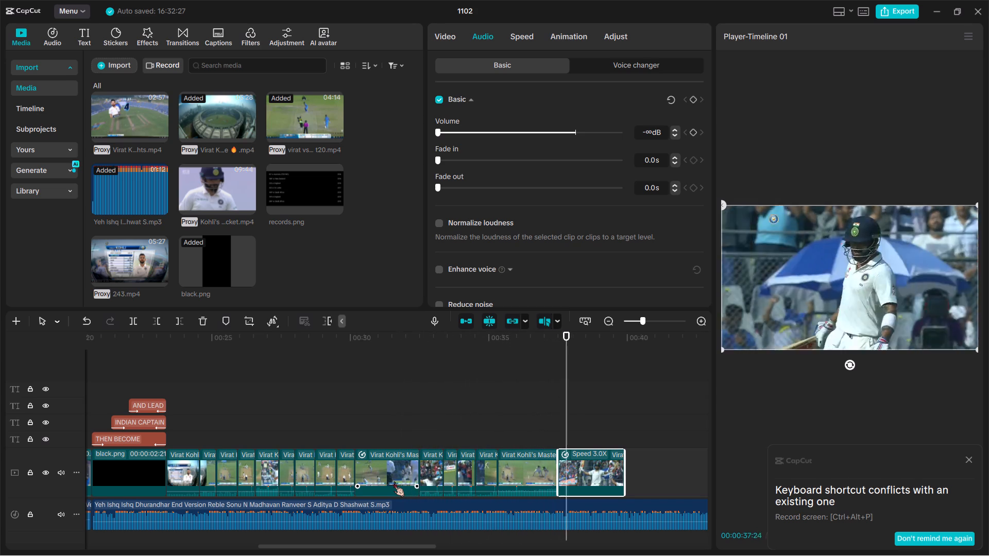
key(space)
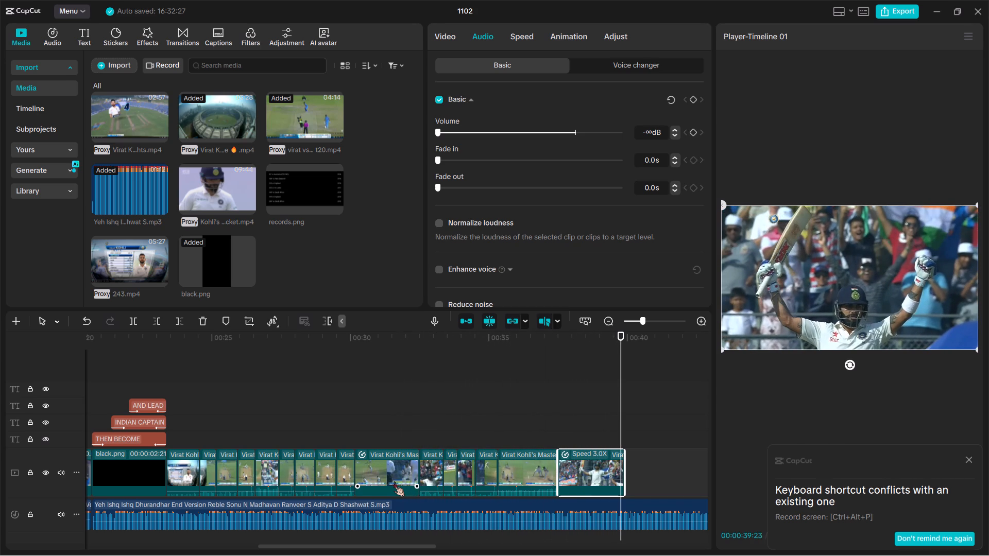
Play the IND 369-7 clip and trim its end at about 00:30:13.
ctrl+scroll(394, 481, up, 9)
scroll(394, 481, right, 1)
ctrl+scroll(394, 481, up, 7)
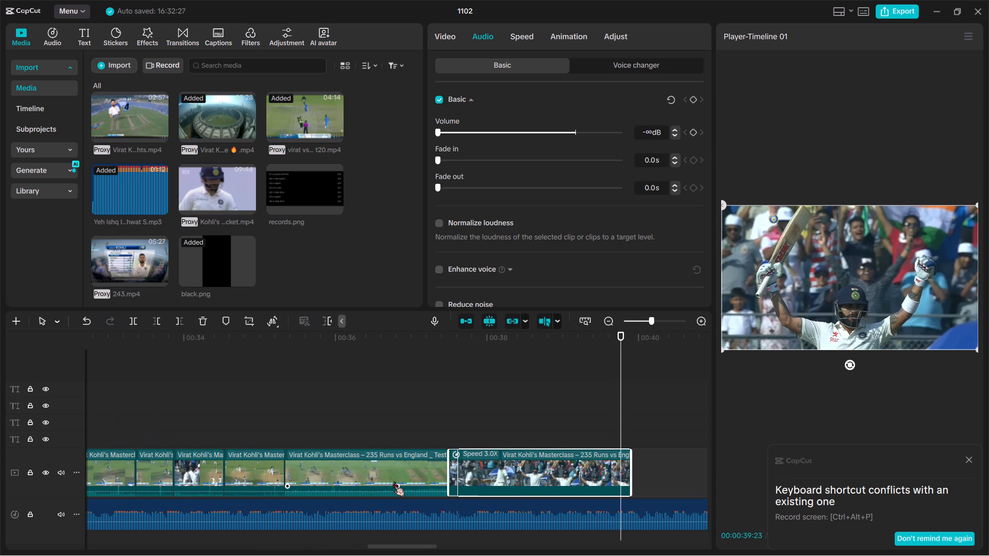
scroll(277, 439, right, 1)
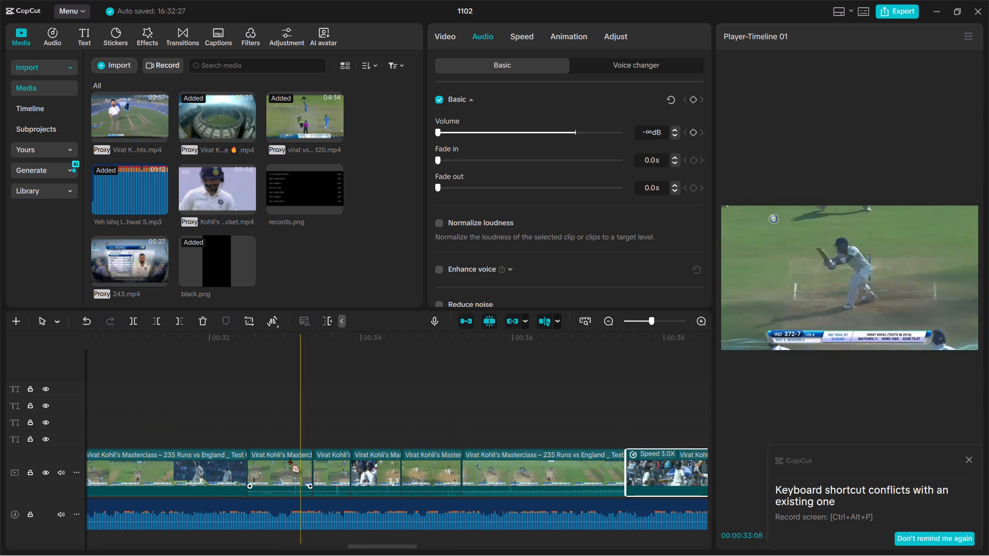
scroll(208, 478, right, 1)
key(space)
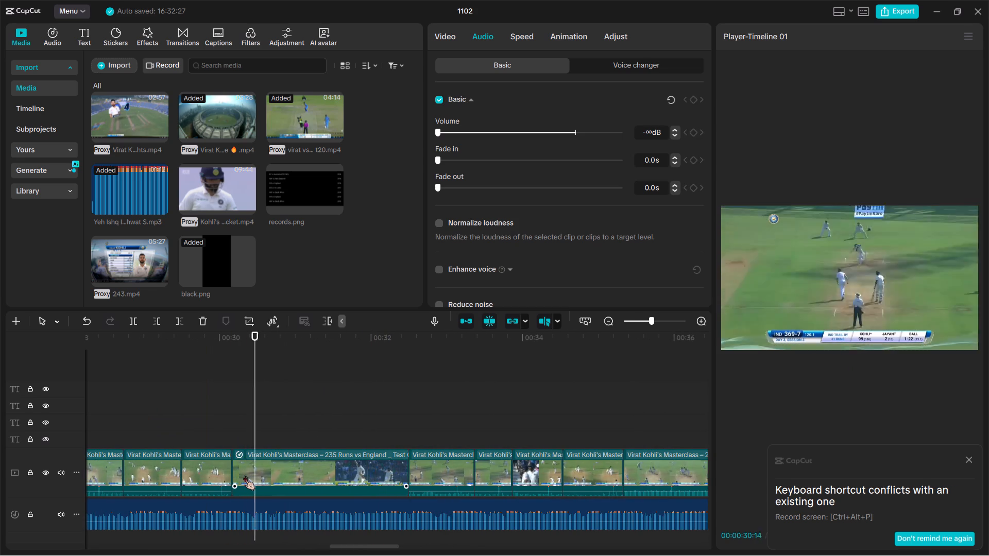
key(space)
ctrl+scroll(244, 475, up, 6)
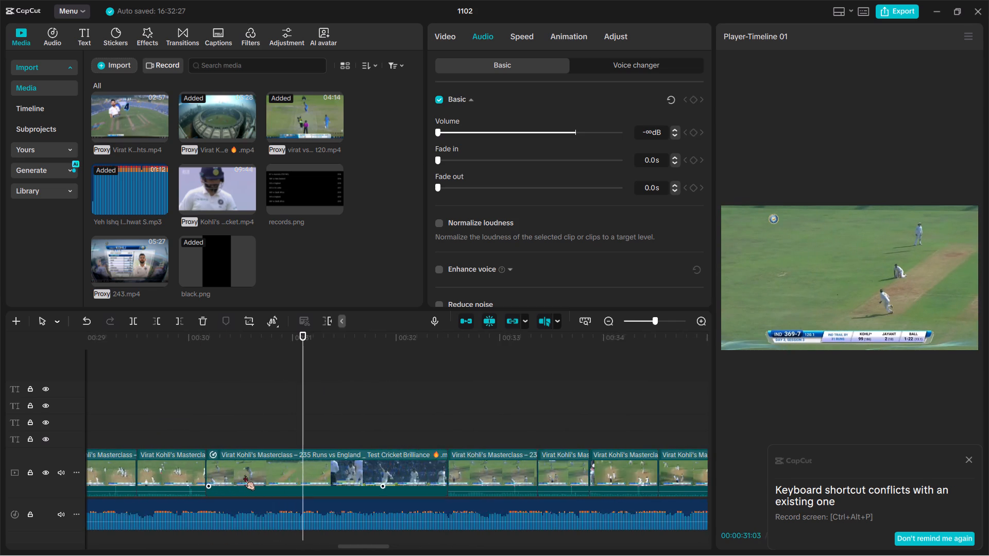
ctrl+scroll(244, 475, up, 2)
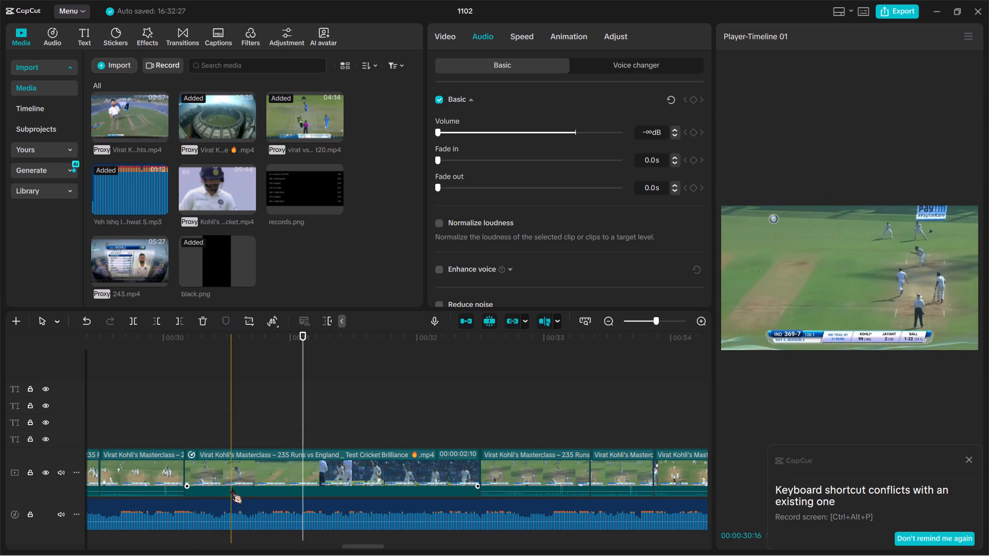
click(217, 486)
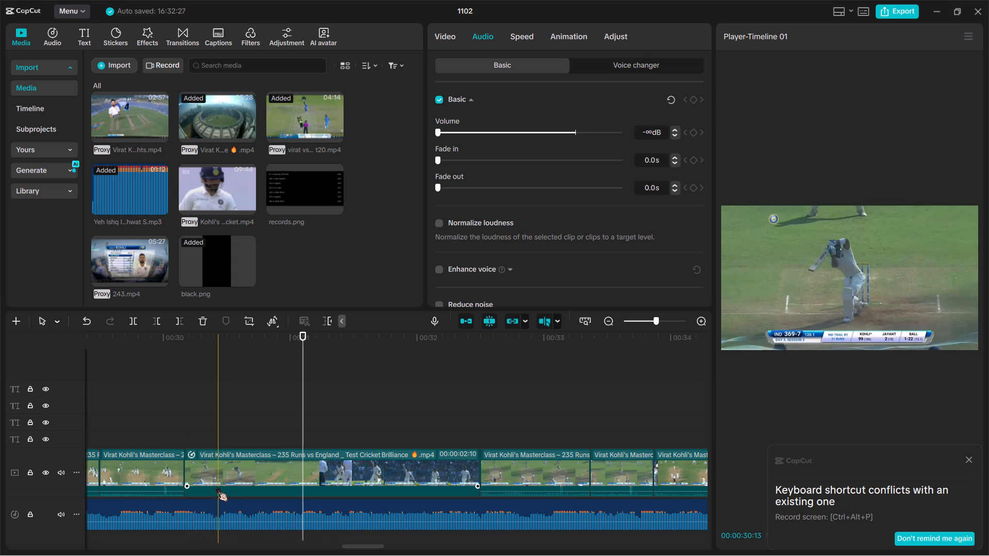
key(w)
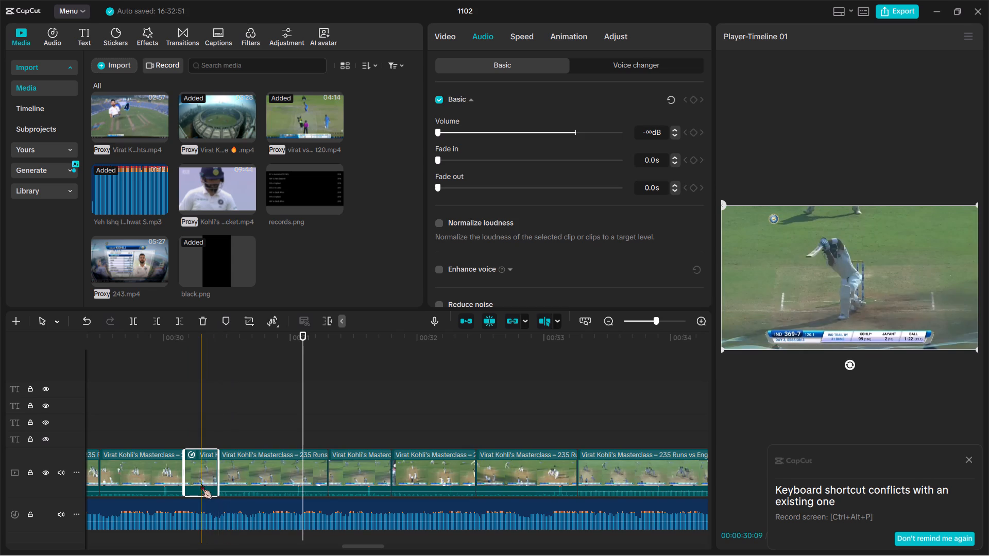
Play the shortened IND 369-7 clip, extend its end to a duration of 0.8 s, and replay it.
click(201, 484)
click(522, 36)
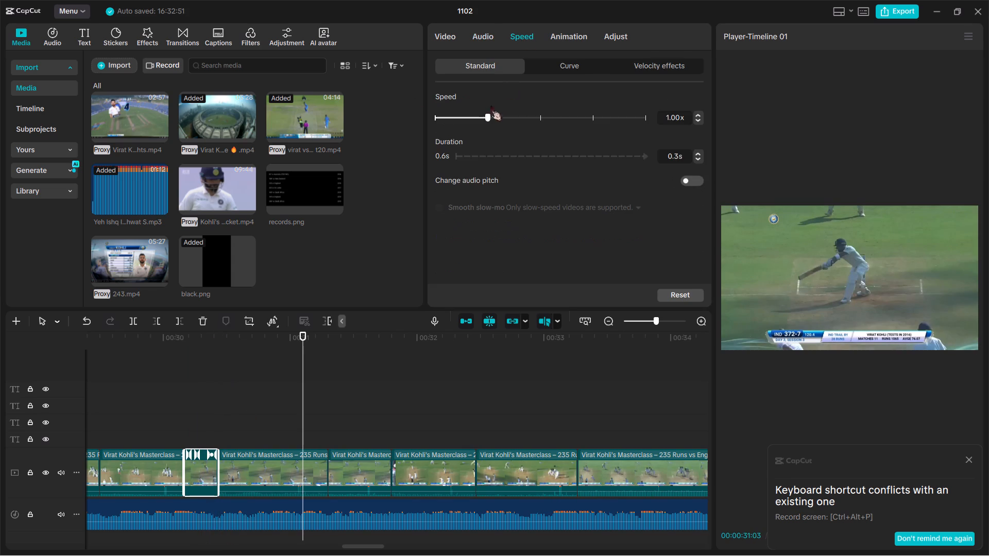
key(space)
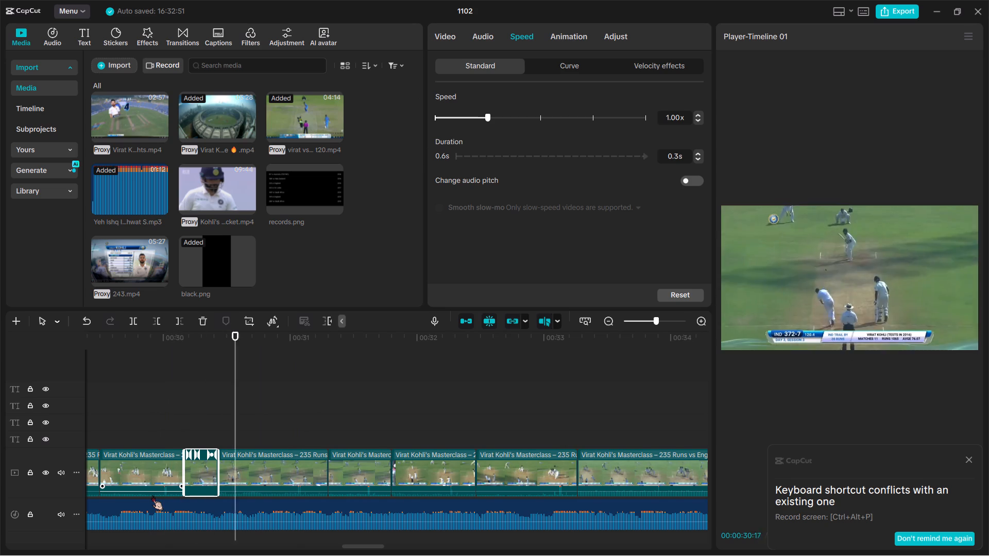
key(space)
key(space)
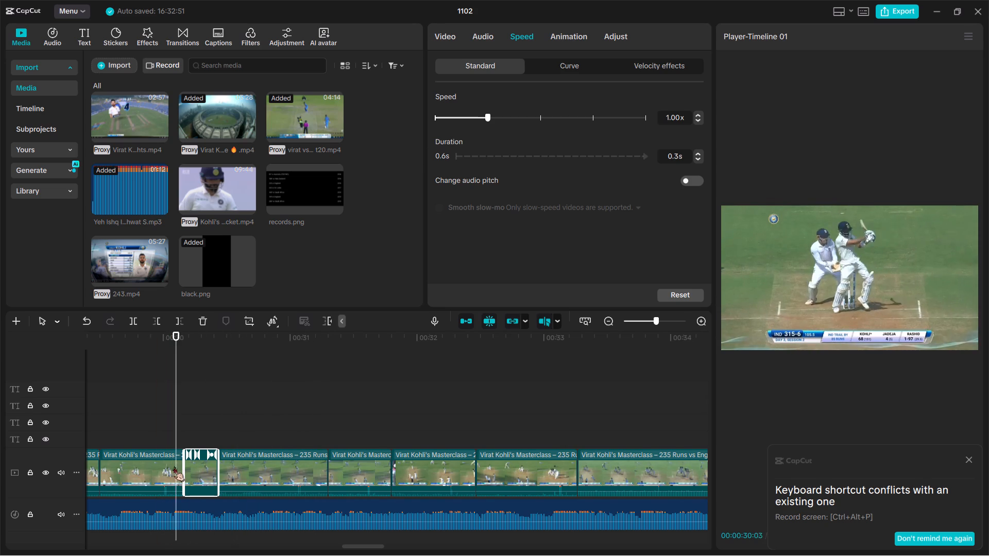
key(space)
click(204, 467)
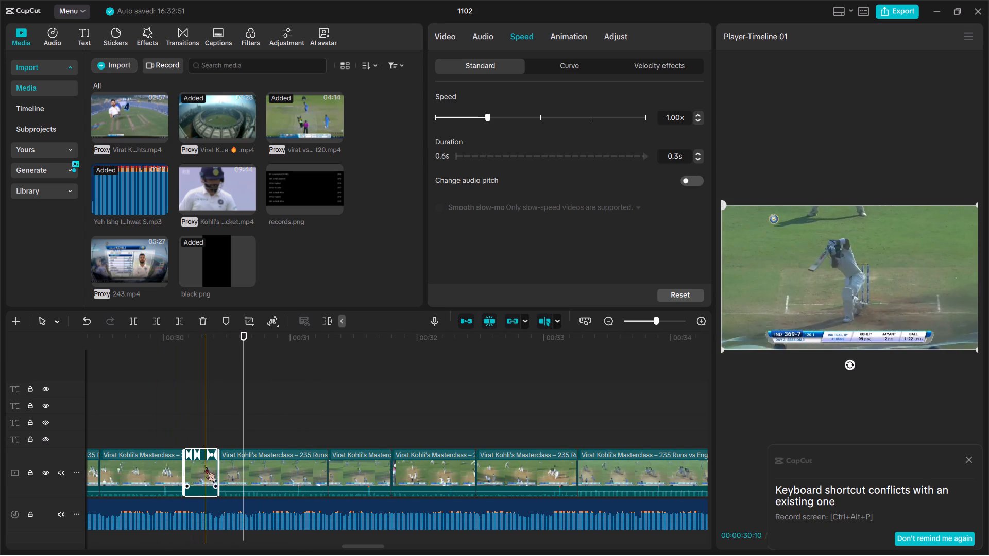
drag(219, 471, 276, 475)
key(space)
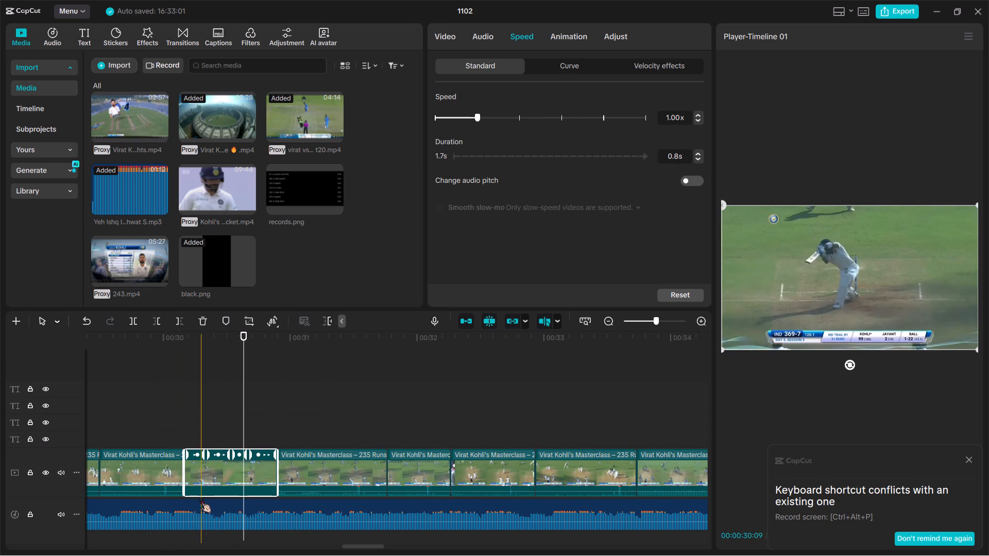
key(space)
Remove the custom speed curve from the IND 369-7 clip by choosing None, and play it.
click(221, 474)
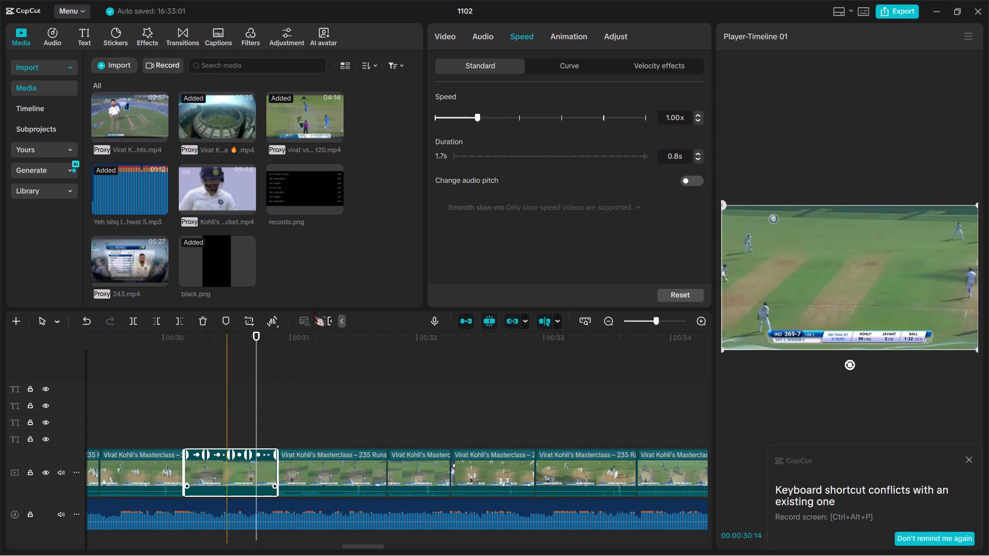
click(504, 37)
drag(504, 37, 541, 66)
click(541, 66)
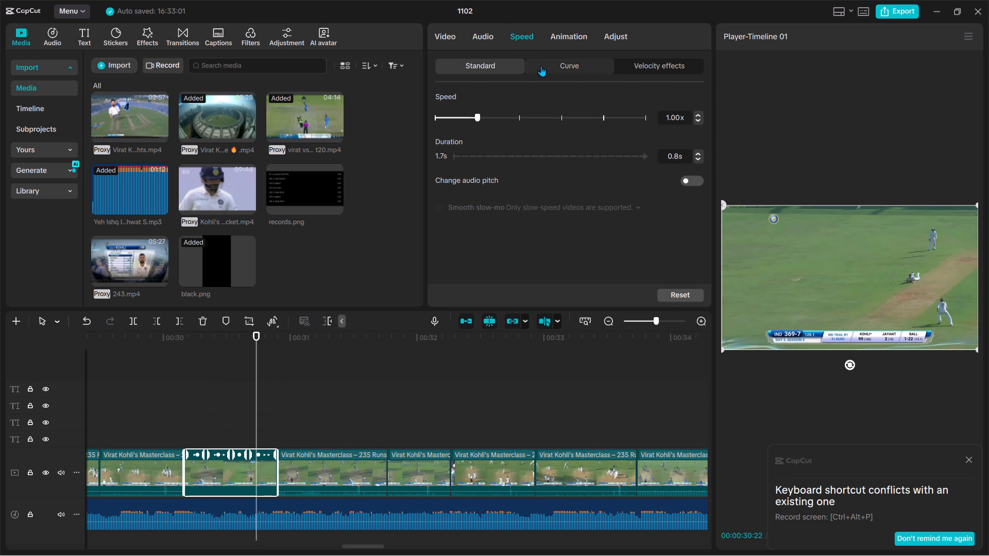
click(459, 132)
double_click(452, 115)
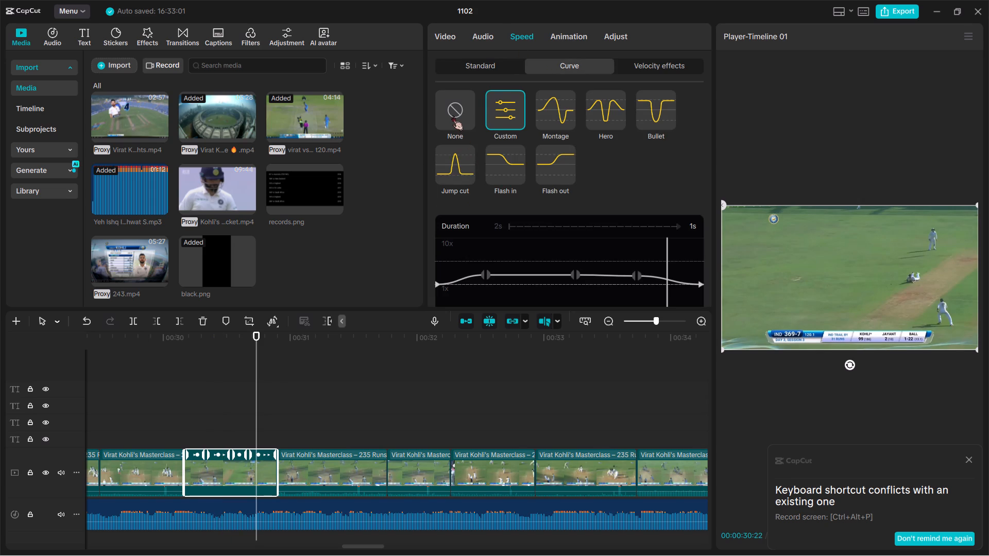
key(space)
key(space)
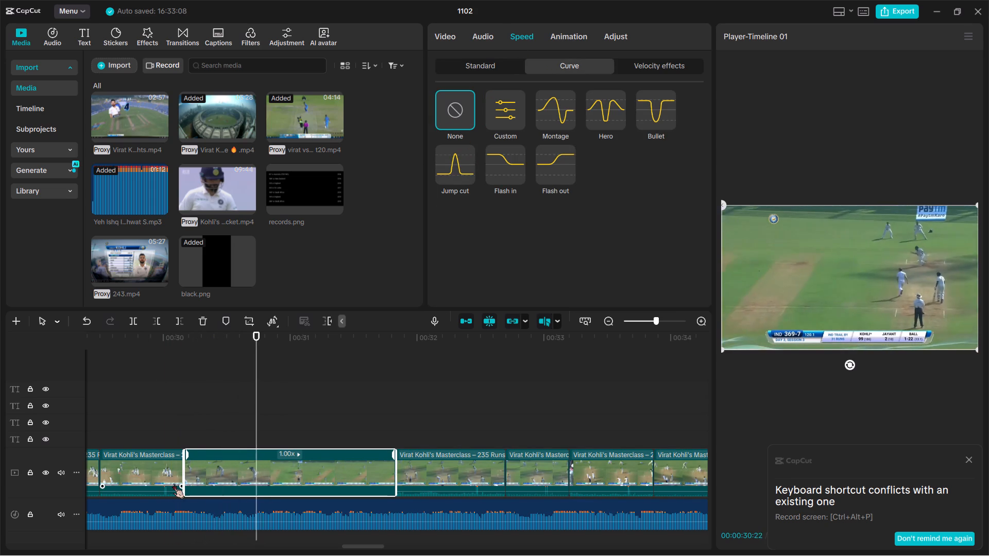
Raise the IND 369-7 clip's volume to 0.0 dB and play it.
click(485, 34)
drag(472, 136, 571, 136)
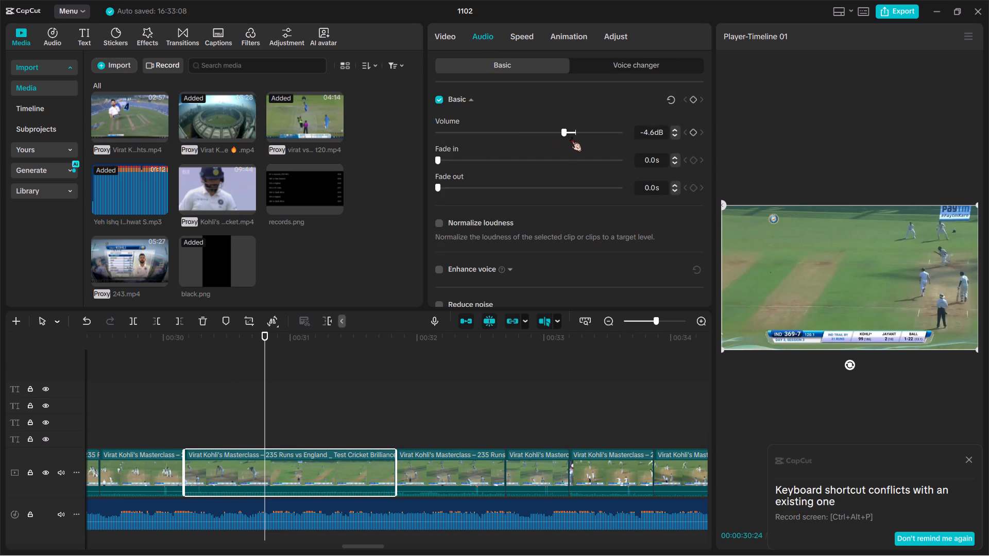
drag(571, 136, 577, 138)
key(space)
key(space)
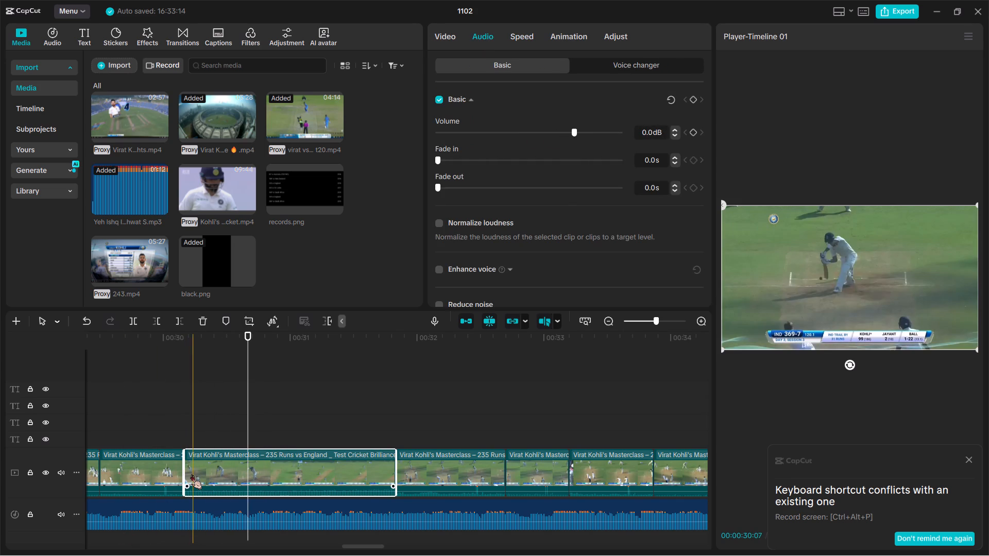
Trim the IND 369-7 clip's end at about 00:30:16, extend its start by about 0.1 s, and play the cut.
key(space)
key(space)
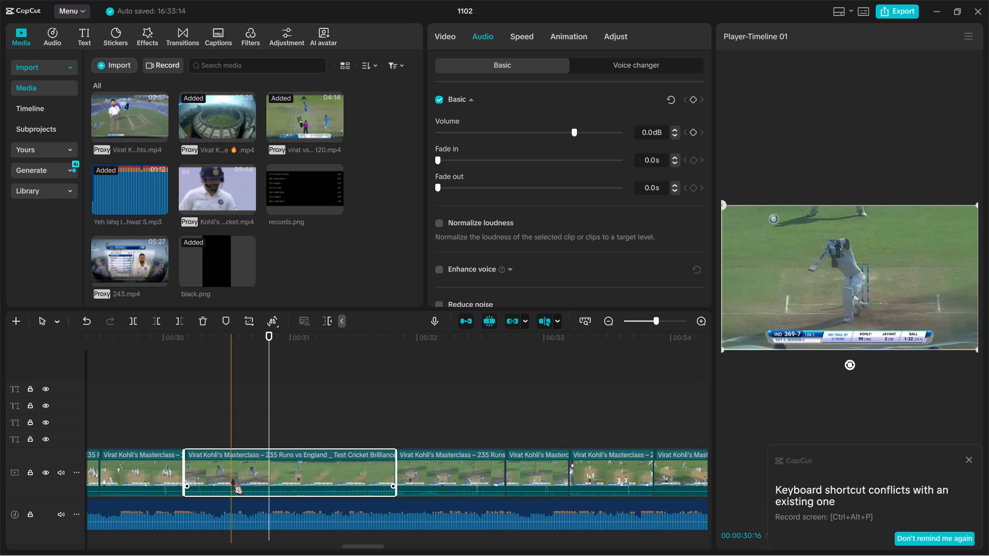
key(w)
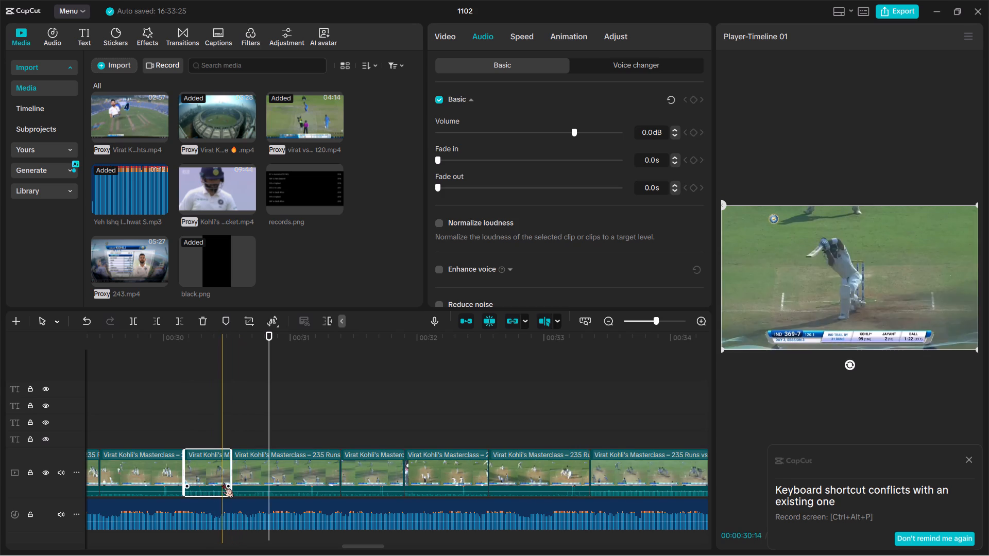
drag(184, 480, 175, 480)
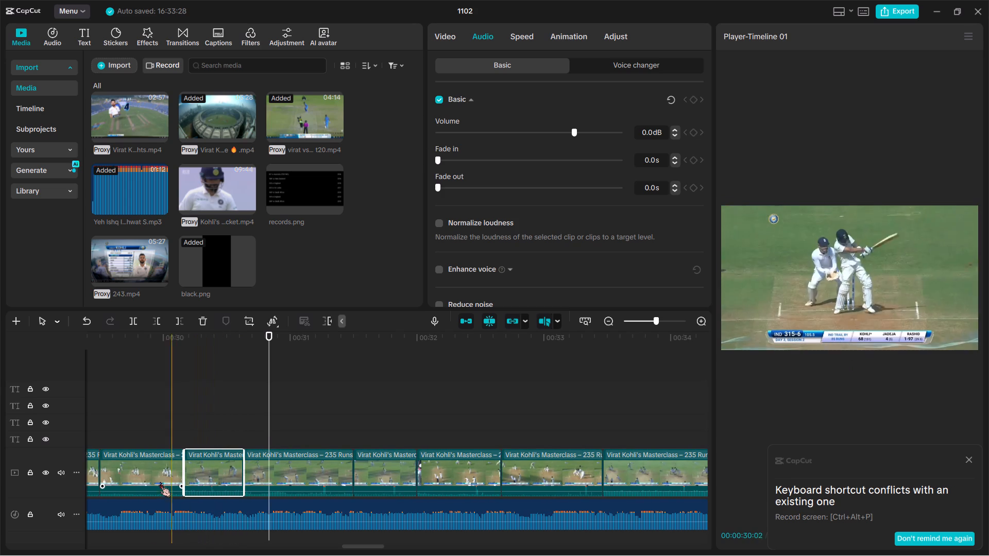
key(space)
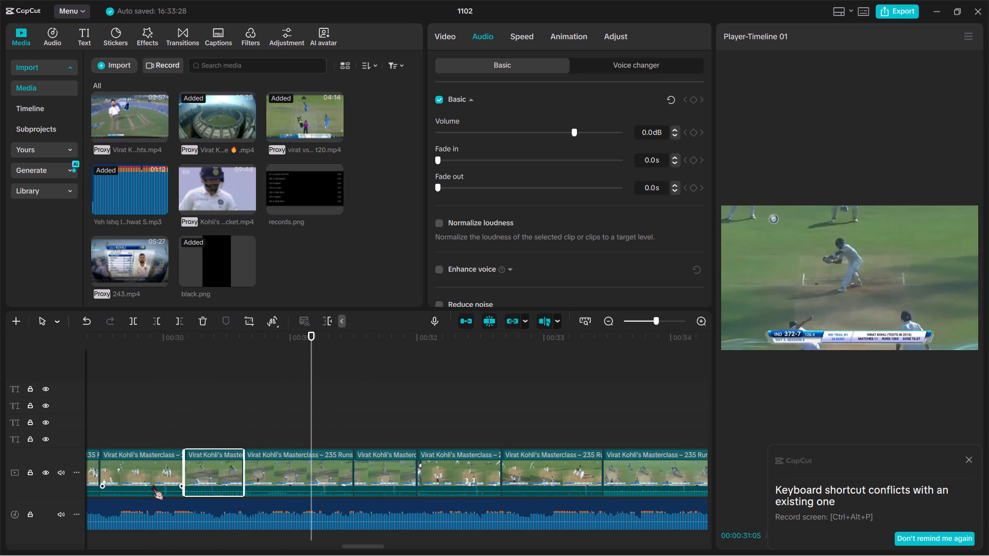
key(space)
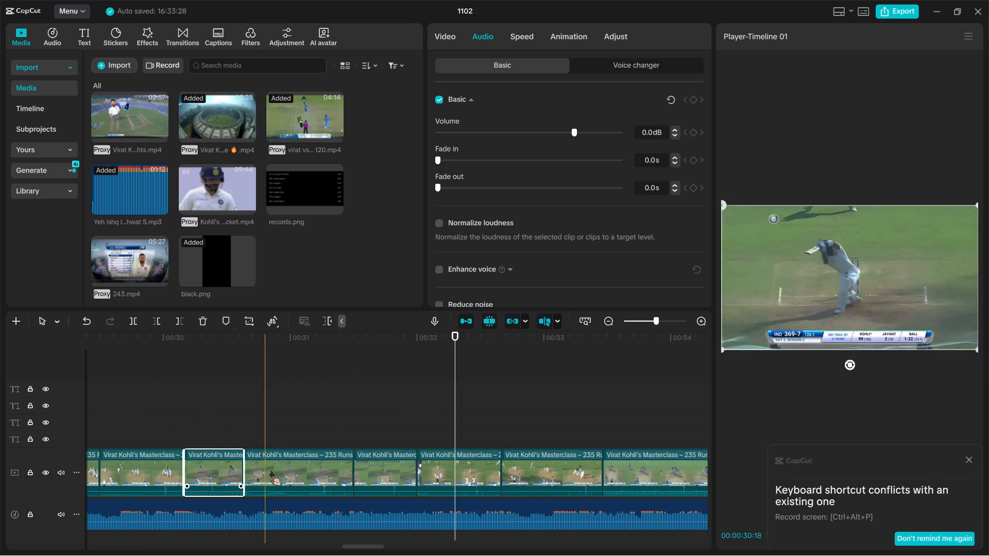
Trim the start of the following IND 372-7 clip up to about 00:31:02 and play the sequence.
click(276, 472)
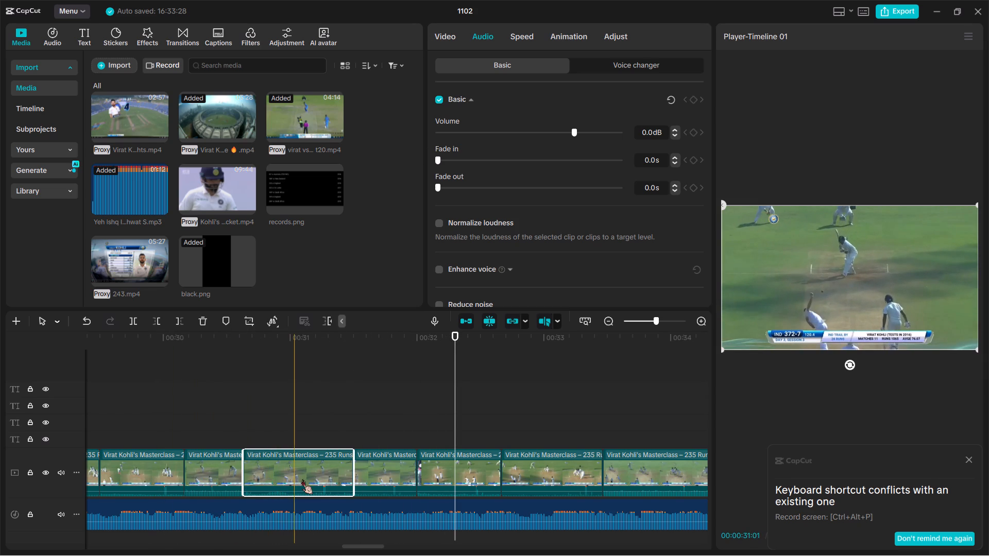
key(q)
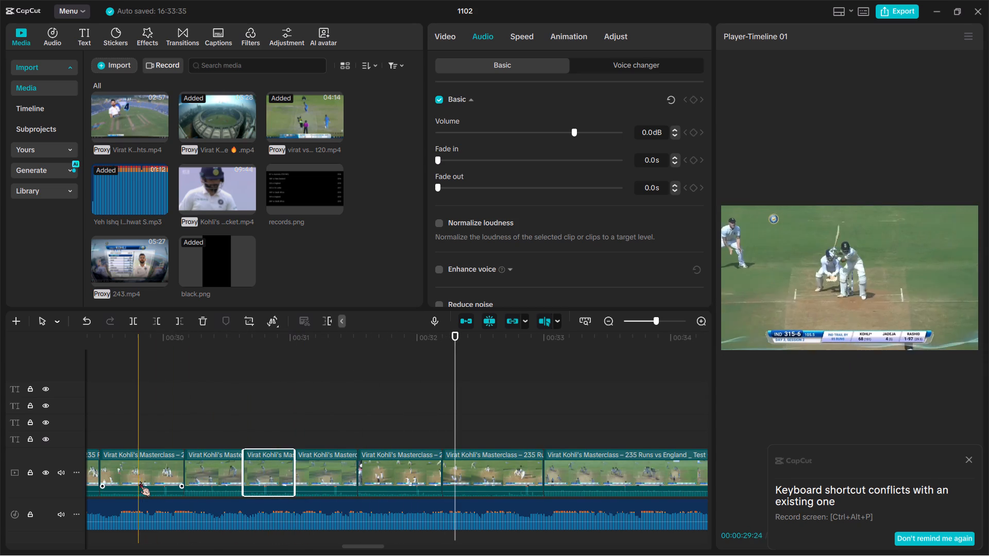
key(space)
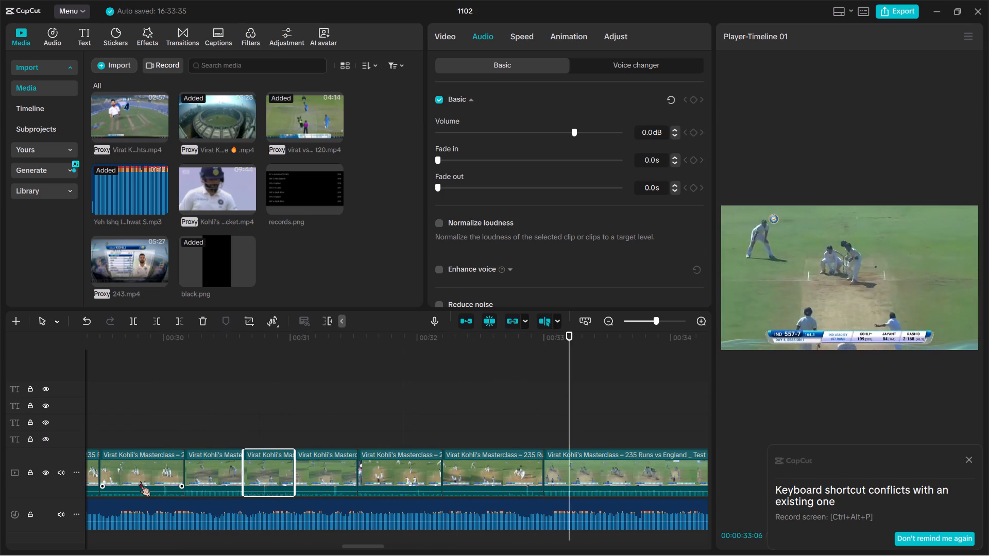
key(space)
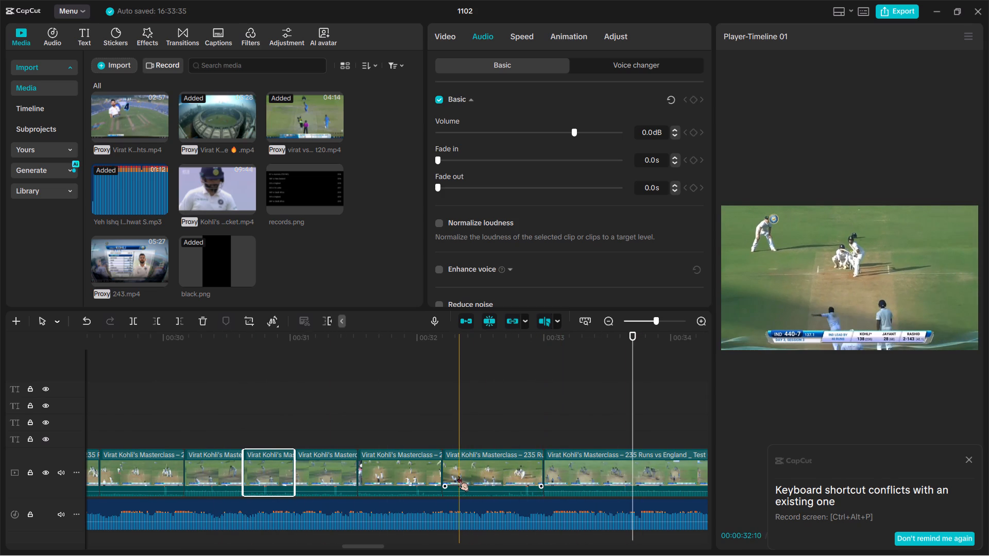
Trim the start of the IND 440-7 clip up to about 00:32:10 and play the sequence.
key(q)
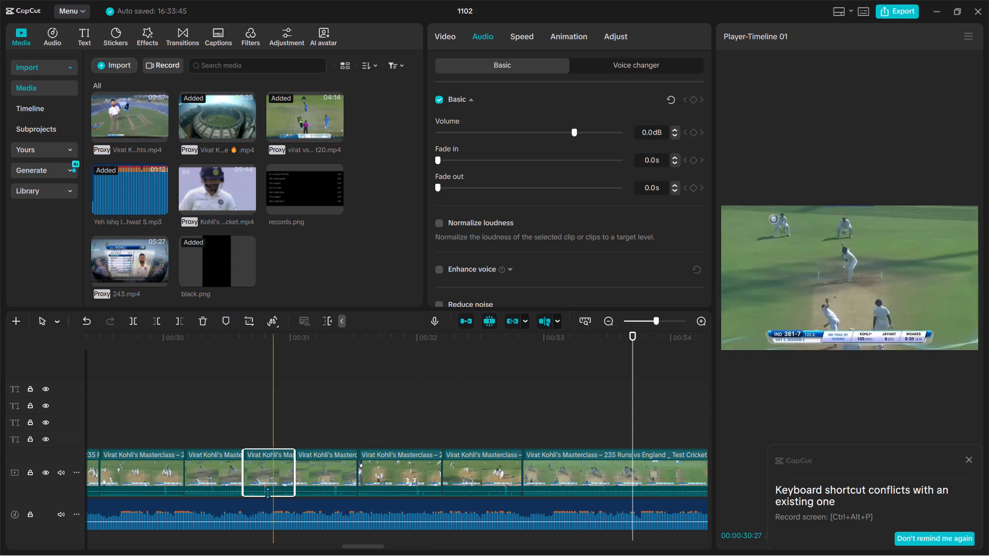
key(space)
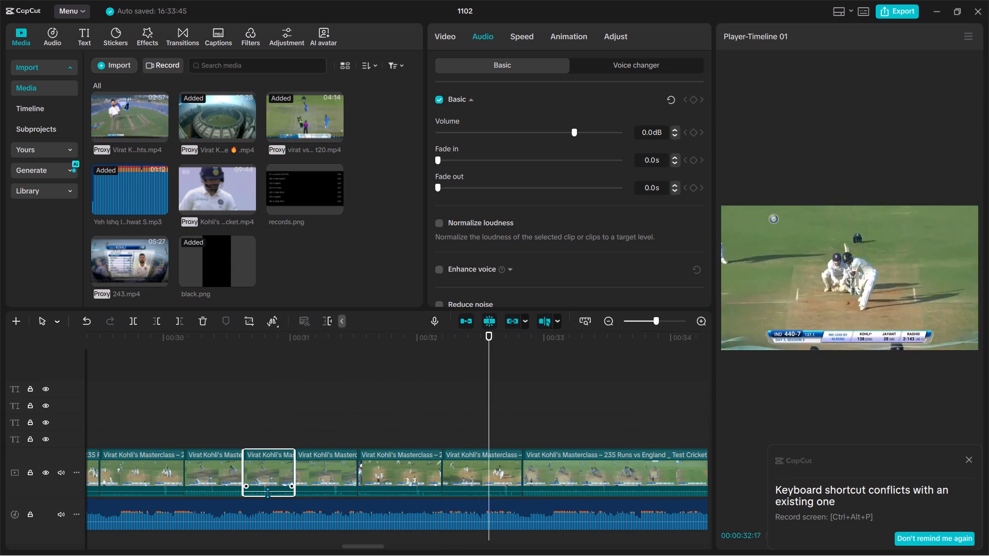
Play the sequence through the closing 3.0X celebration clip, and replay the earlier section up to the IND 268-3 clip.
scroll(267, 493, left, 1)
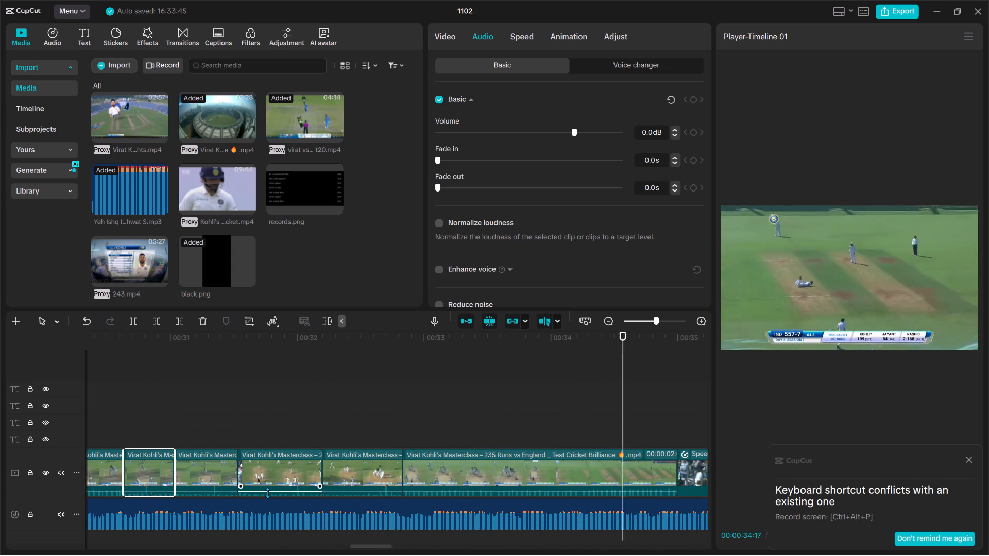
key(space)
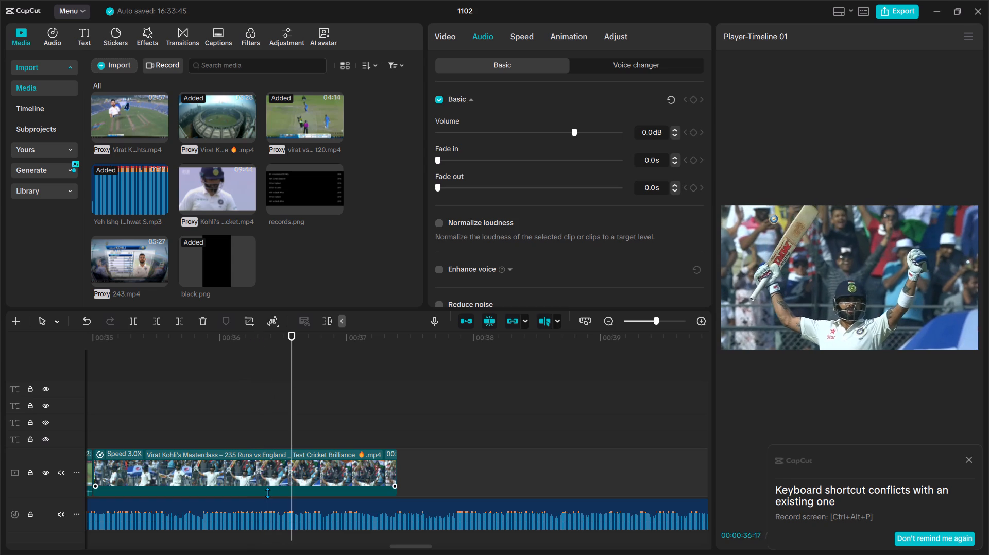
key(space)
key(space)
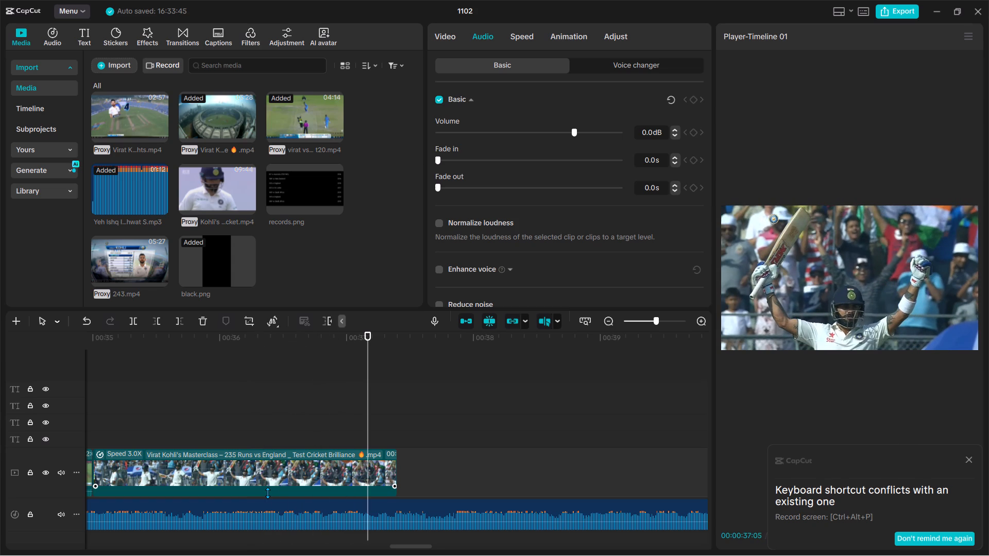
ctrl+scroll(267, 493, down, 12)
scroll(267, 493, right, 1)
ctrl+scroll(267, 493, down, 1)
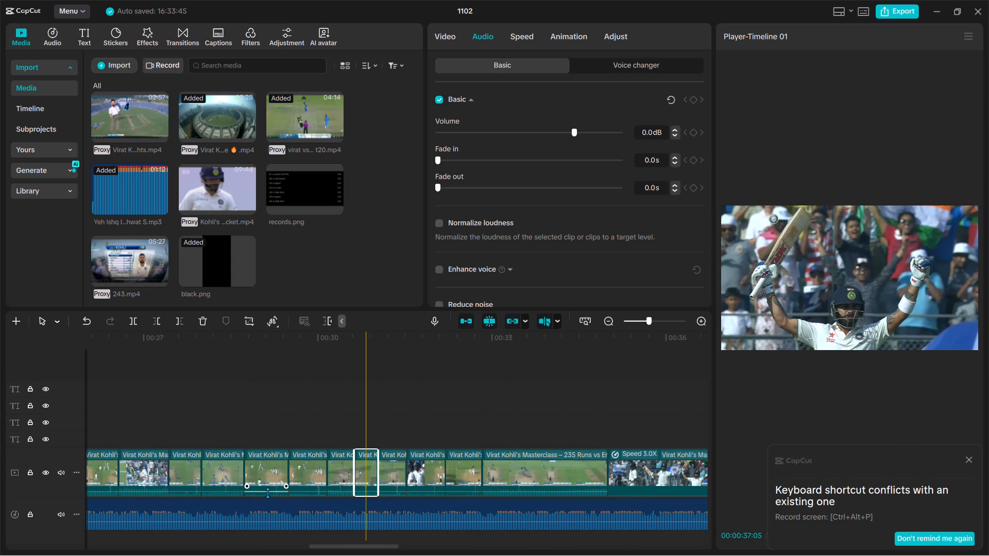
click(338, 405)
scroll(120, 463, right, 1)
key(space)
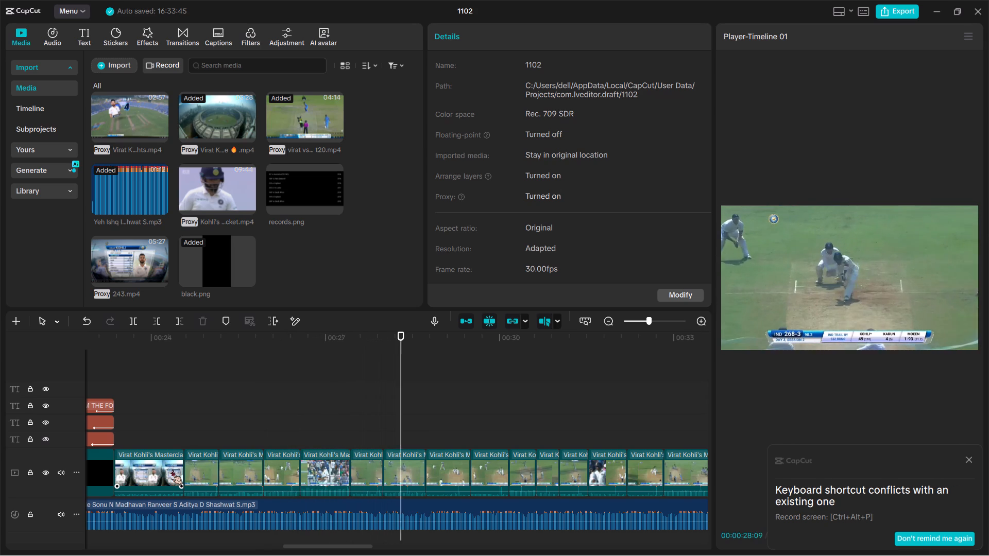
key(space)
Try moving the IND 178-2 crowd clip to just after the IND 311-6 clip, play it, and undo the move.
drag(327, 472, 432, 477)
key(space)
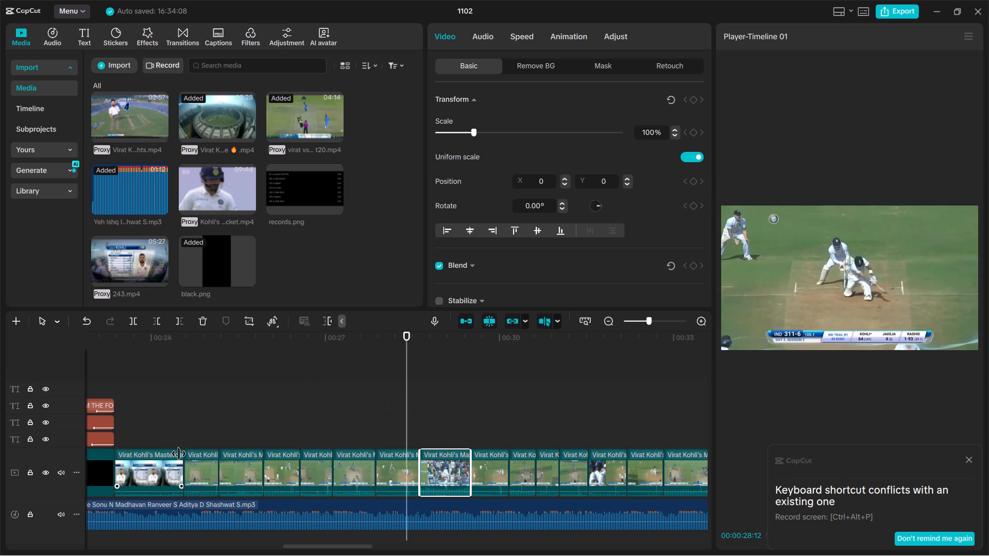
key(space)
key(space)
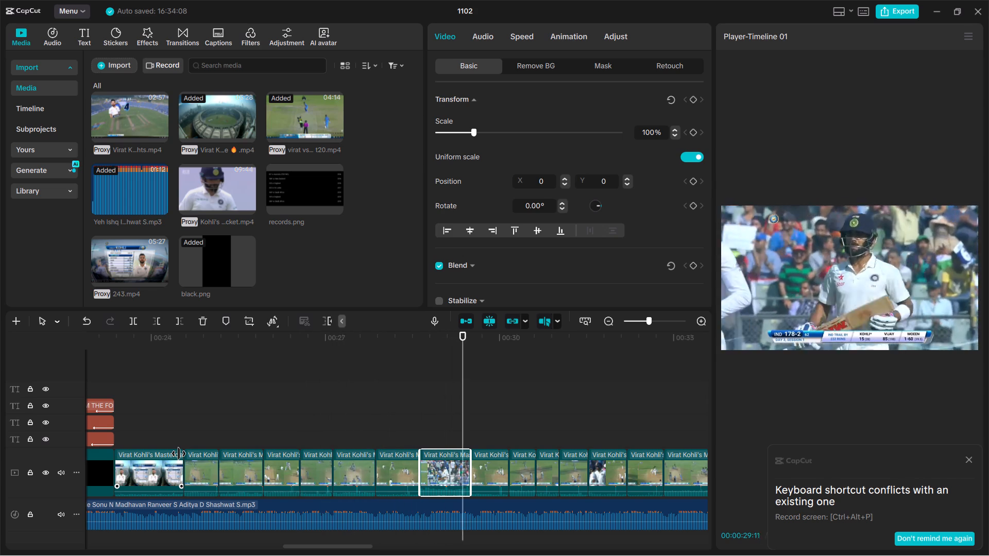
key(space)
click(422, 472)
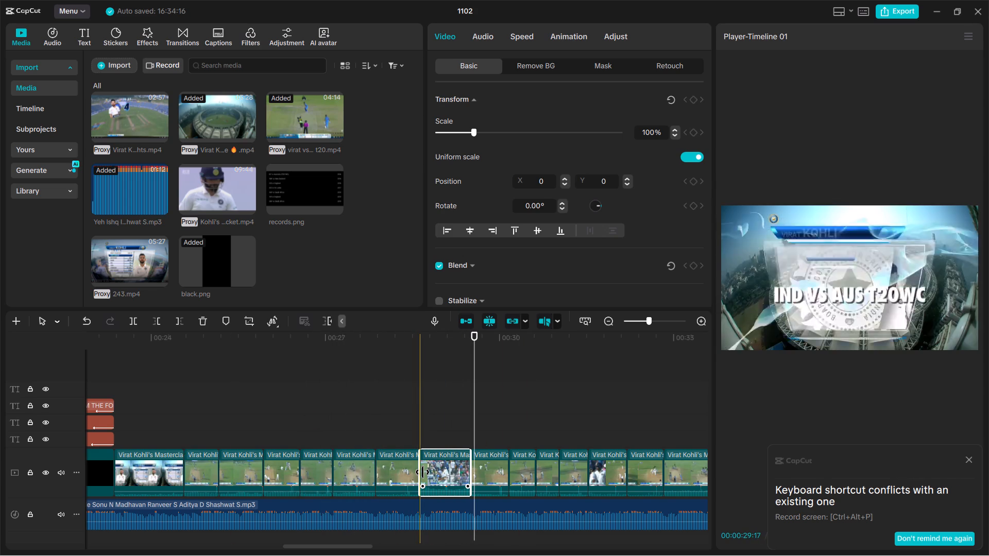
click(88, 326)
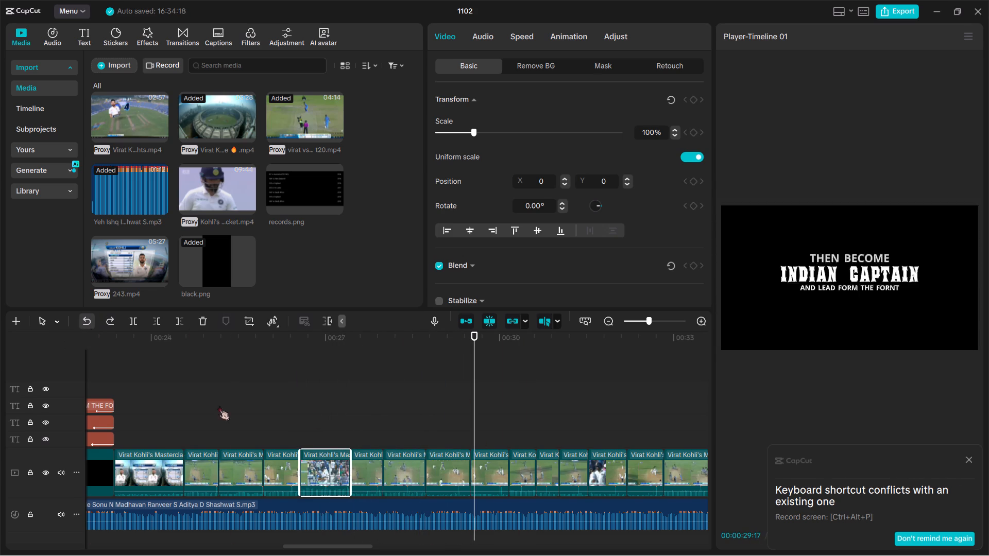
Delete the neighbouring IND 268-3 and IND 311-6 clips and play the sequence from the cut.
key(space)
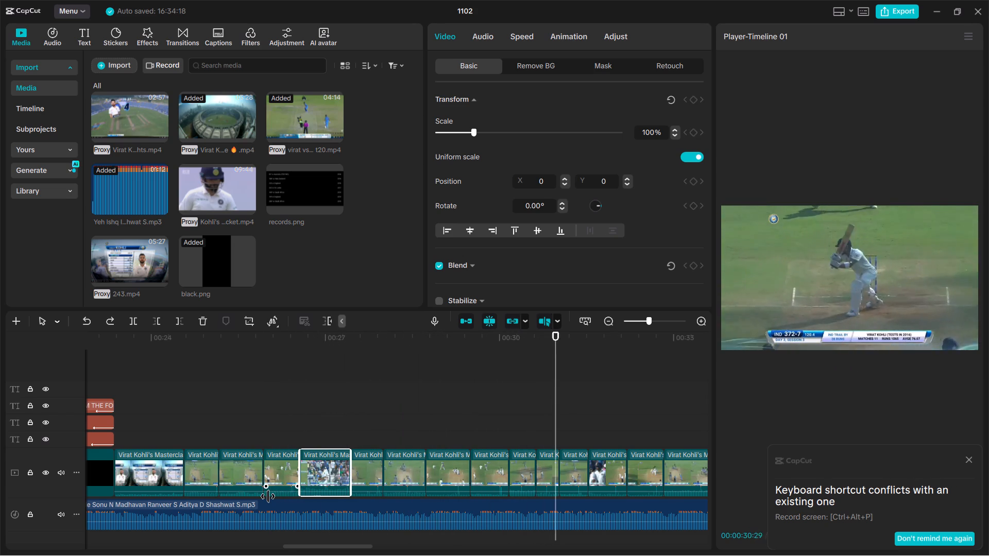
key(space)
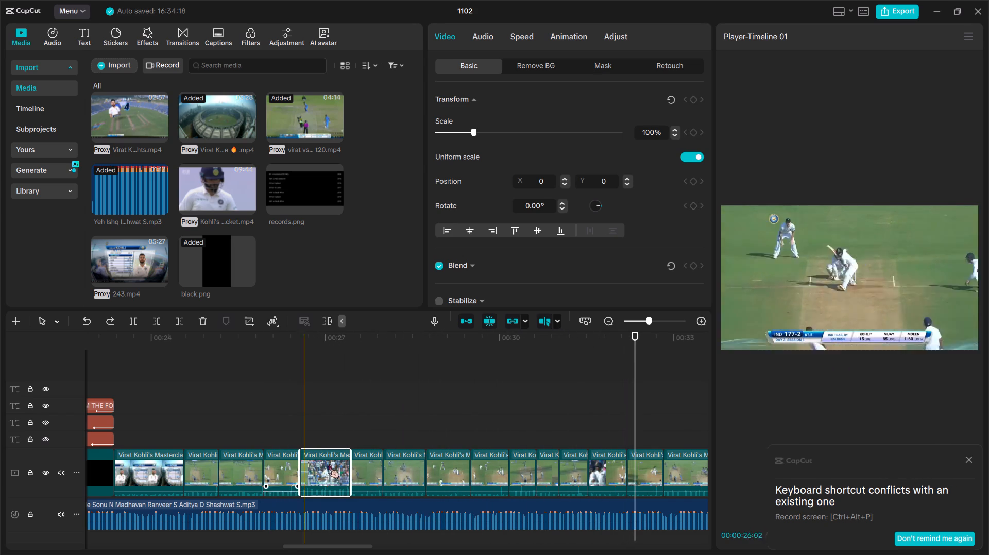
click(456, 462)
ctrl+scroll(456, 462, up, 8)
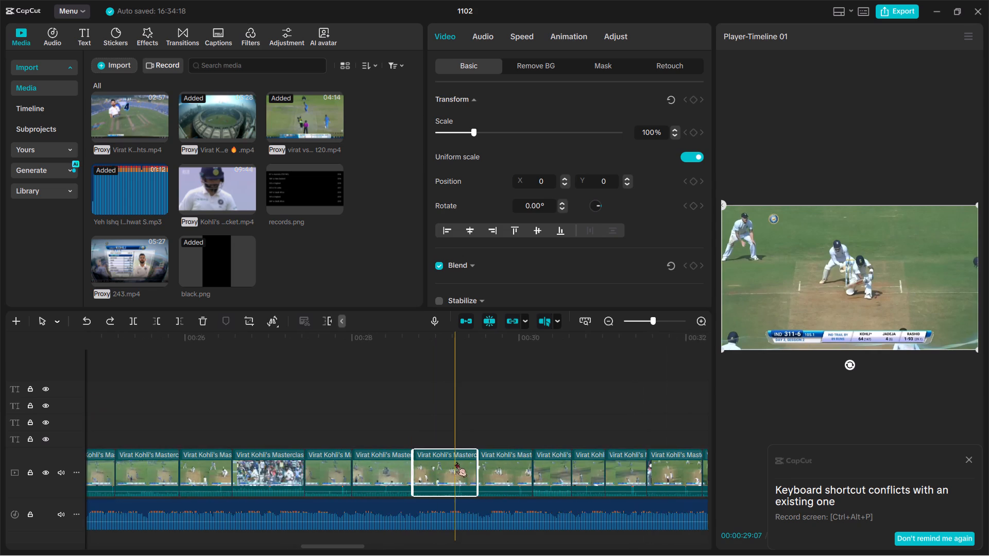
ctrl+scroll(456, 462, up, 6)
drag(356, 411, 404, 466)
key(BackSpace)
key(space)
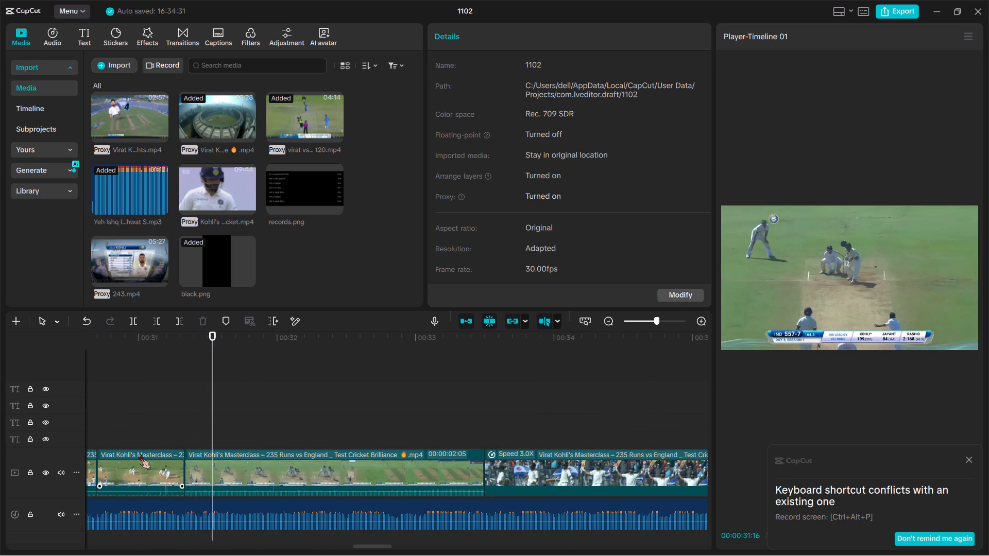
Review the shortened sequence through the closing celebration clip, and replay the timeline from about 00:15 to the celebration's end.
ctrl+scroll(140, 454, down, 6)
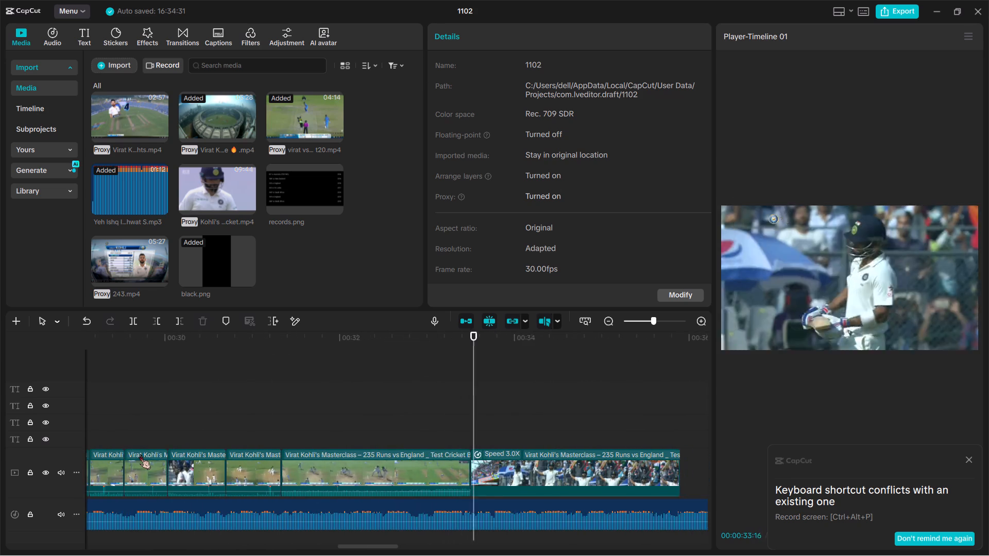
ctrl+scroll(140, 454, down, 6)
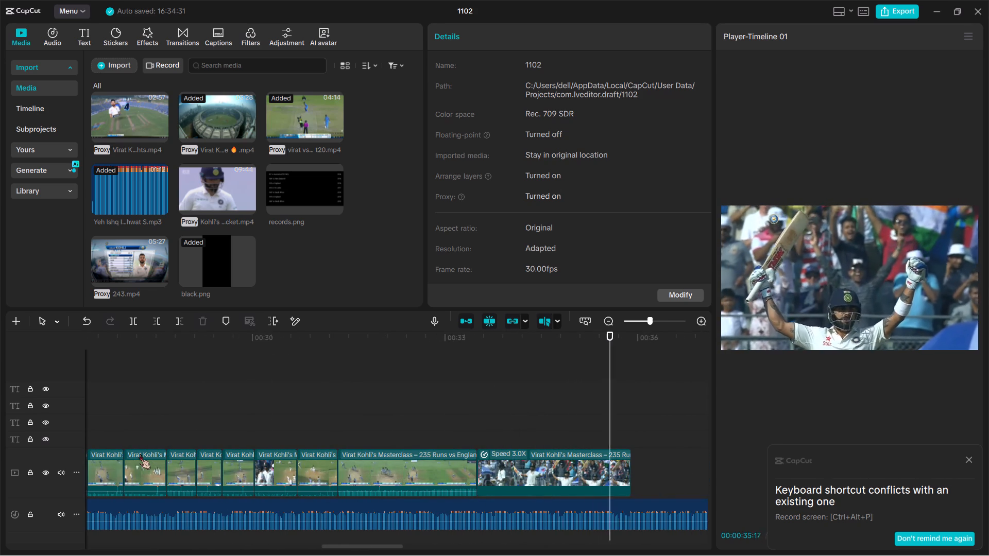
key(space)
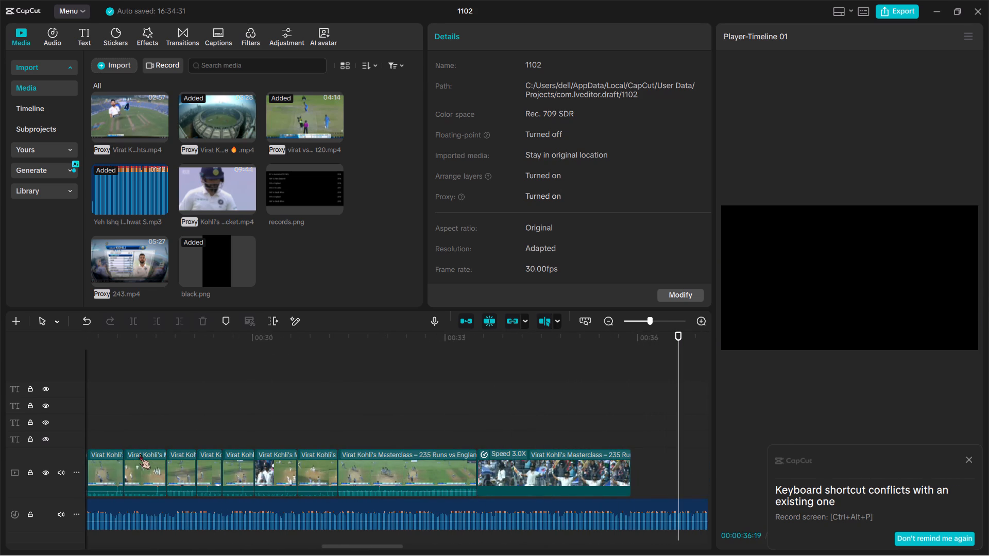
key(space)
key(space)
scroll(140, 454, left, 2)
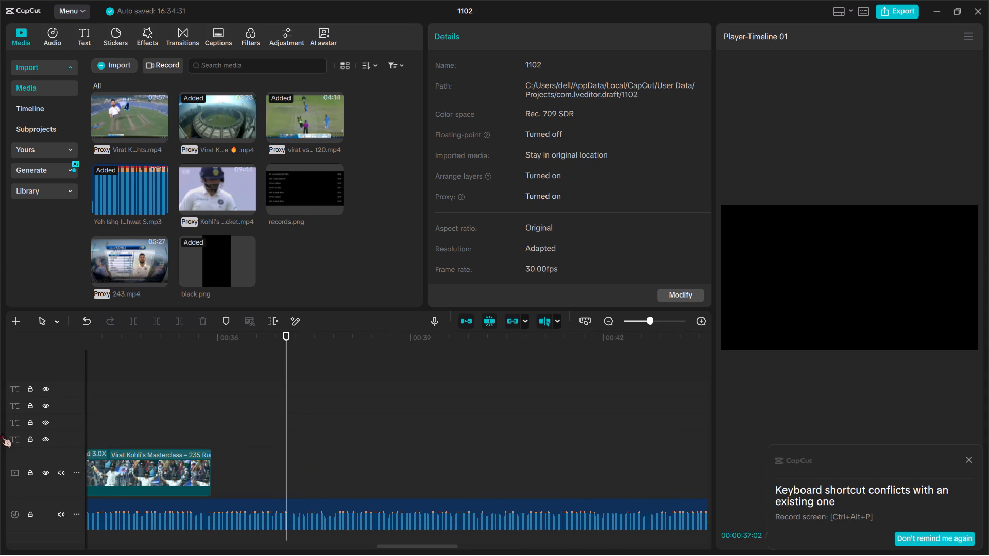
scroll(144, 463, right, 1)
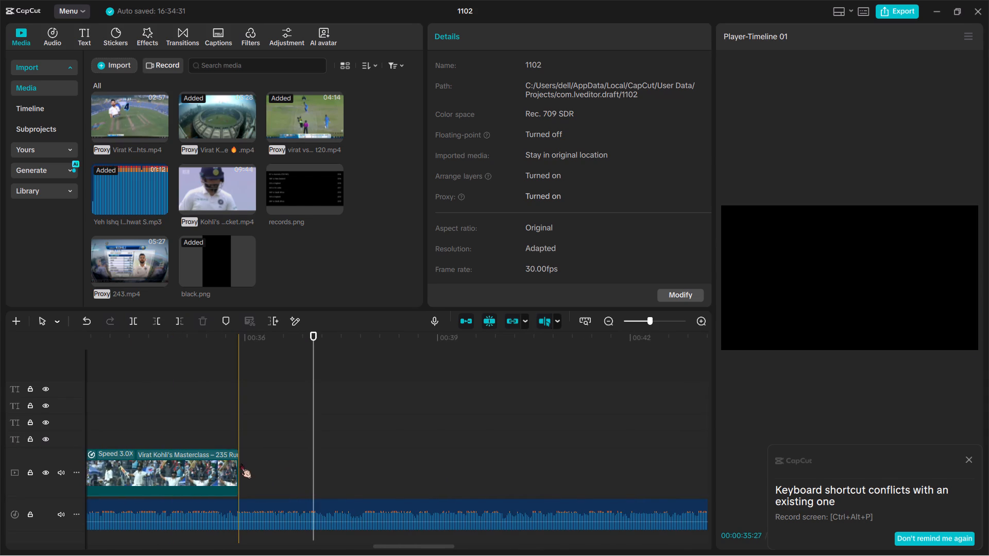
ctrl+scroll(294, 498, down, 5)
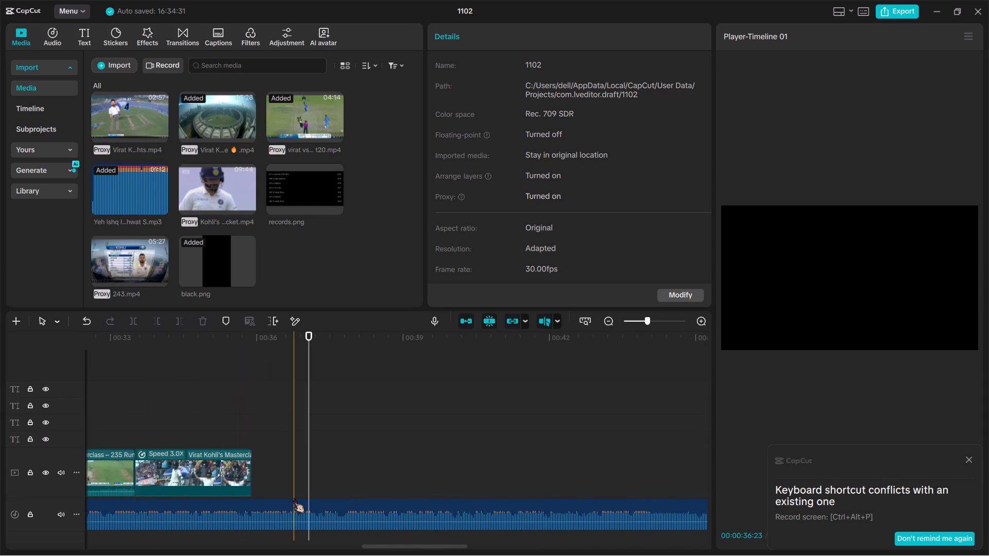
ctrl+scroll(294, 498, down, 10)
ctrl+scroll(220, 440, down, 6)
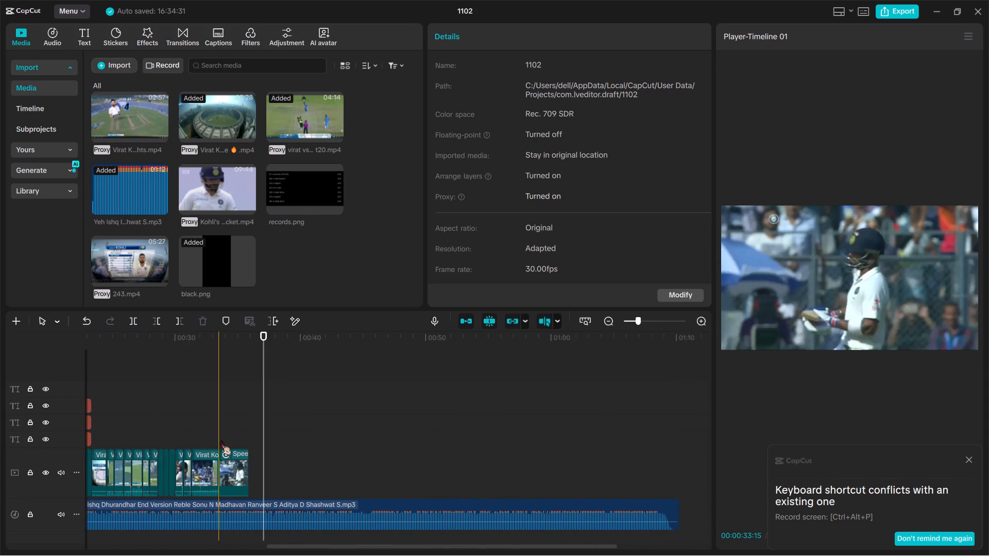
ctrl+scroll(220, 440, down, 4)
key(space)
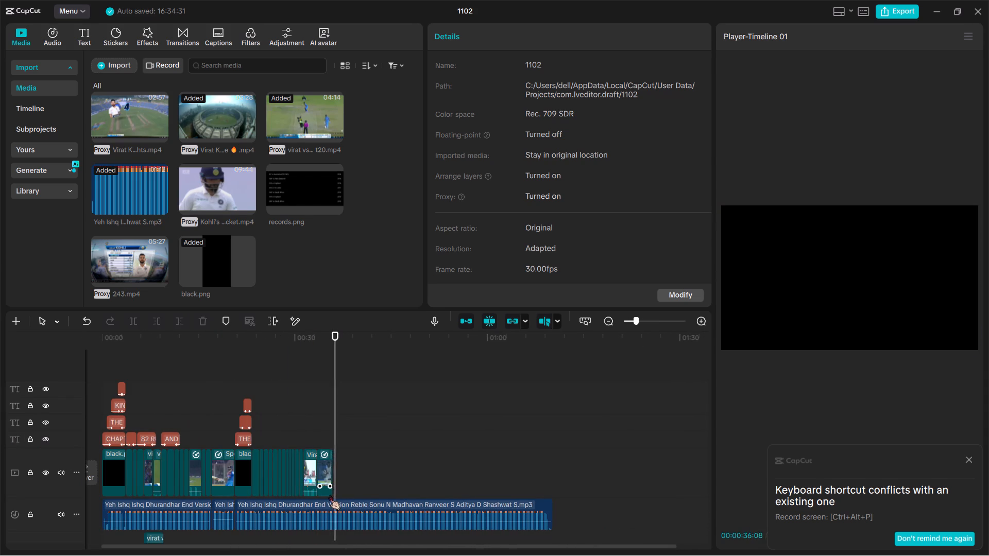
key(space)
scroll(329, 495, right, 1)
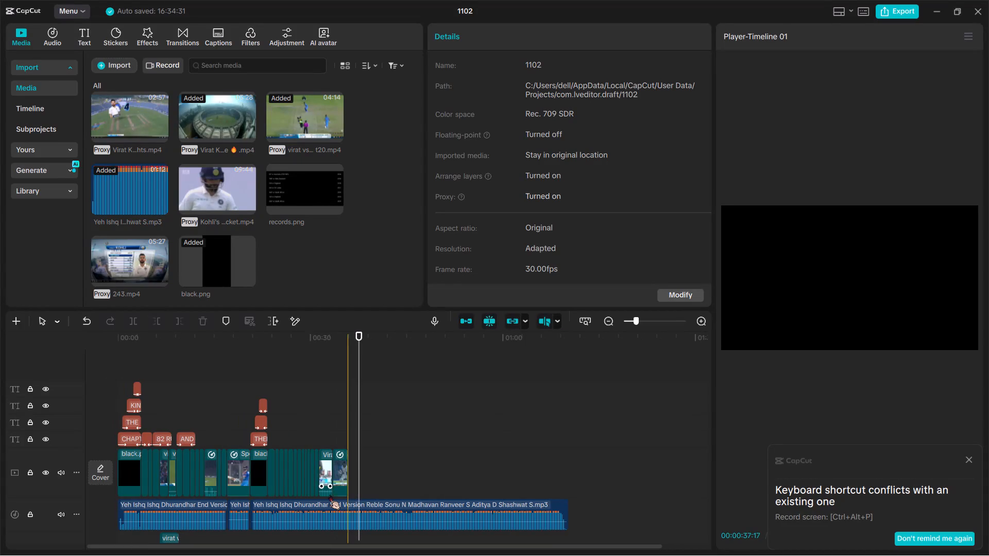
key(space)
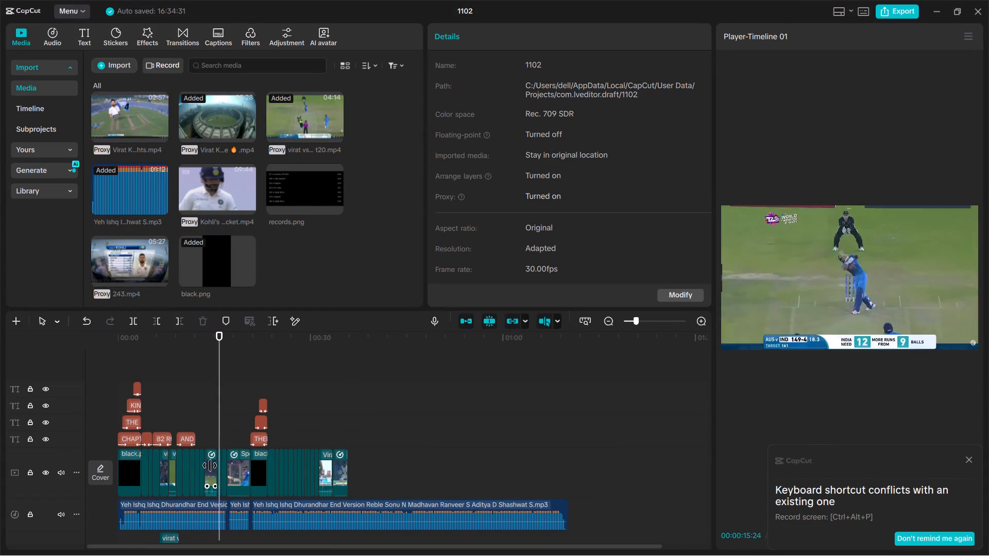
ctrl+scroll(210, 465, up, 8)
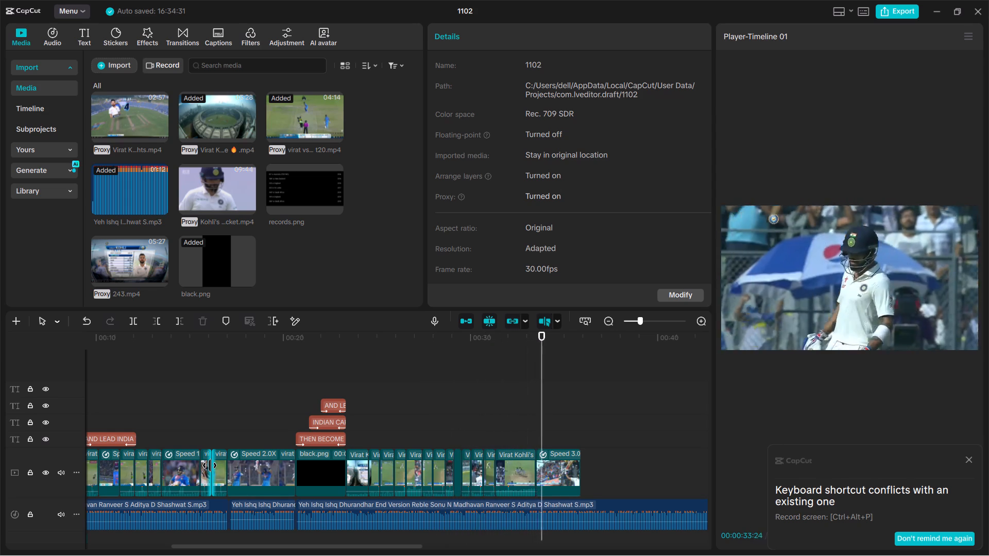
key(space)
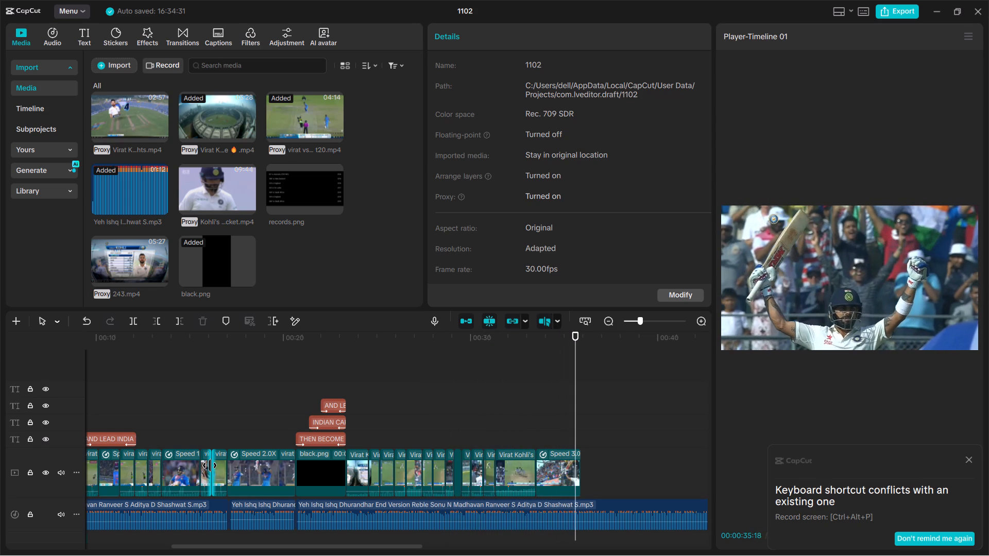
Preview the records.png image to check the list of innings.
scroll(210, 465, left, 1)
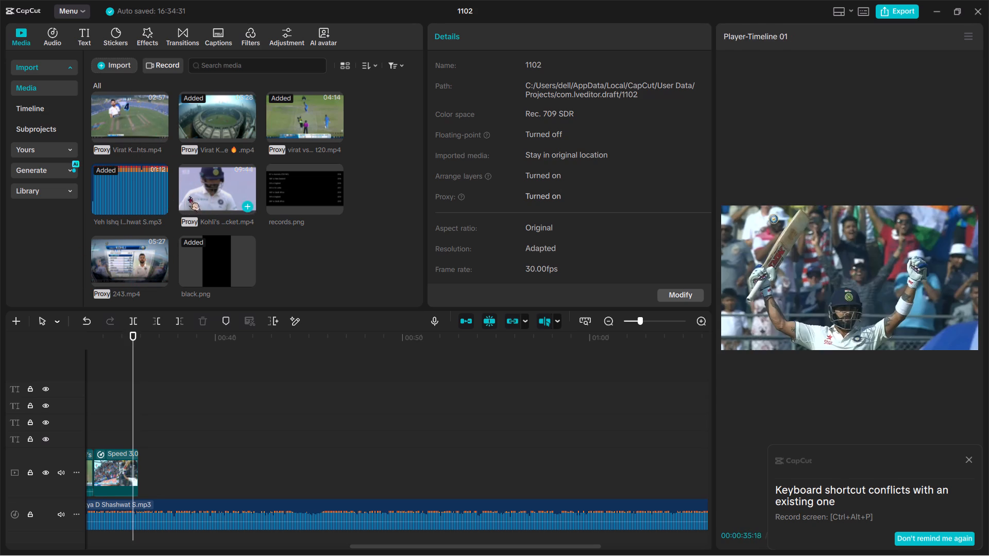
click(281, 193)
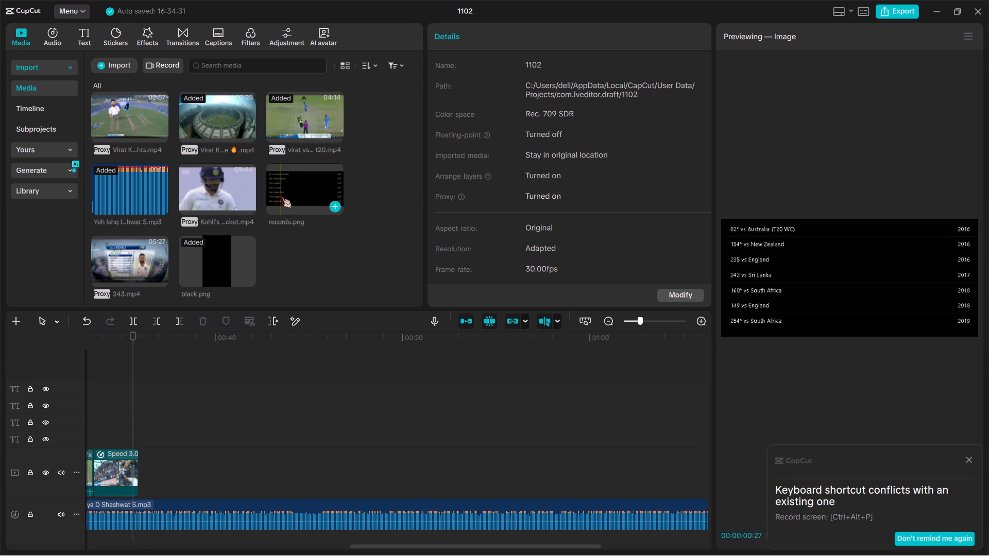
drag(281, 193, 289, 196)
Add the Kohli Edgbaston 2018 century video after the celebration clip, play its opening, and move it to a higher track at about 00:45.
drag(231, 186, 221, 414)
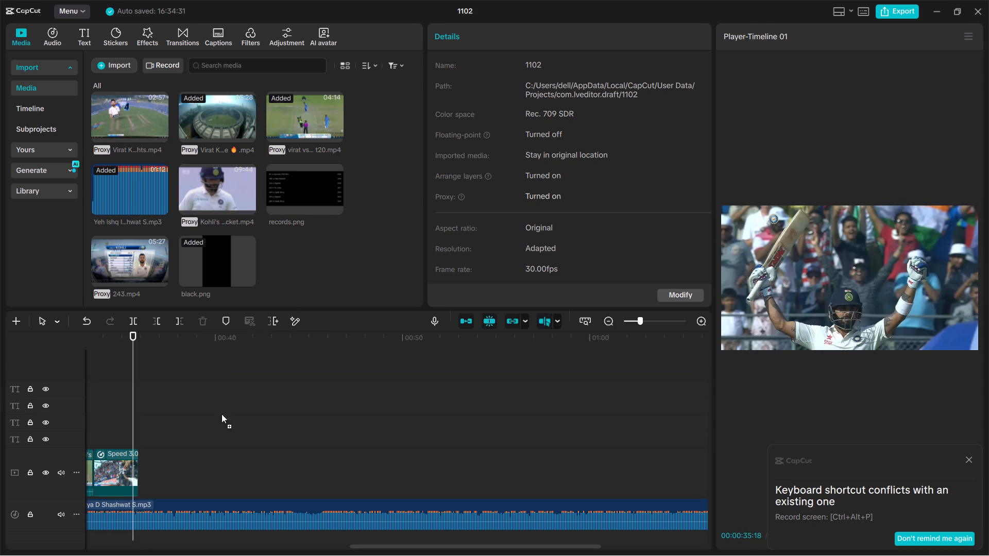
drag(221, 414, 140, 481)
key(space)
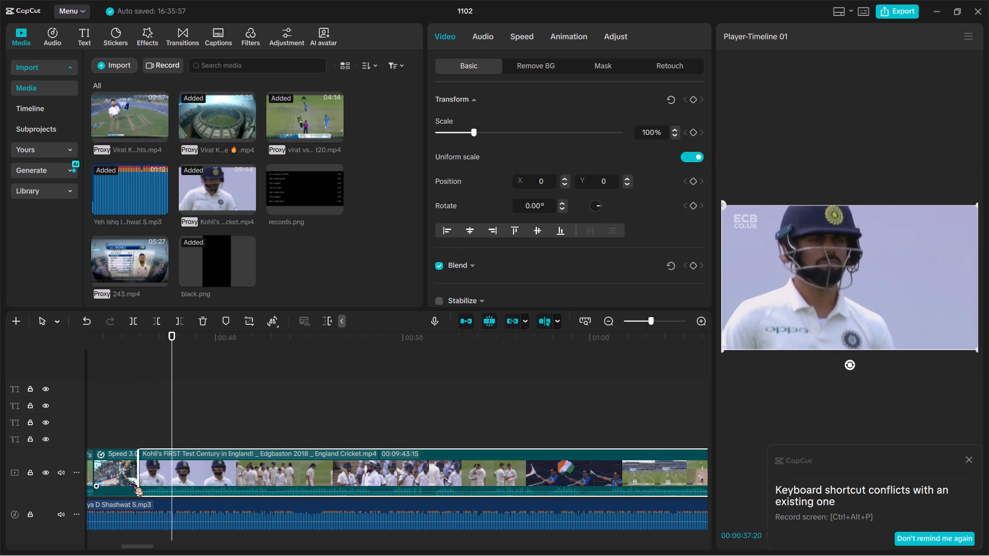
key(space)
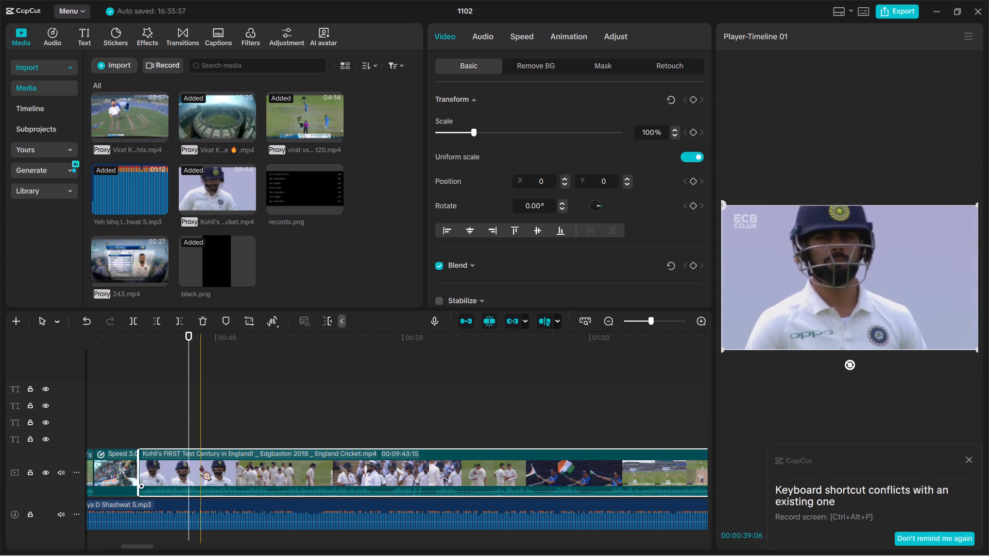
drag(200, 465, 368, 417)
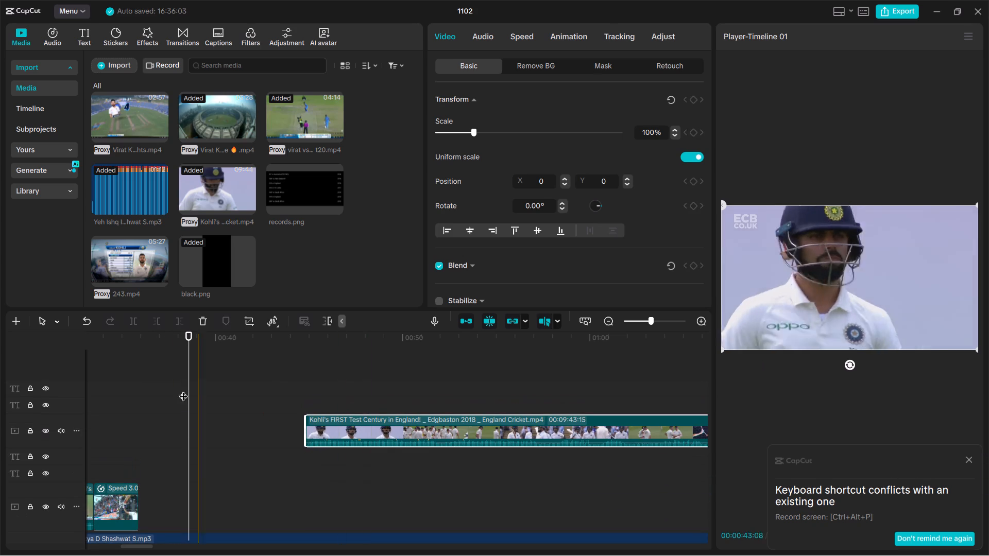
Copy the black.png clip under the THEN BECOME title and paste it at 00:40:28.
scroll(201, 525, right, 1)
ctrl+scroll(201, 525, down, 4)
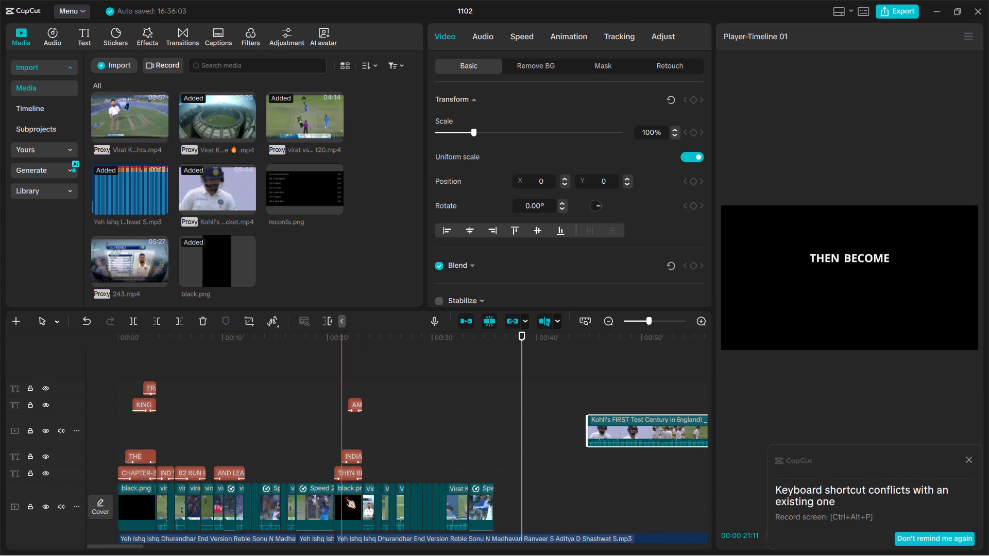
click(345, 494)
key(ctrl+c)
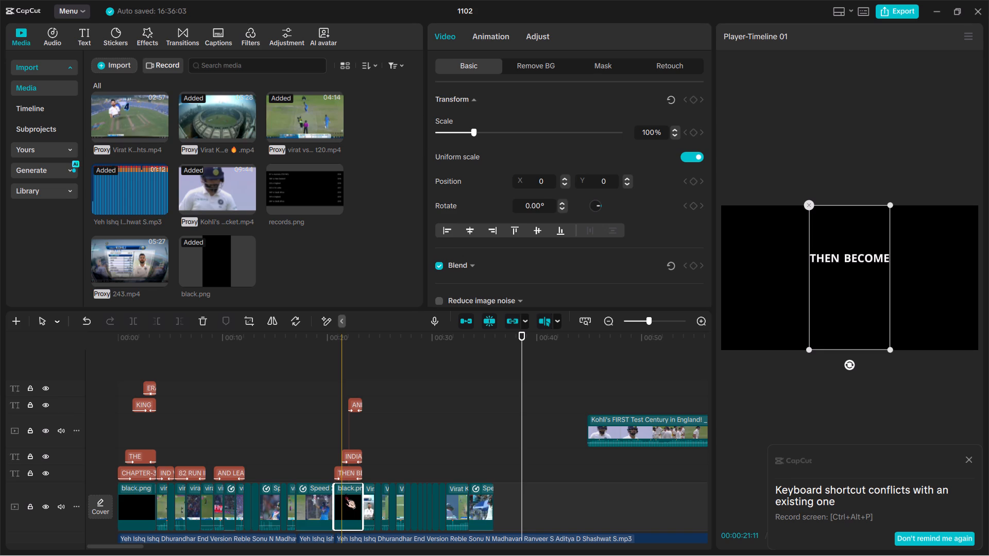
click(547, 523)
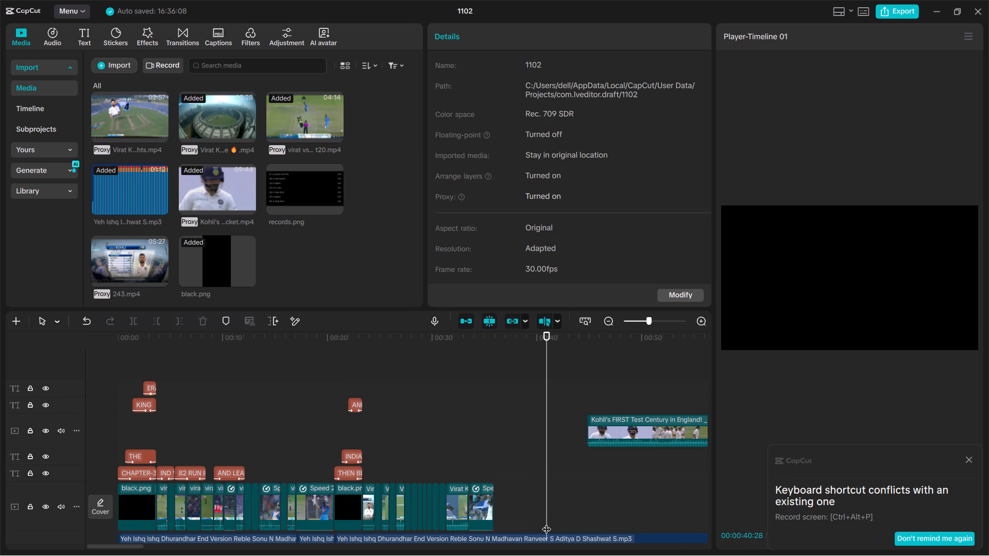
key(ctrl+v)
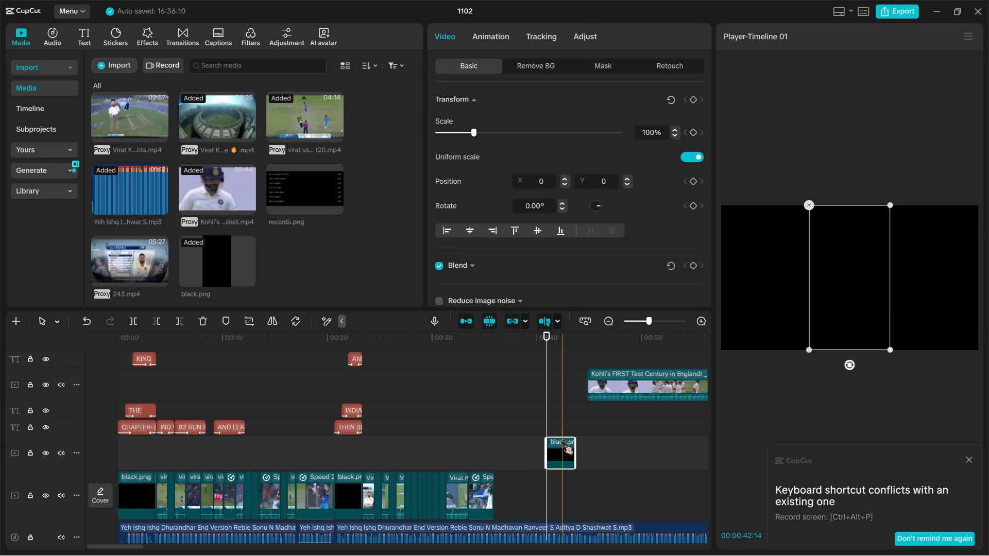
Move the pasted black.png clip onto the main video track directly after the 3.0X celebration clip.
drag(562, 440, 508, 502)
ctrl+scroll(497, 470, up, 3)
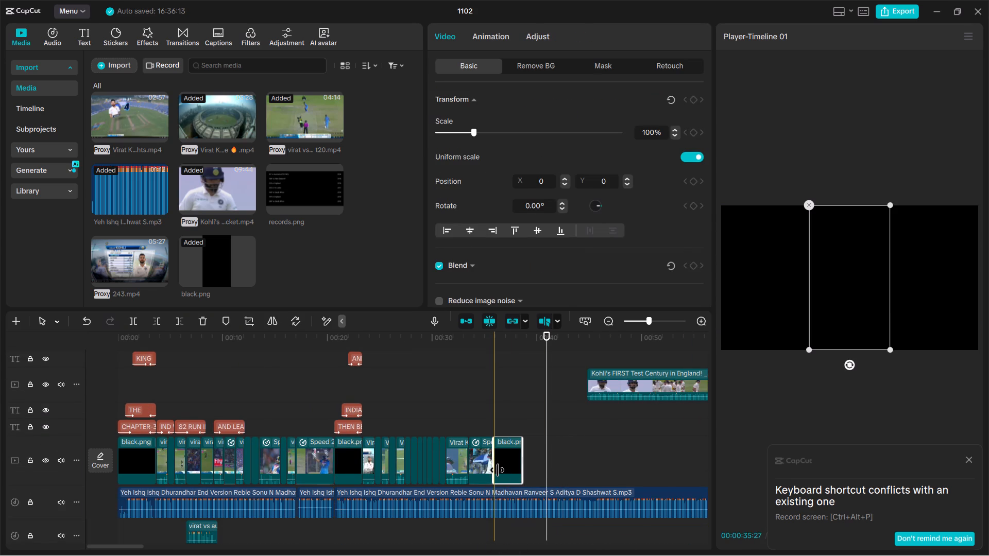
ctrl+scroll(497, 470, up, 14)
scroll(497, 470, right, 1)
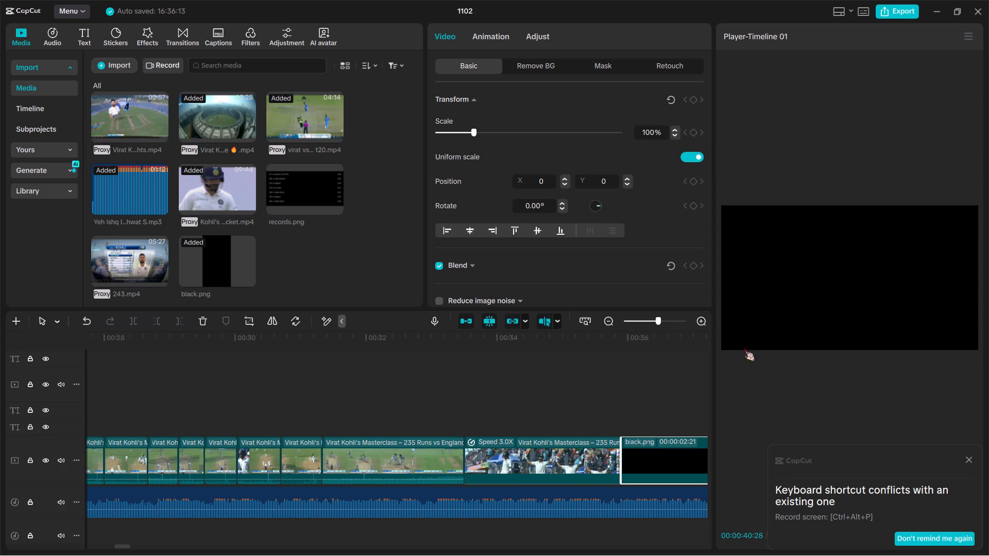
scroll(679, 396, left, 1)
Rotate the new black.png clip to -90° and scale it to 178% to fill the frame, and play it briefly.
drag(530, 384, 540, 457)
click(540, 457)
click(562, 402)
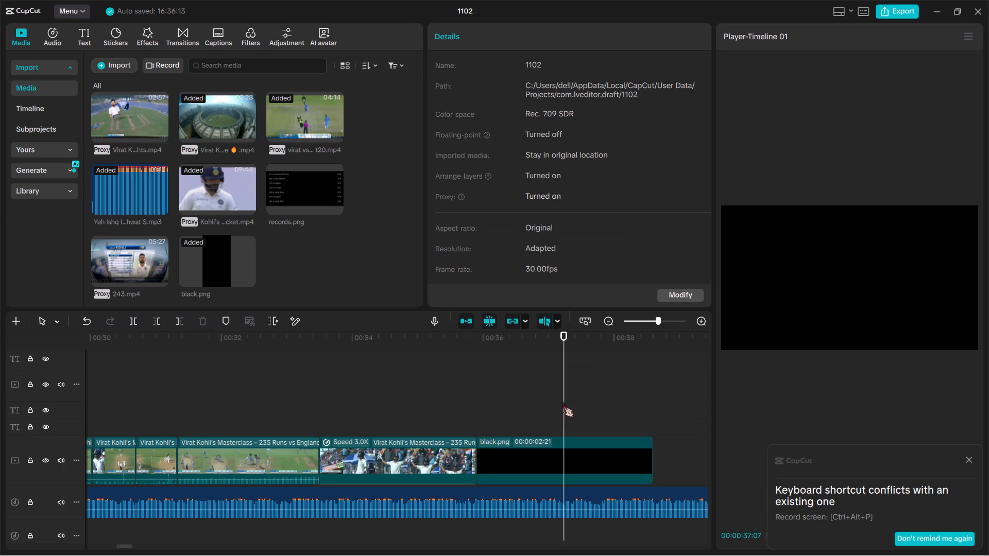
click(560, 440)
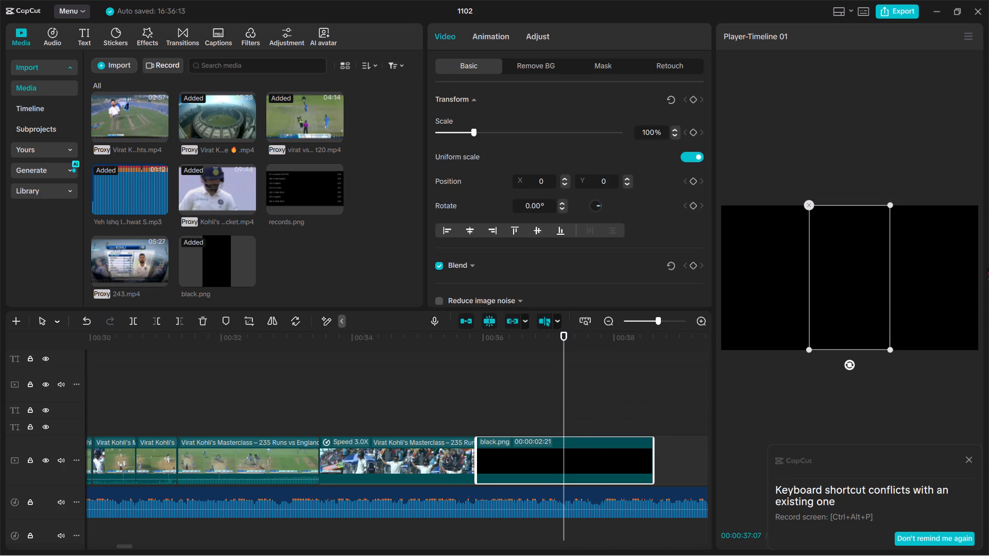
click(884, 351)
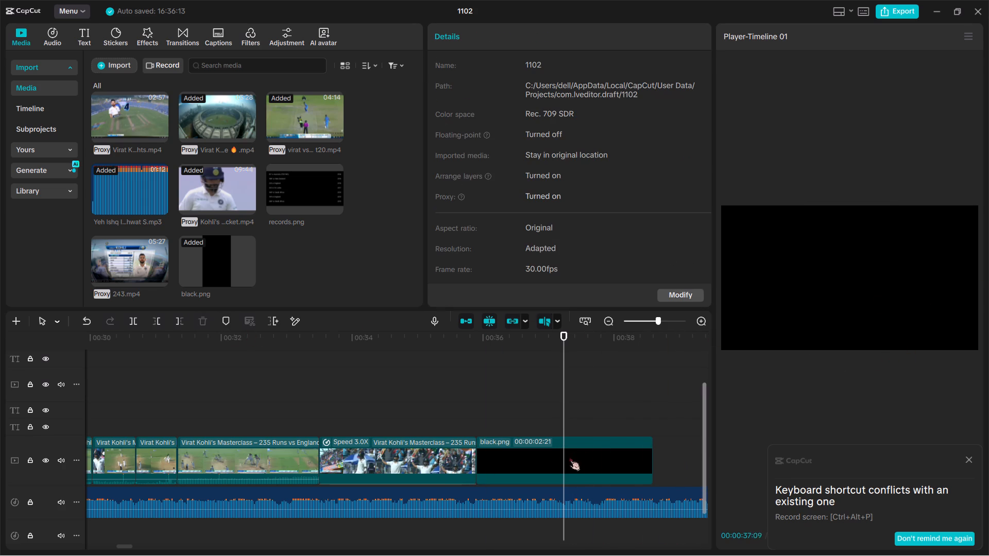
click(584, 440)
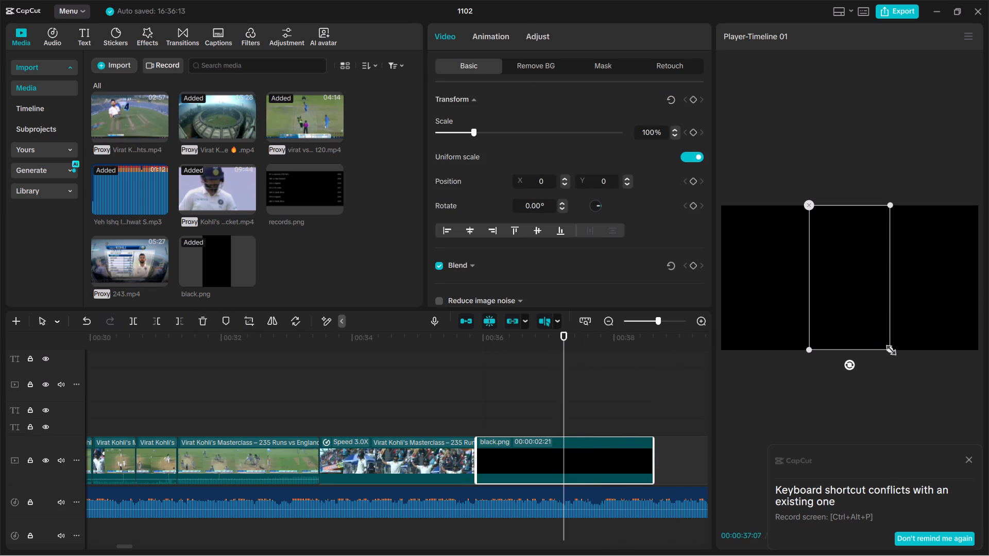
drag(888, 348, 837, 376)
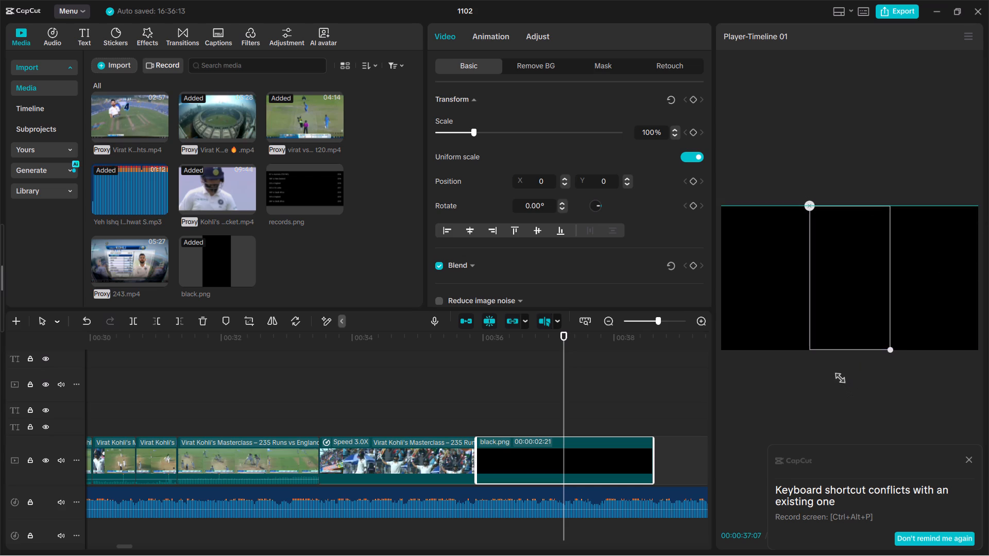
drag(837, 376, 837, 375)
drag(846, 363, 920, 274)
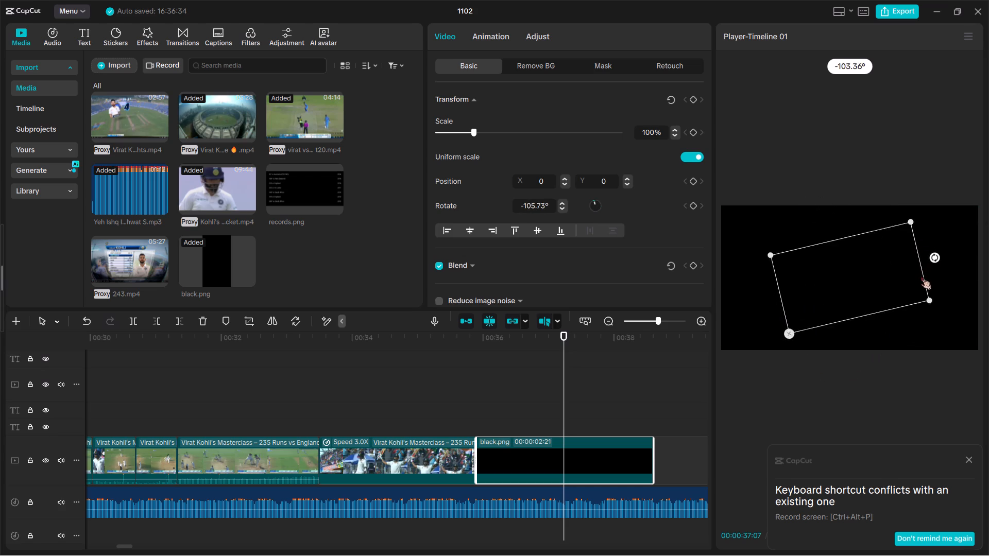
drag(920, 274, 906, 284)
drag(919, 318, 988, 383)
key(space)
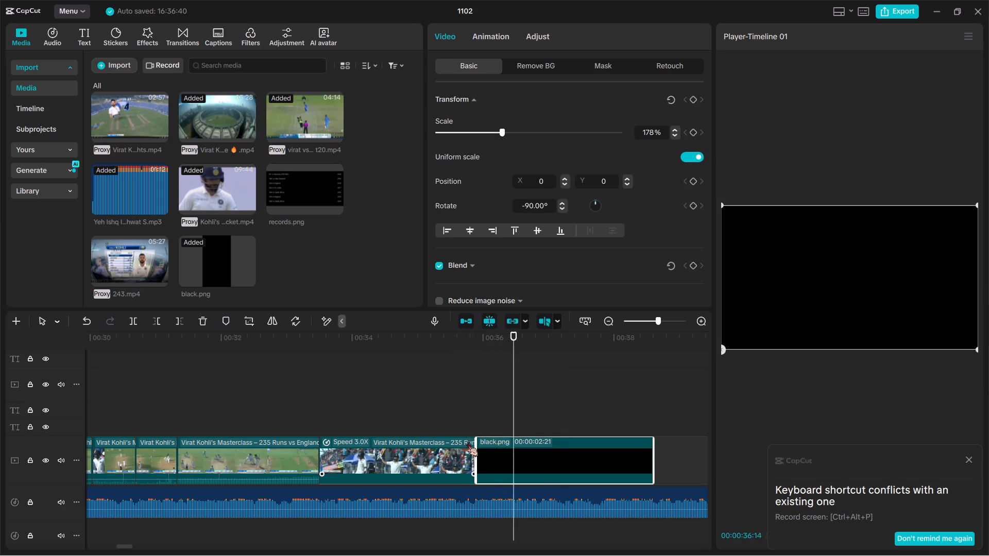
key(space)
scroll(467, 441, left, 1)
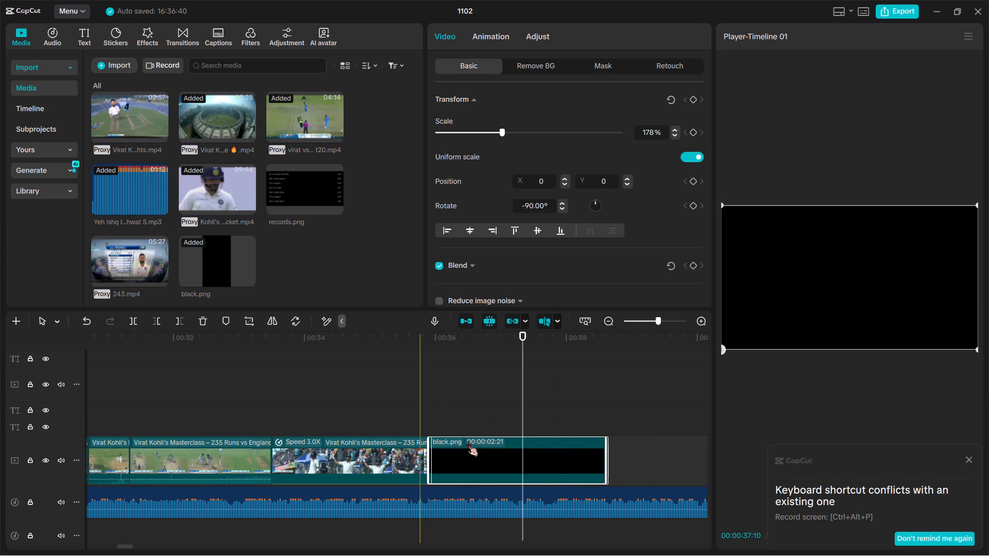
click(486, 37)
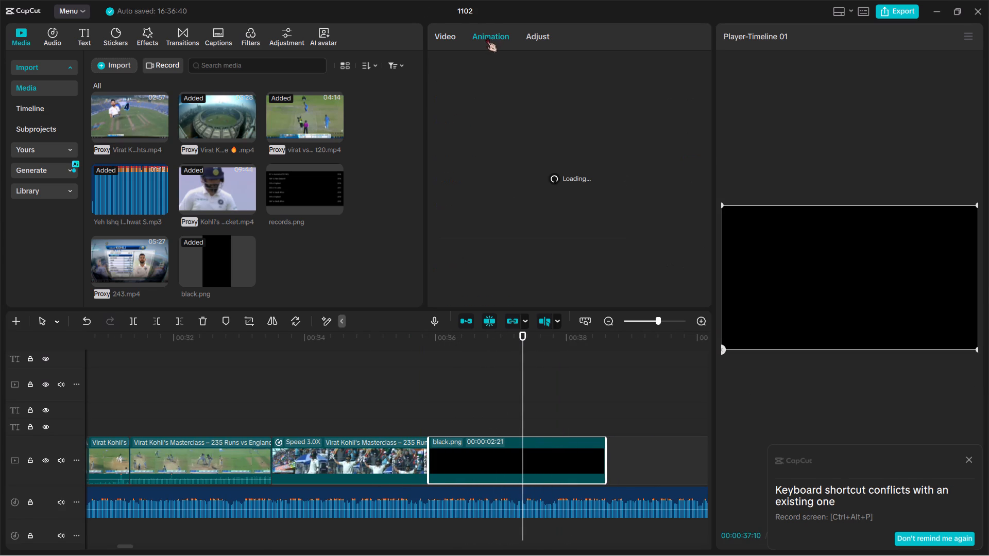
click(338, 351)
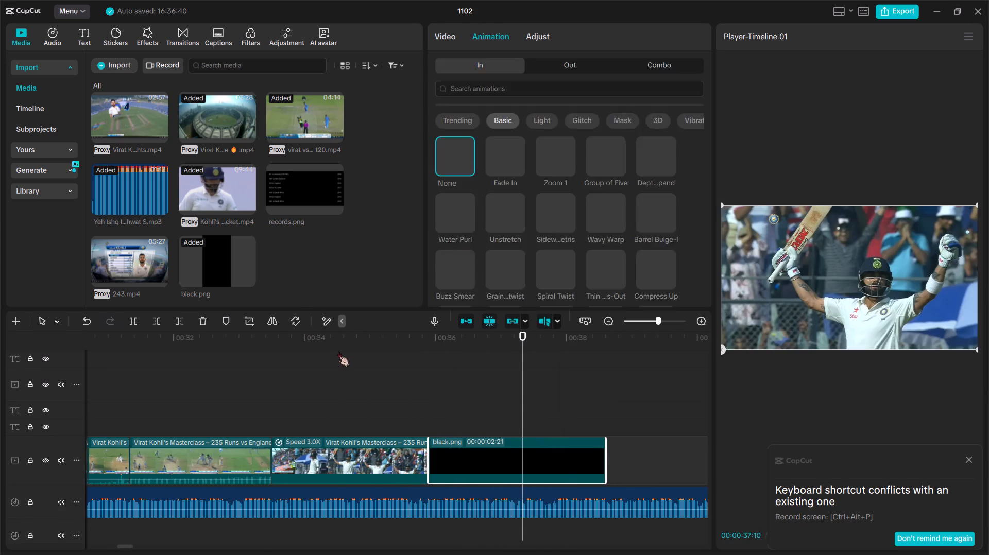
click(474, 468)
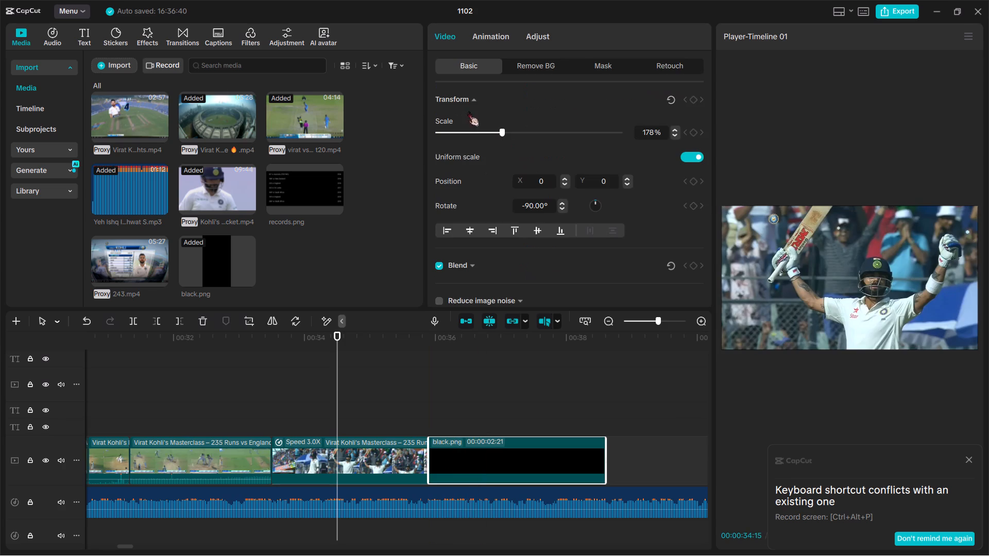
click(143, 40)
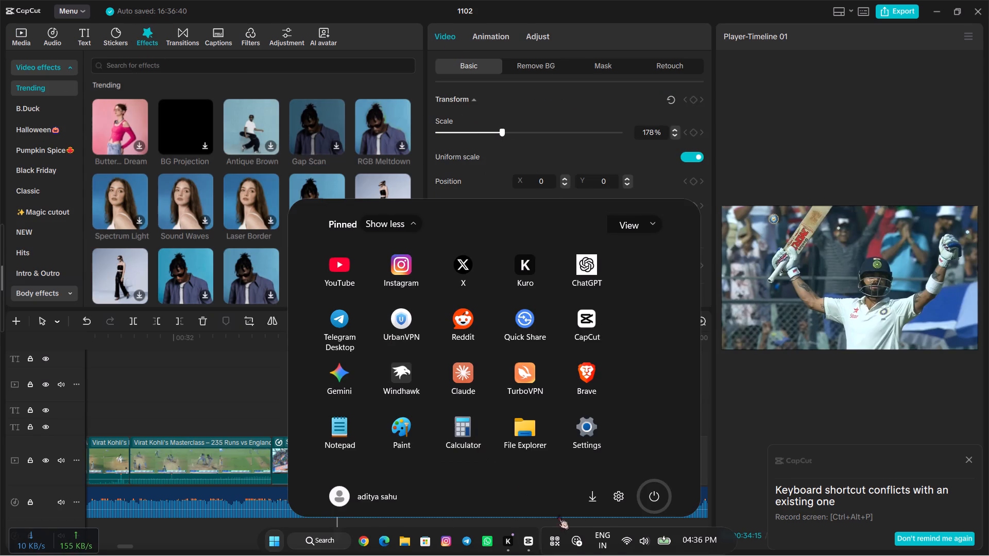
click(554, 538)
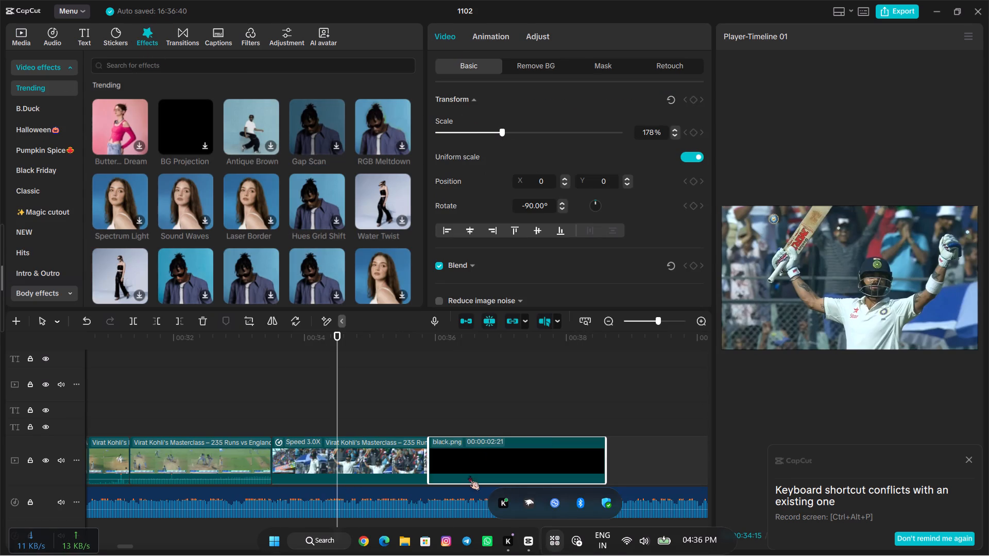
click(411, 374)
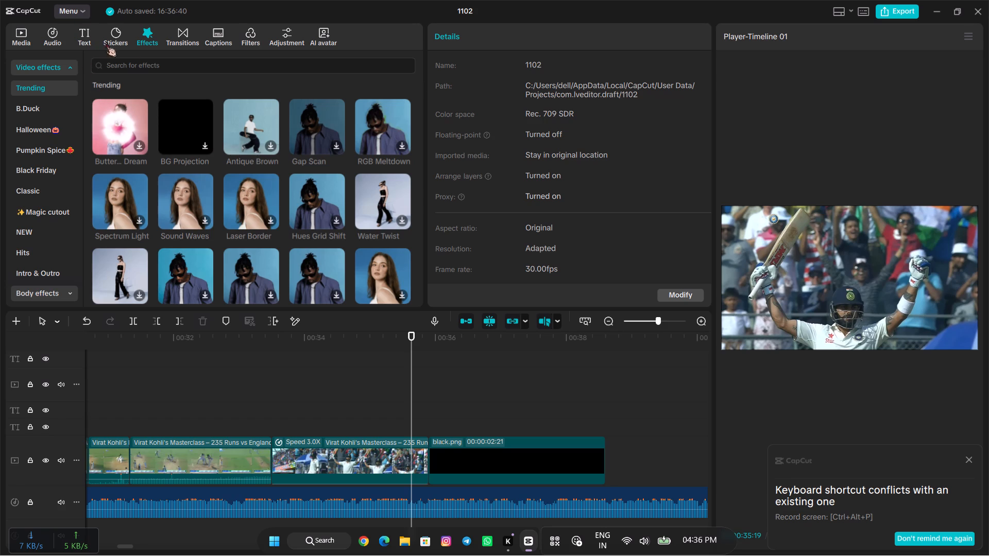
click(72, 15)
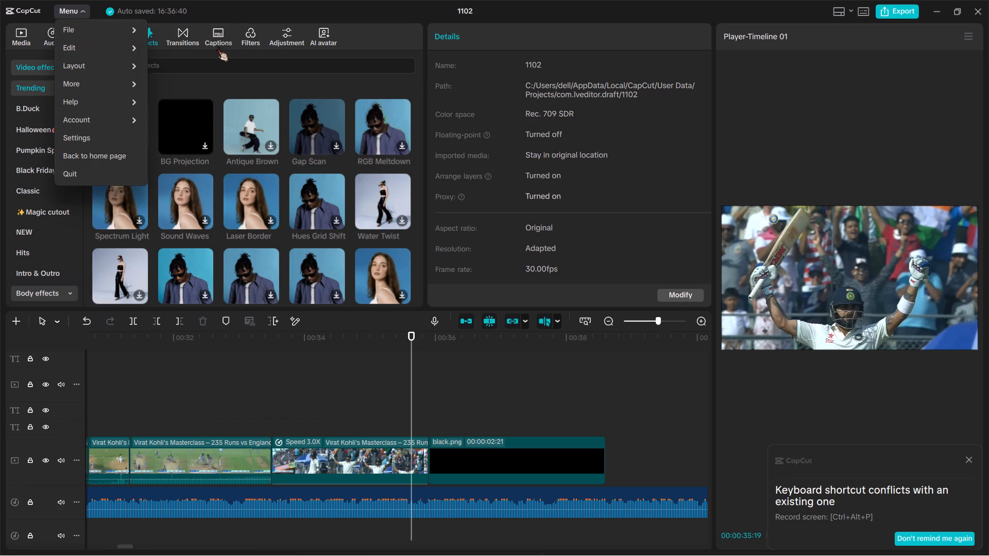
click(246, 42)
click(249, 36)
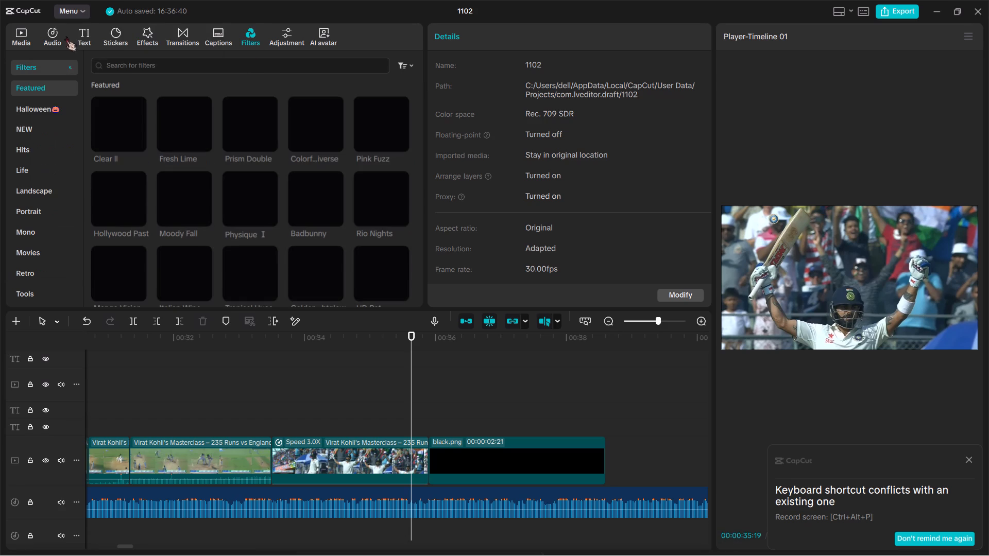
Add a default text clip above the new black.png clip, aligned with that clip's start.
click(95, 33)
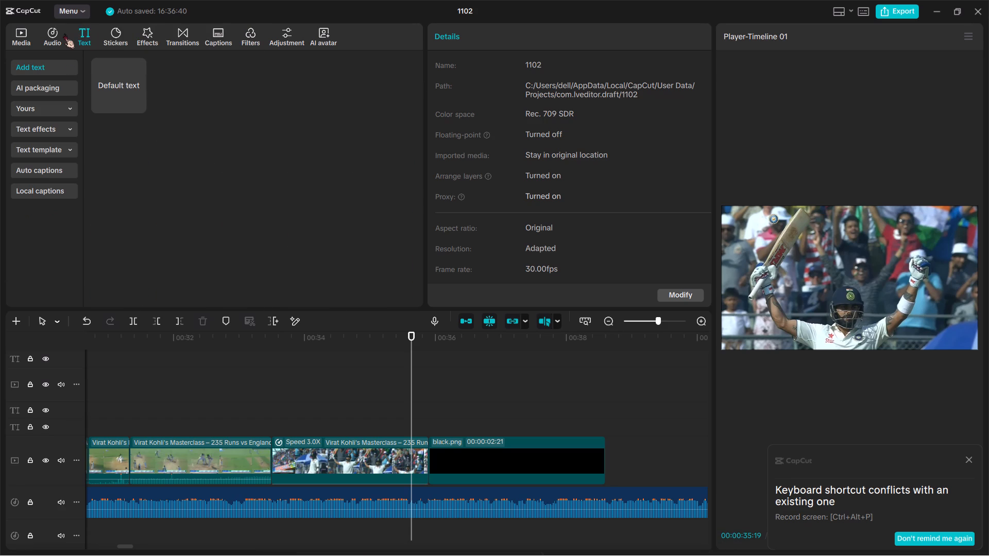
drag(110, 82, 405, 415)
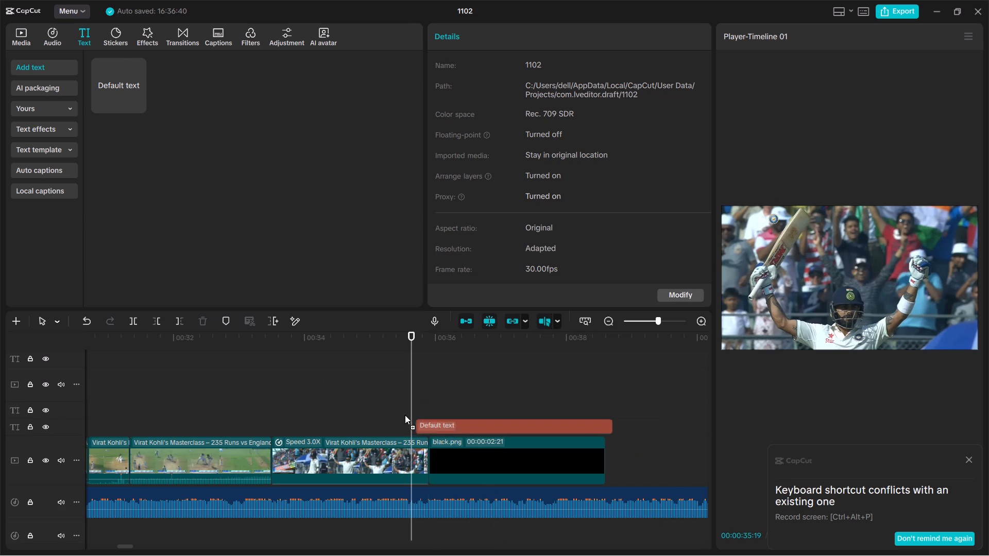
drag(405, 415, 428, 432)
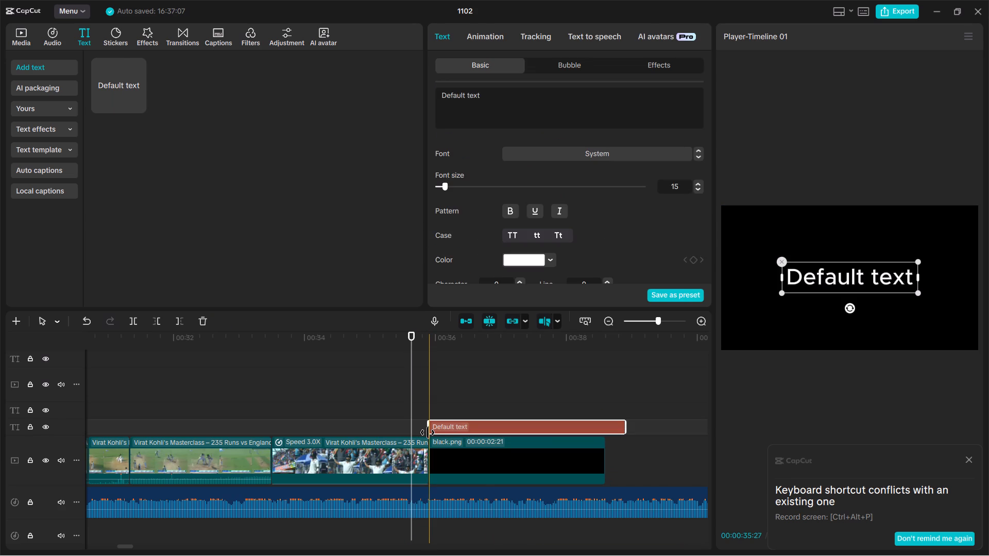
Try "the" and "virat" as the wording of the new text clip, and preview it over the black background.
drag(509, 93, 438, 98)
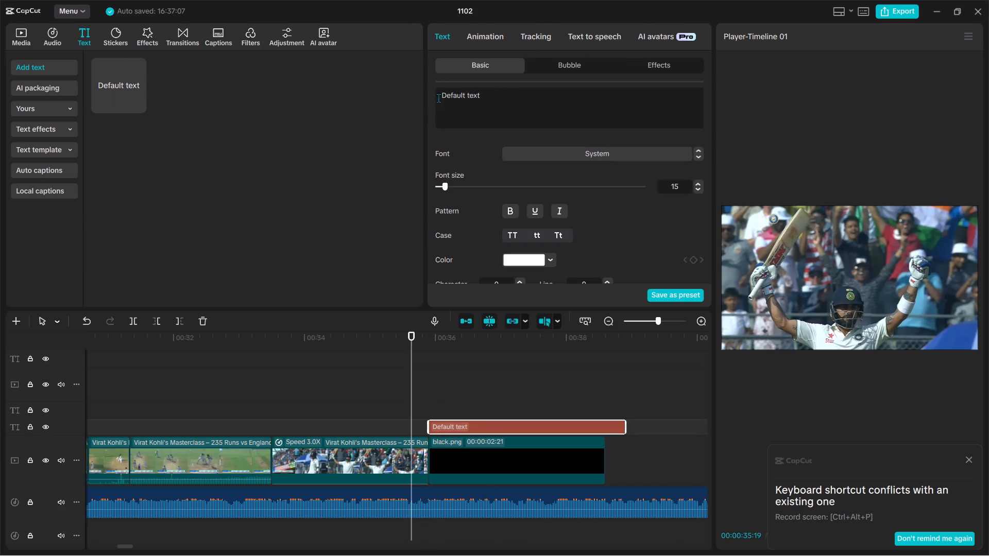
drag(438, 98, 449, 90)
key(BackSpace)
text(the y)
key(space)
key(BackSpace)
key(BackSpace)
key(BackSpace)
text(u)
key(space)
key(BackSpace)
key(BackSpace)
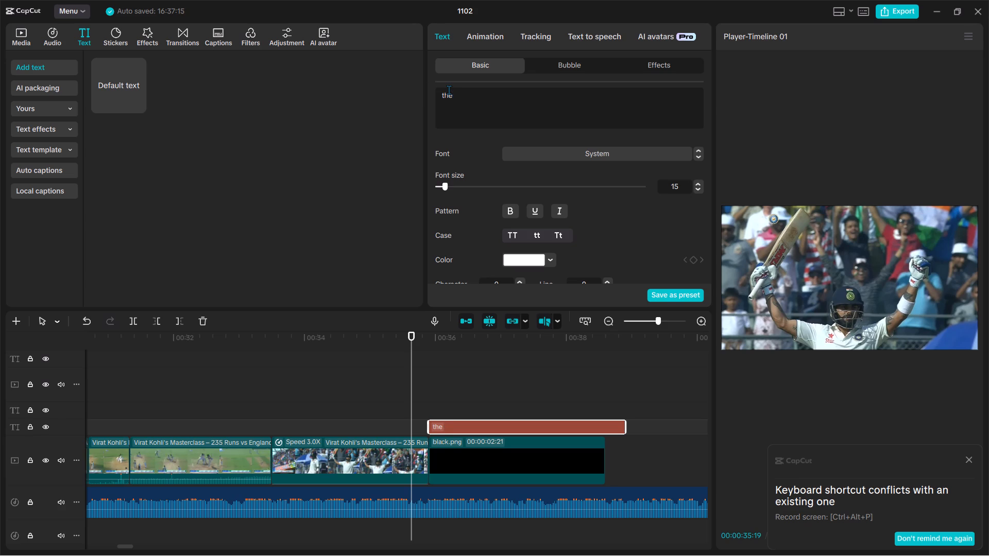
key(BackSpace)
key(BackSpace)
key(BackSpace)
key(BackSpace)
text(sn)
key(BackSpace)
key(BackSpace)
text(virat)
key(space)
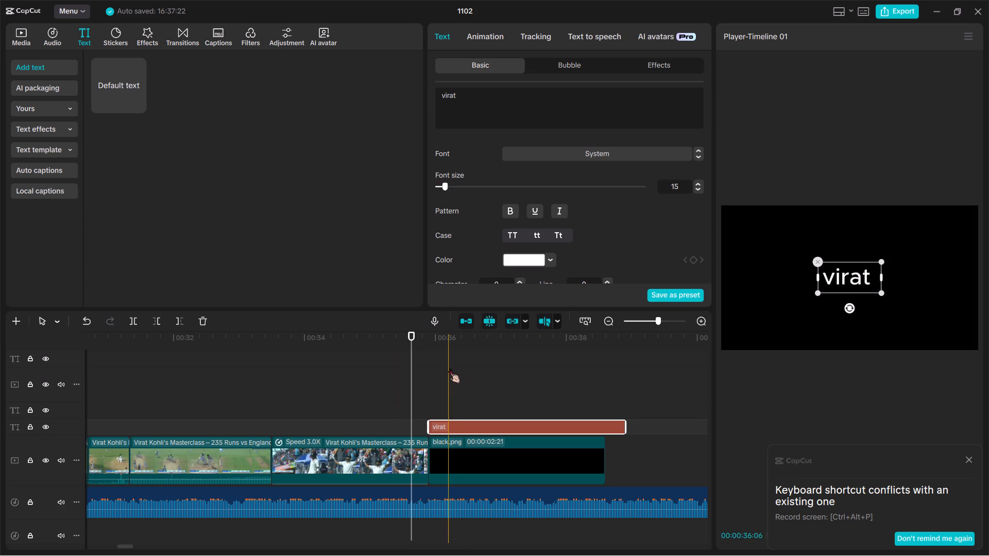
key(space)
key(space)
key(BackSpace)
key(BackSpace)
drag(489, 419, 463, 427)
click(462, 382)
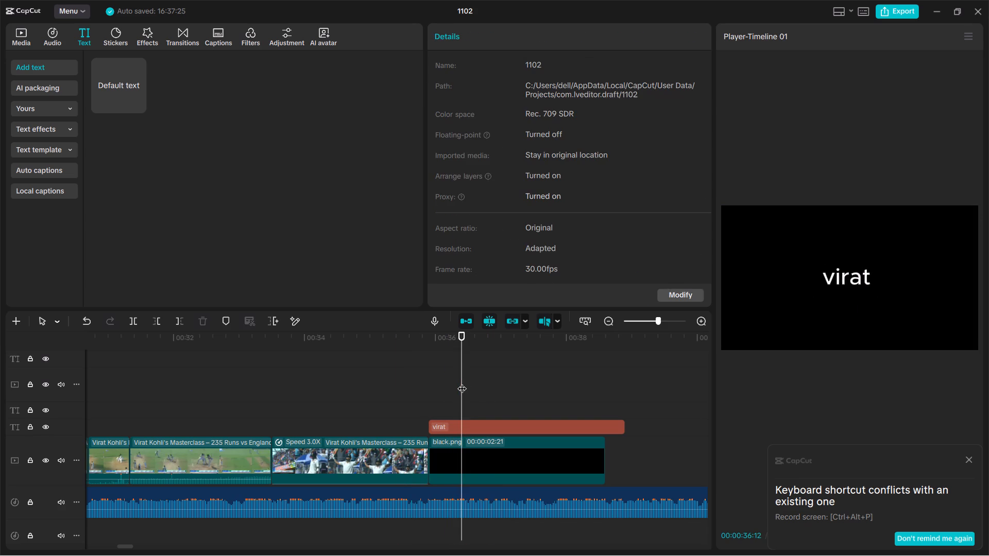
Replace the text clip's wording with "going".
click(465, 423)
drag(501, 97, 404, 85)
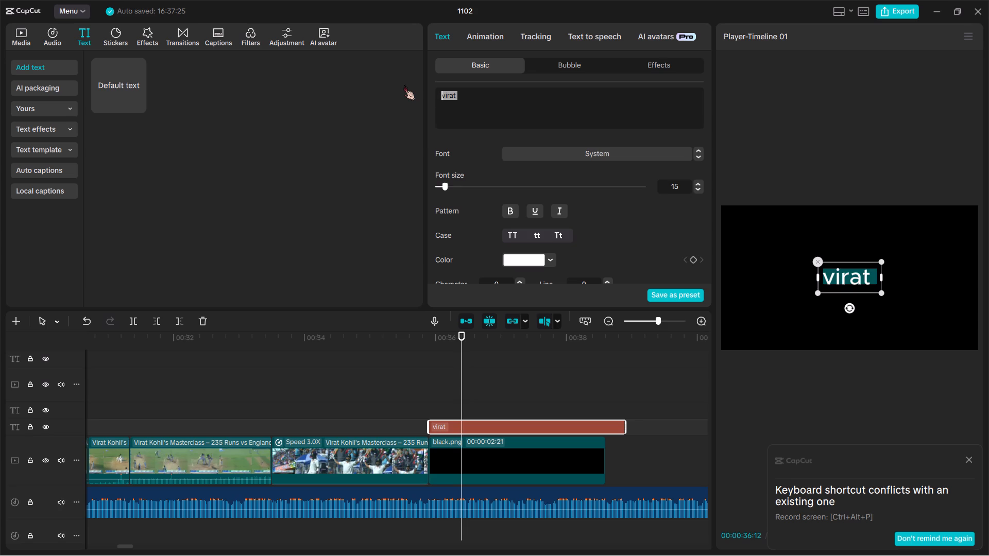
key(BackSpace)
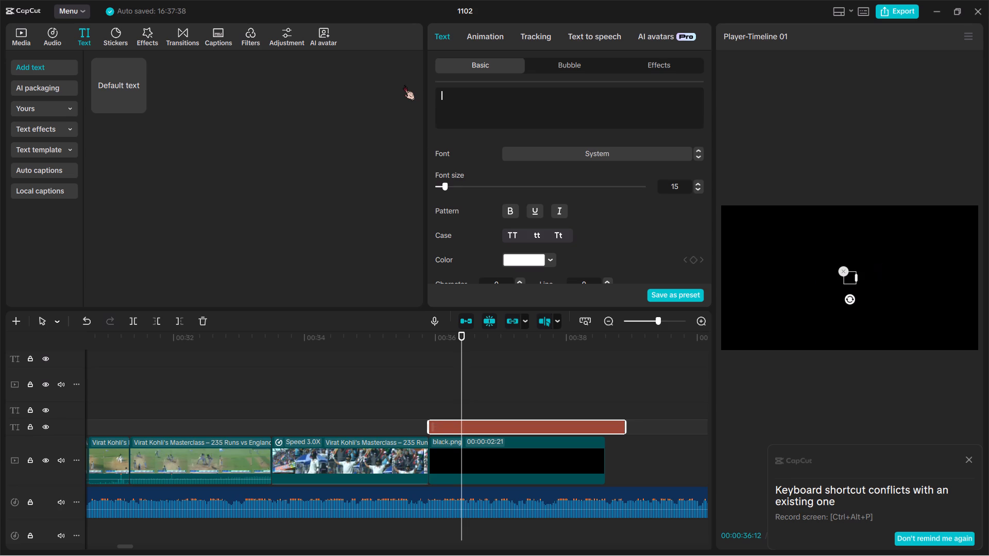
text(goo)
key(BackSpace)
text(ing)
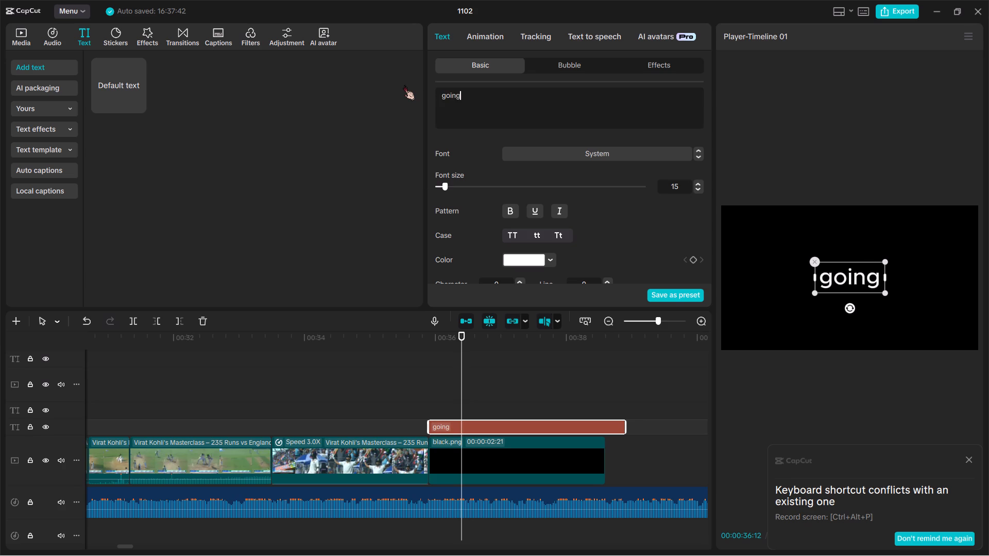
Replace the text clip's wording with "and then going to overseas".
key(BackSpace)
key(BackSpace)
key(BackSpace)
key(BackSpace)
key(BackSpace)
key(BackSpace)
key(BackSpace)
text(and)
key(space)
text(the n)
key(space)
key(BackSpace)
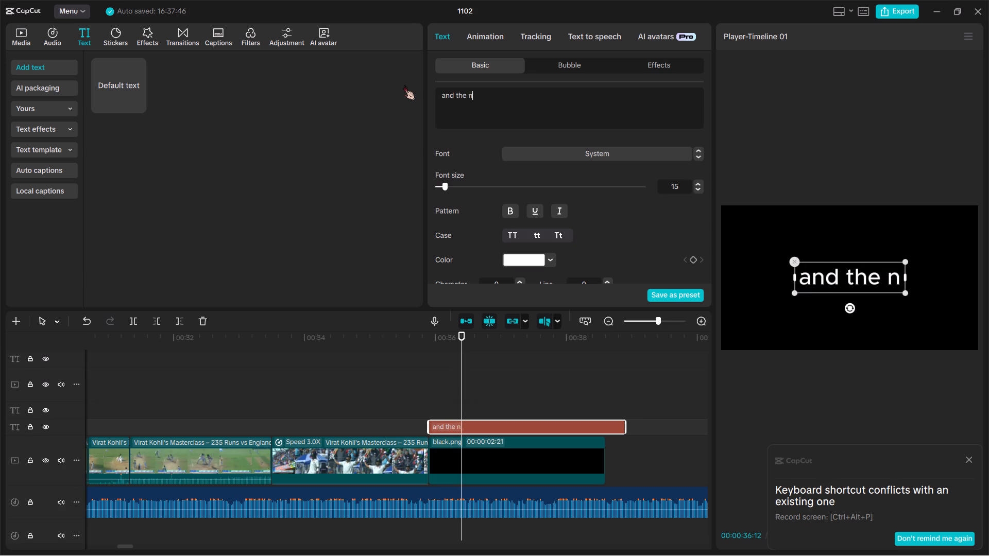
key(BackSpace)
key(BackSpace)
text(n going to o)
key(BackSpace)
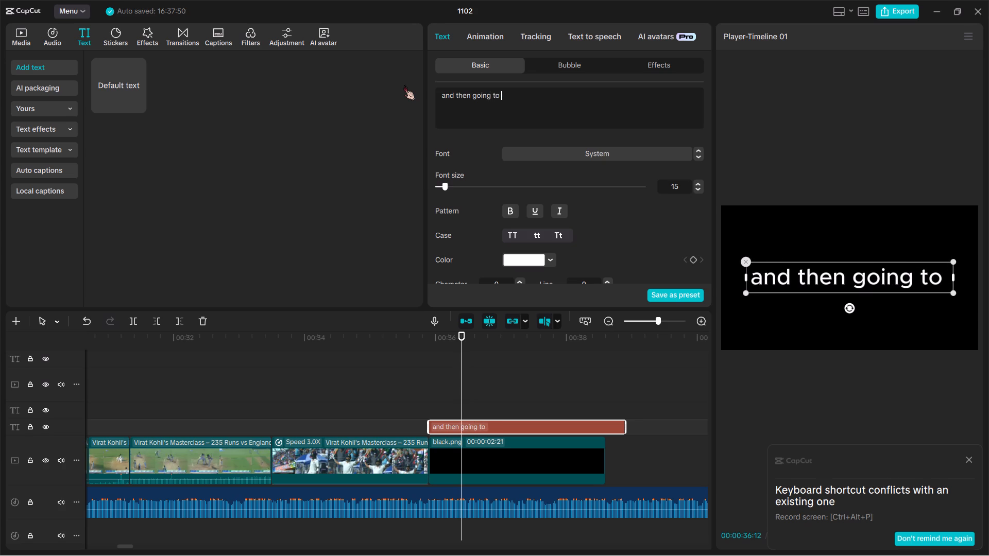
text(overseas)
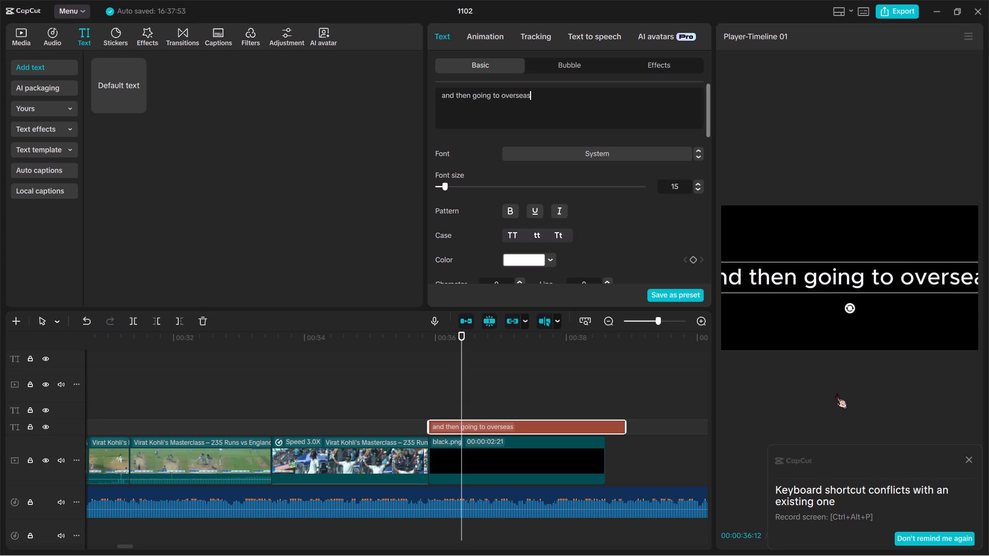
Scale the "and then going to overseas" text down to fit inside the frame and set its font to BebasNeue.
ctrl+scroll(836, 393, down, 5)
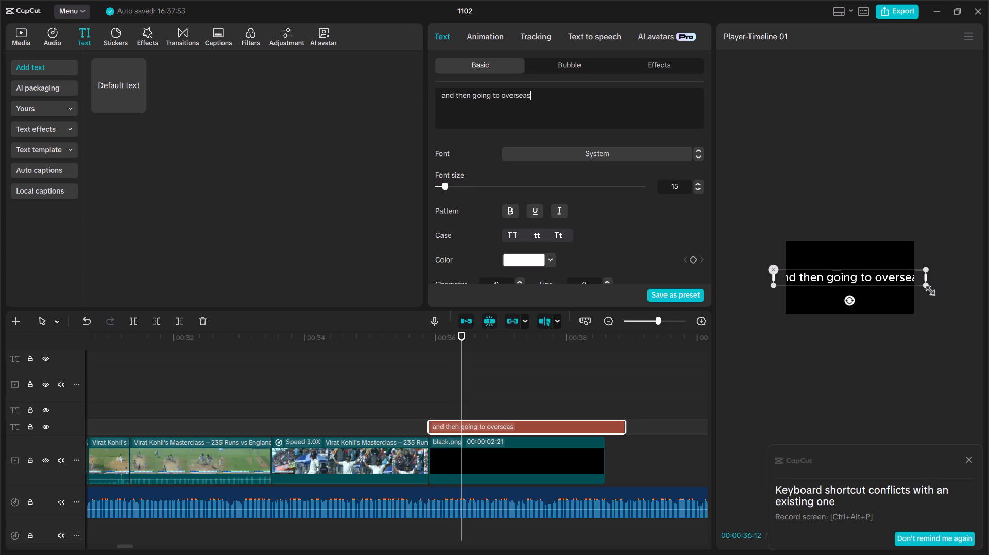
drag(927, 288, 874, 271)
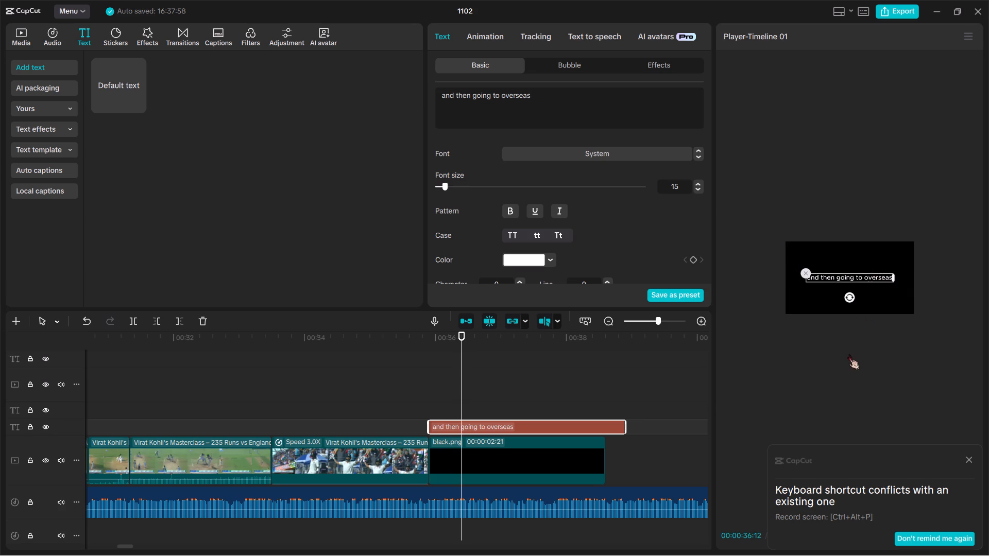
ctrl+scroll(848, 354, up, 3)
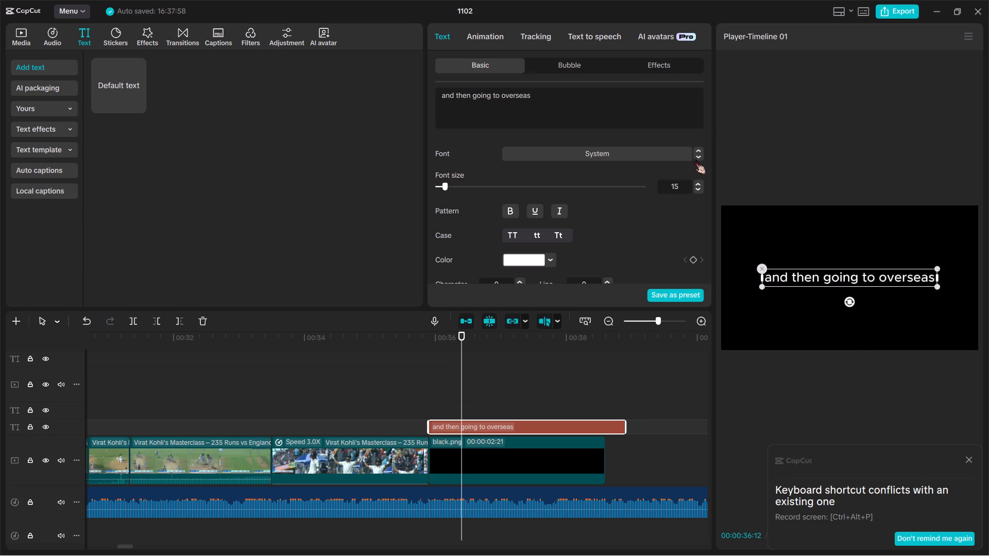
click(695, 159)
click(695, 159)
click(695, 159)
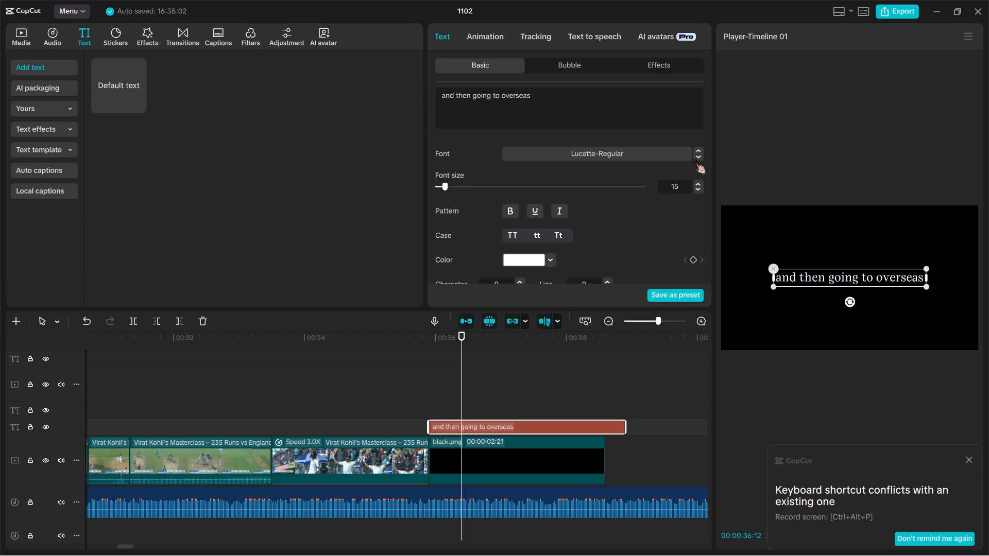
click(695, 159)
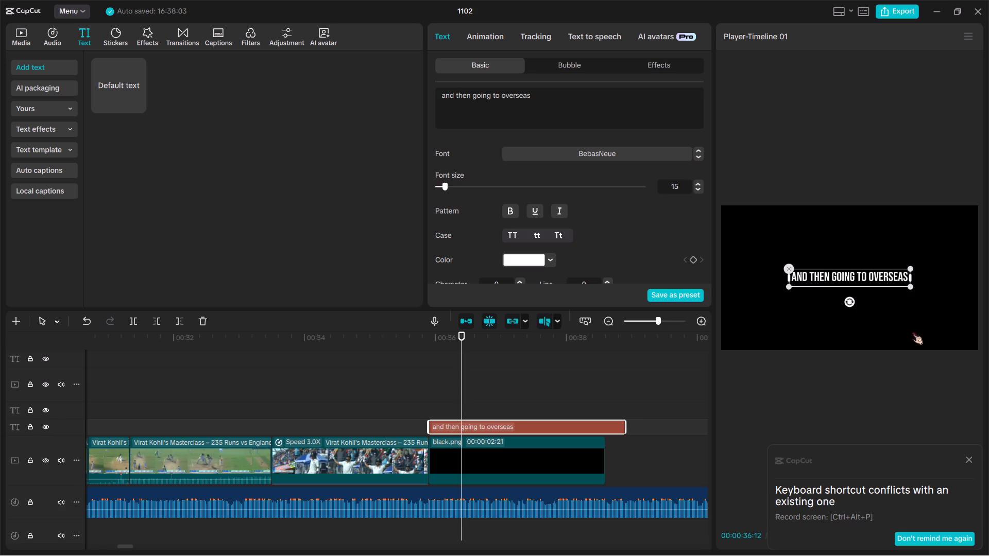
Shrink the "and then going to overseas" line further and move it slightly above the frame's centre, keeping it horizontally centred.
click(904, 285)
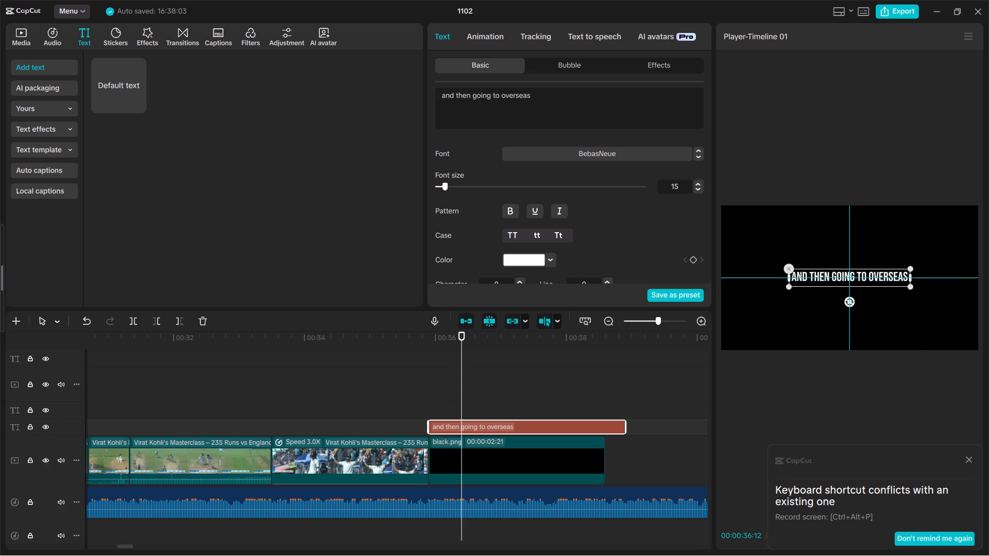
drag(909, 288, 886, 276)
drag(855, 273, 854, 244)
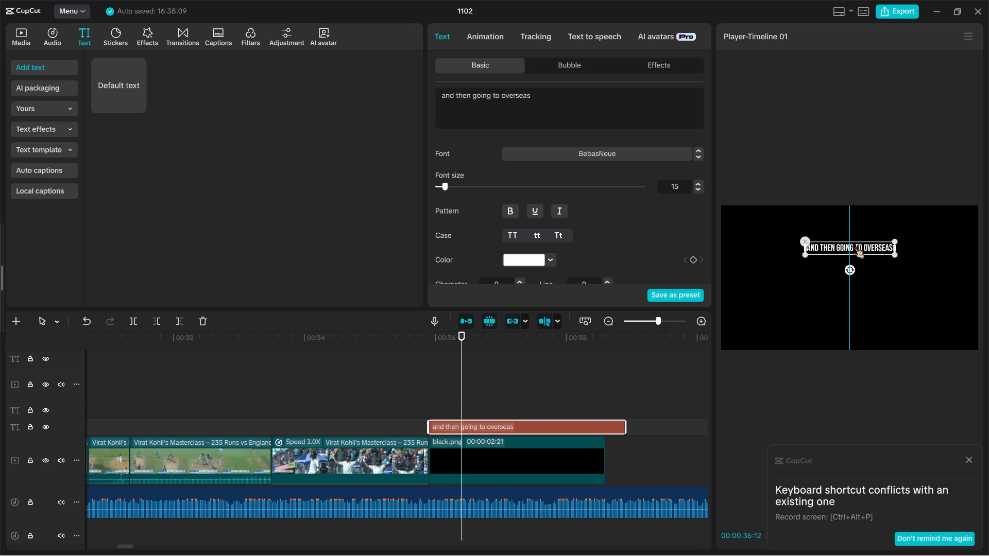
drag(854, 244, 854, 258)
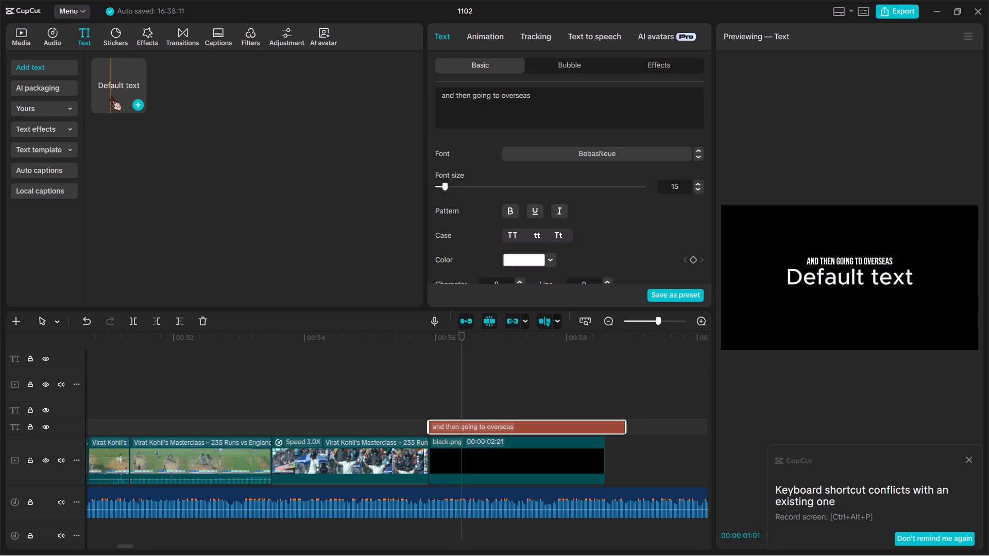
Add a second default text clip on the track above the first title clip, starting at the playhead.
drag(115, 89, 450, 372)
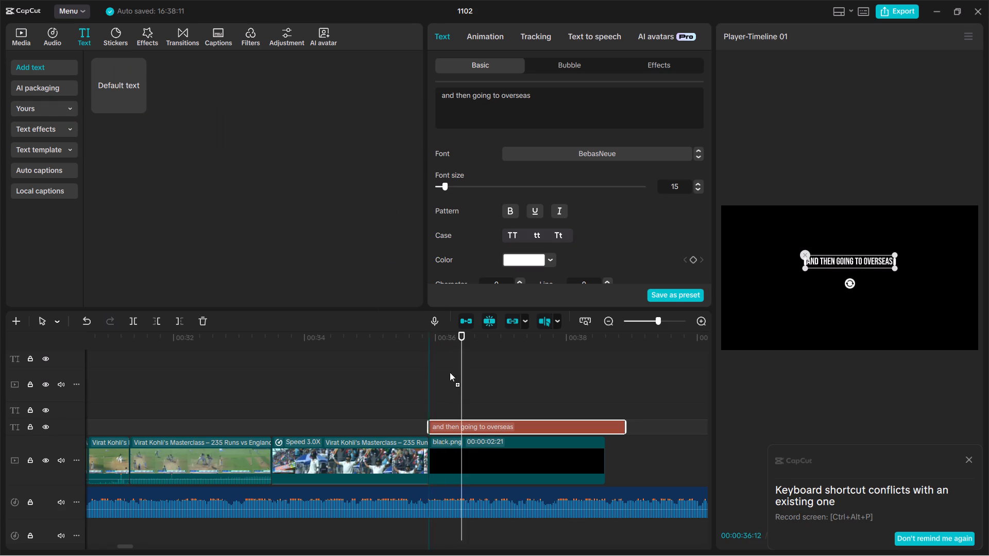
drag(450, 372, 461, 410)
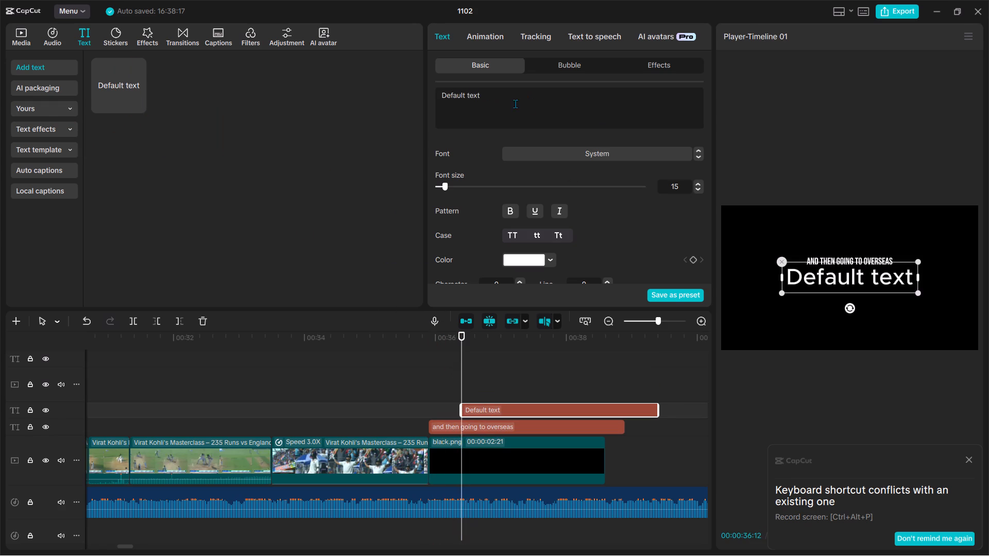
Replace the second text clip's wording with "and win the aus test series".
drag(483, 100, 414, 84)
key(BackSpace)
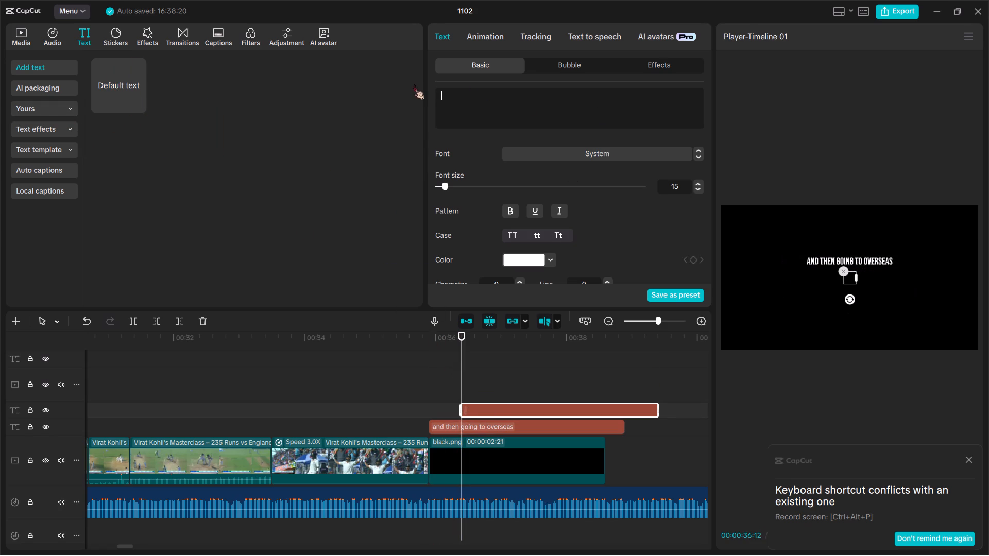
text(and)
key(space)
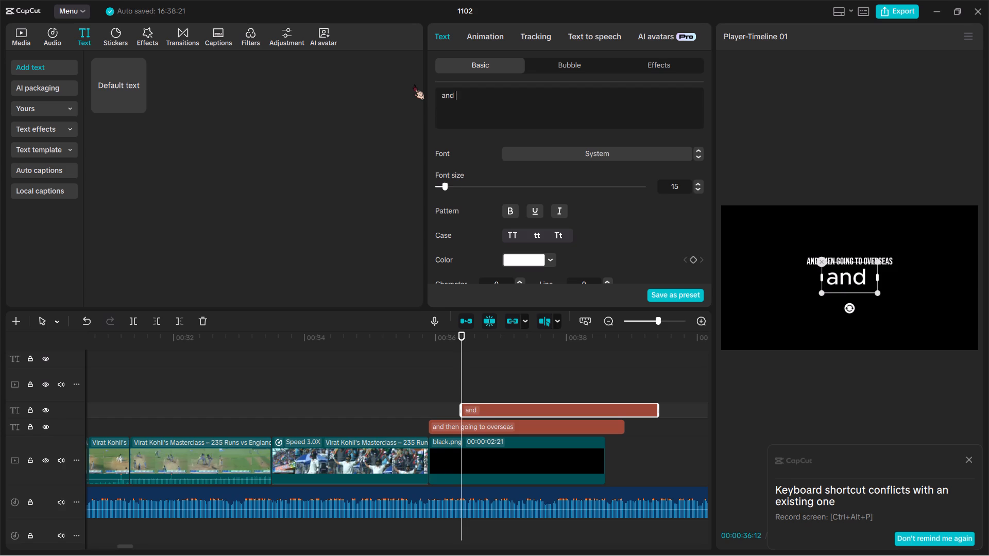
text(win the)
key(space)
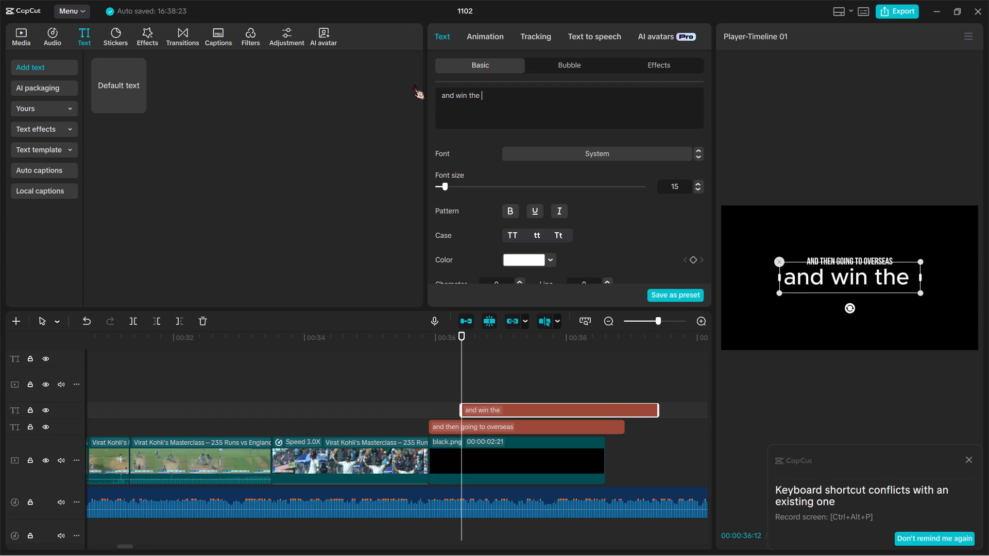
text(aus)
key(space)
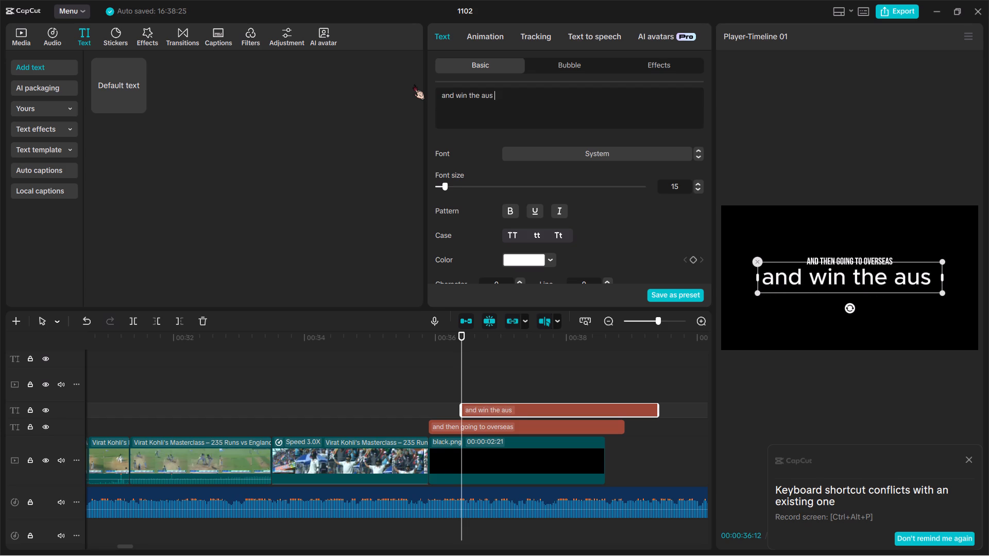
text(teet)
key(BackSpace)
key(BackSpace)
text(st series)
key(space)
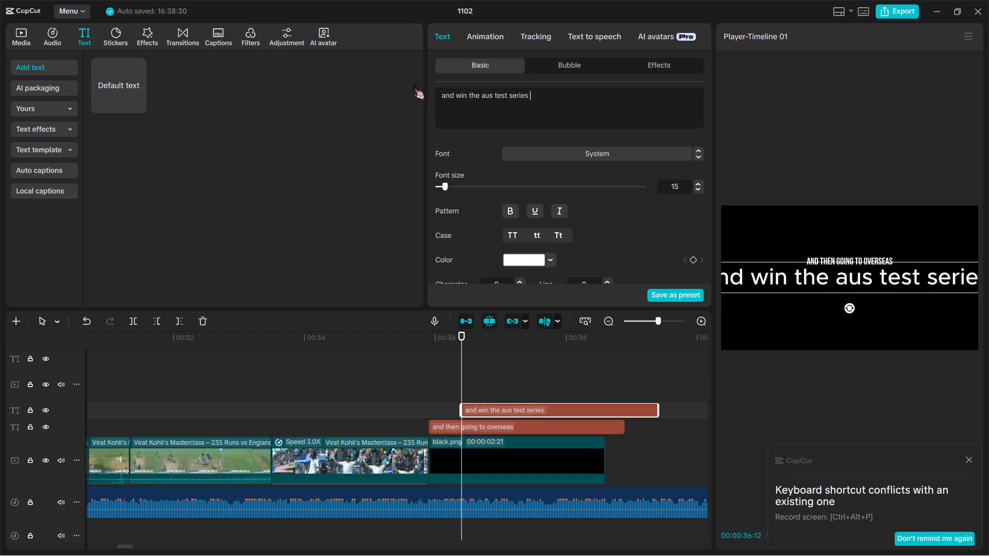
Set the "and win the aus test series" text to the BebasNeue font and scale it down slightly.
click(695, 152)
click(696, 153)
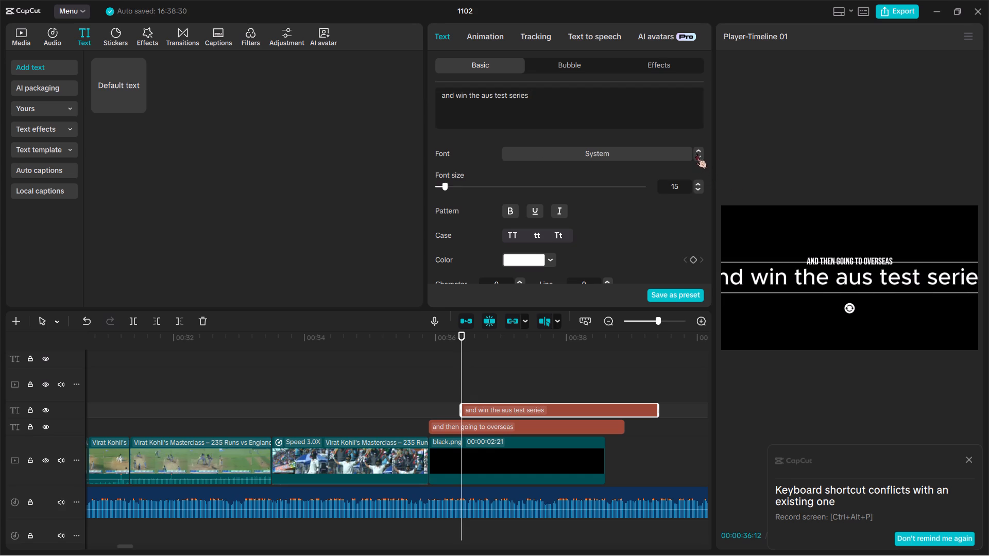
click(700, 159)
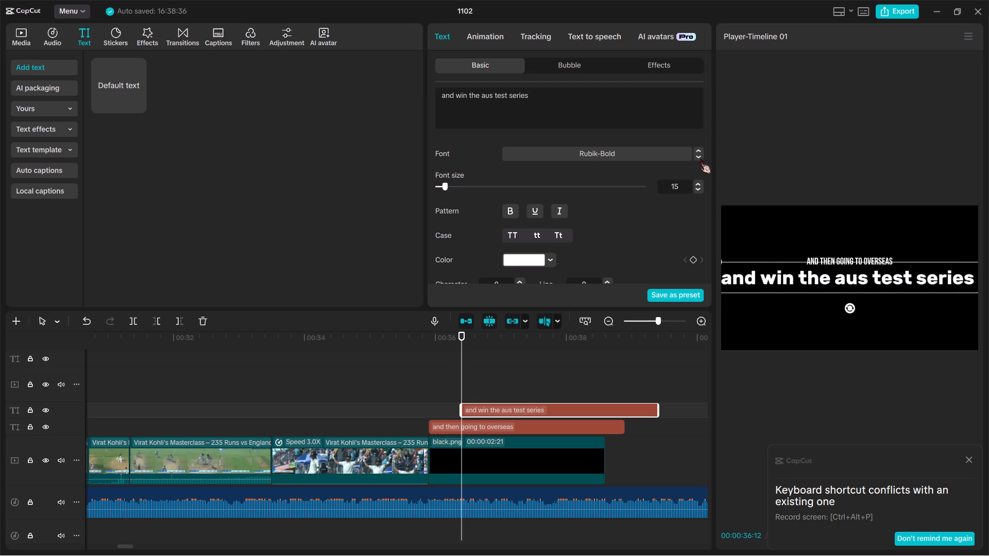
click(700, 159)
click(700, 159)
click(700, 159)
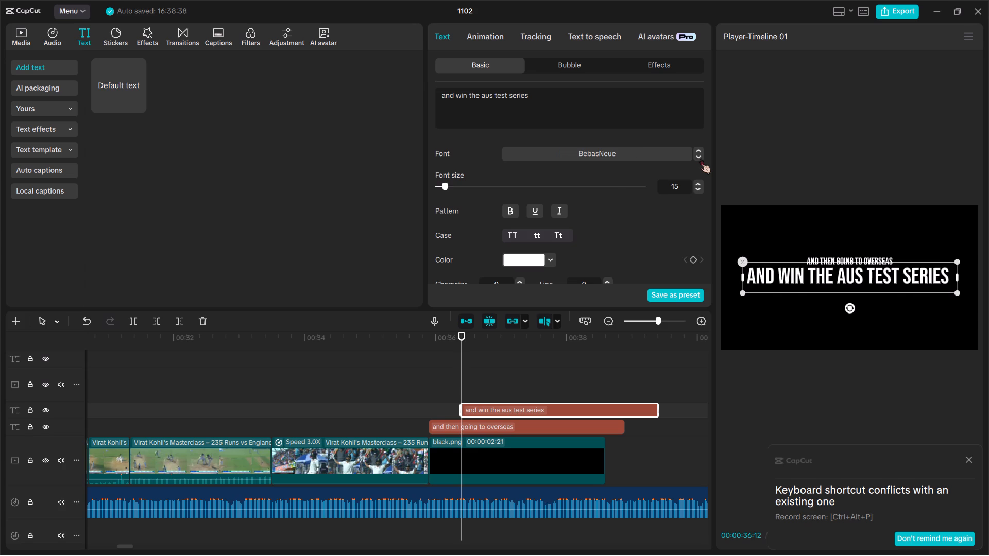
drag(953, 298, 944, 291)
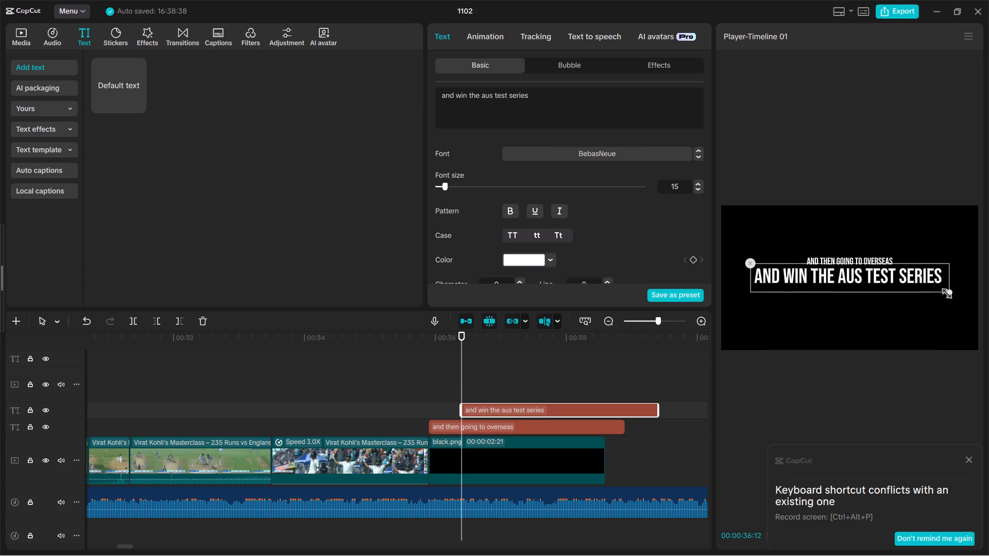
drag(944, 291, 942, 291)
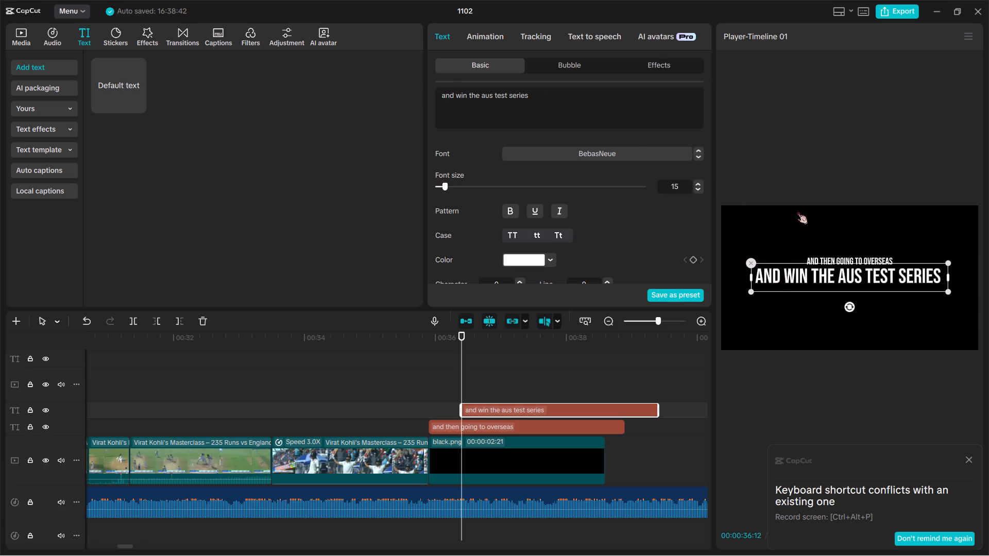
Change the wording of the first title clip to "then going to overseas conditions".
click(497, 426)
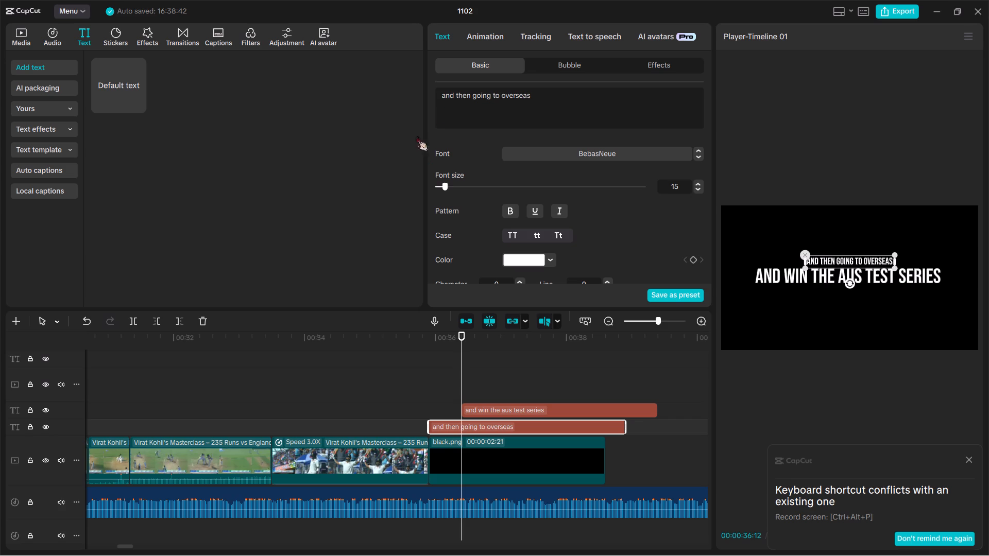
click(453, 97)
key(BackSpace)
key(BackSpace)
key(BackSpace)
key(BackSpace)
key(BackSpace)
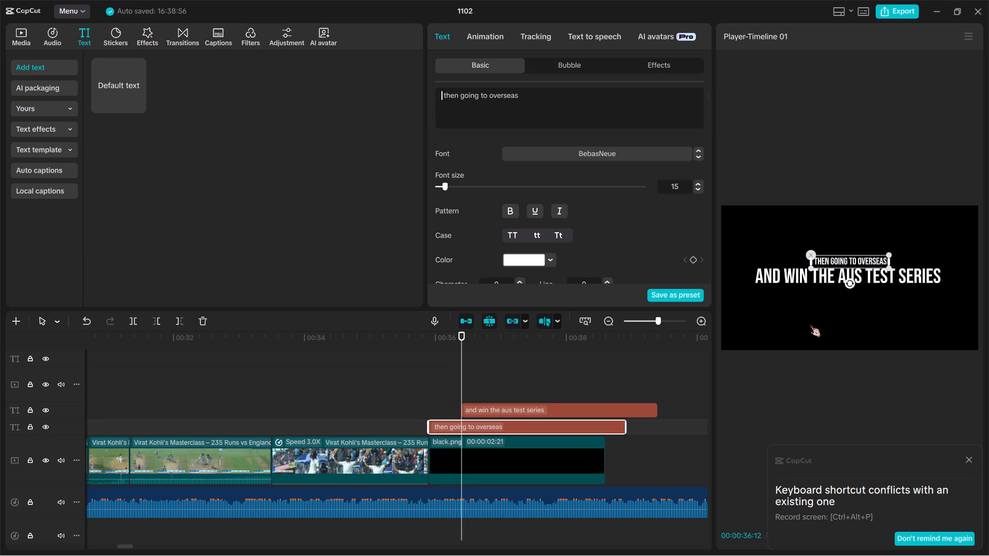
click(530, 103)
key(space)
text(com)
key(BackSpace)
text(ndi)
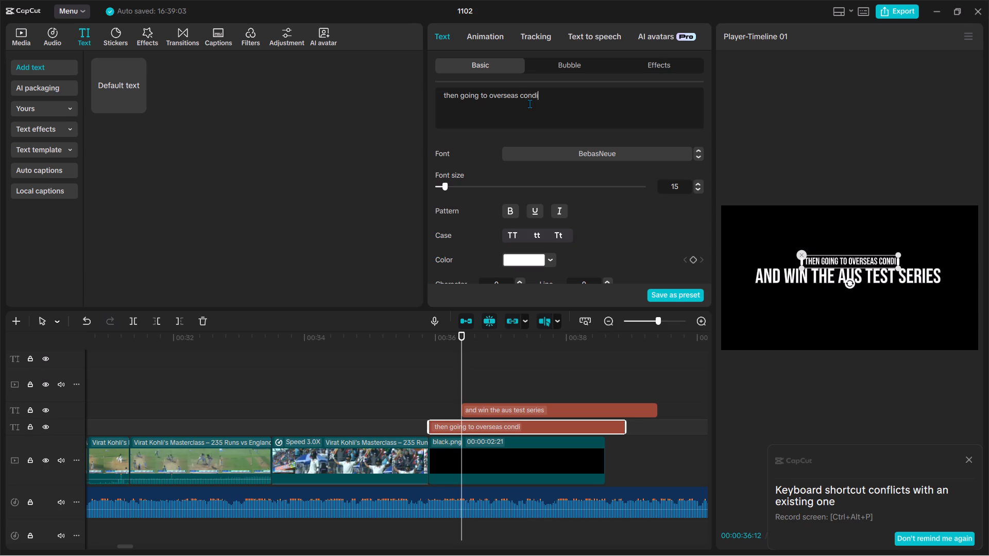
text(tion)
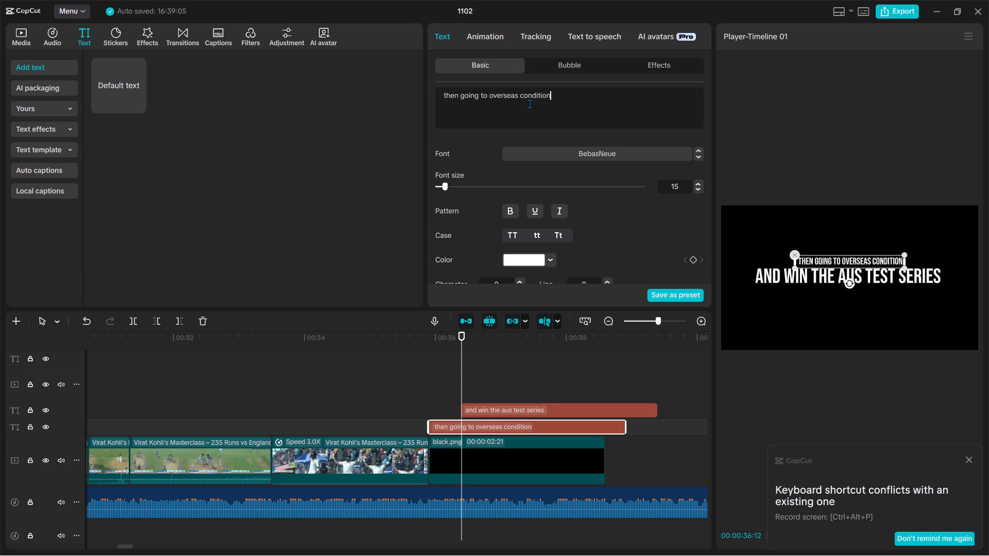
key(s)
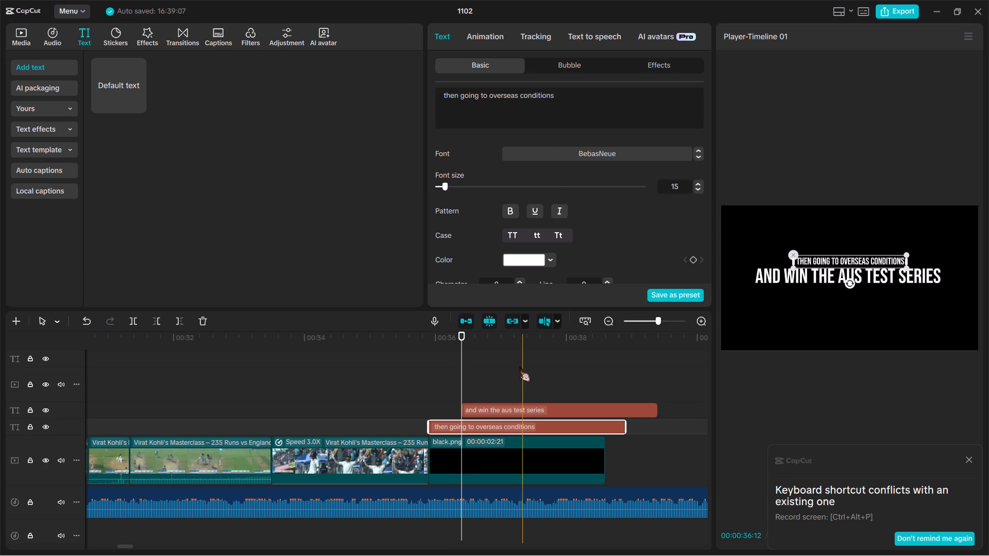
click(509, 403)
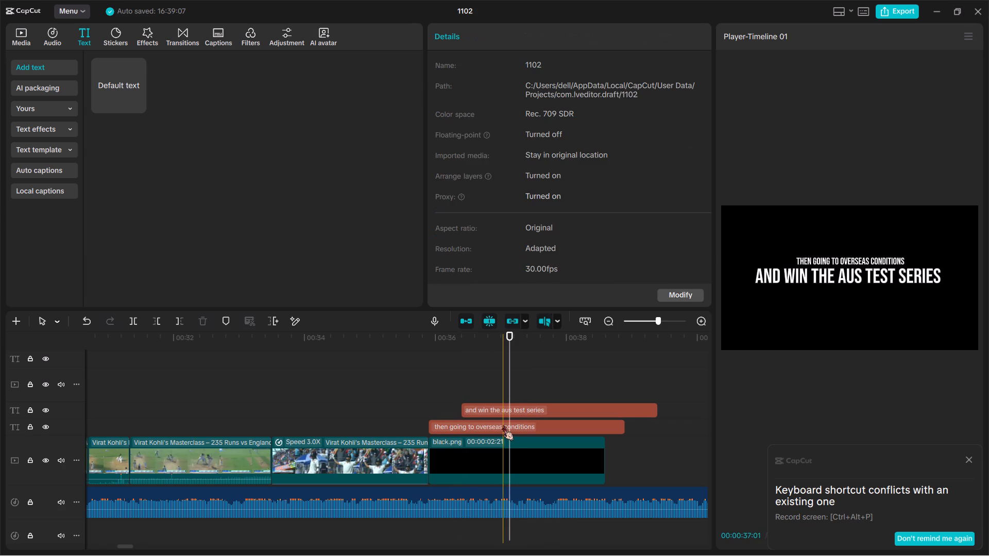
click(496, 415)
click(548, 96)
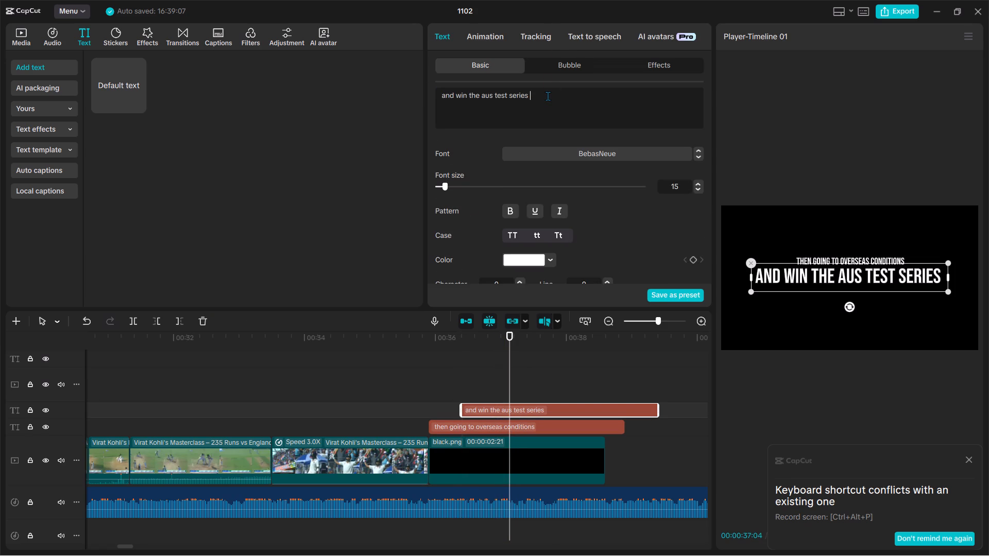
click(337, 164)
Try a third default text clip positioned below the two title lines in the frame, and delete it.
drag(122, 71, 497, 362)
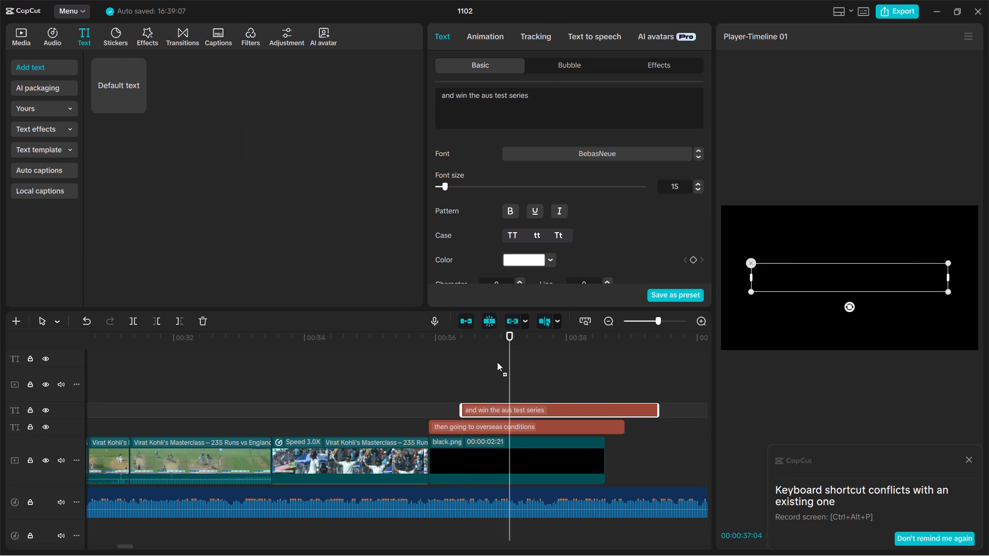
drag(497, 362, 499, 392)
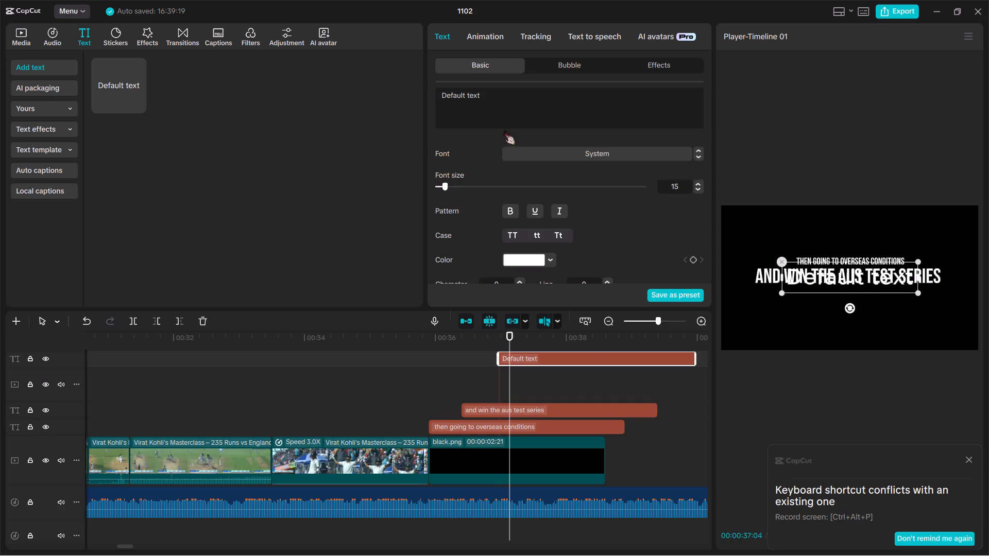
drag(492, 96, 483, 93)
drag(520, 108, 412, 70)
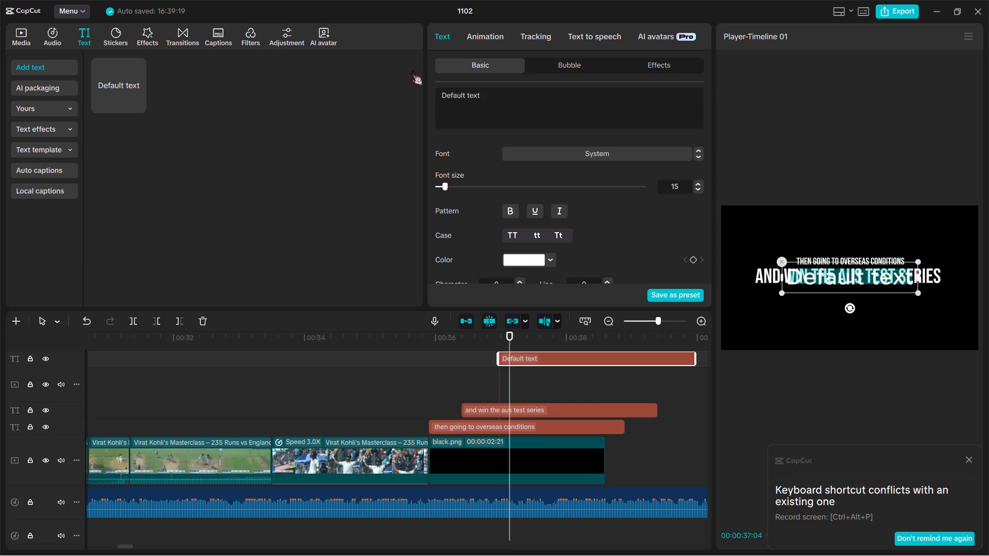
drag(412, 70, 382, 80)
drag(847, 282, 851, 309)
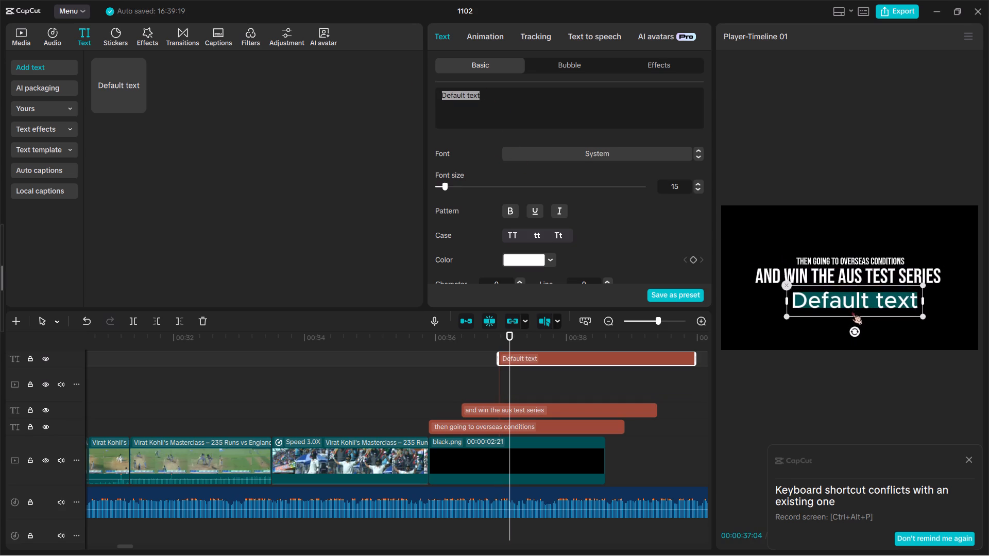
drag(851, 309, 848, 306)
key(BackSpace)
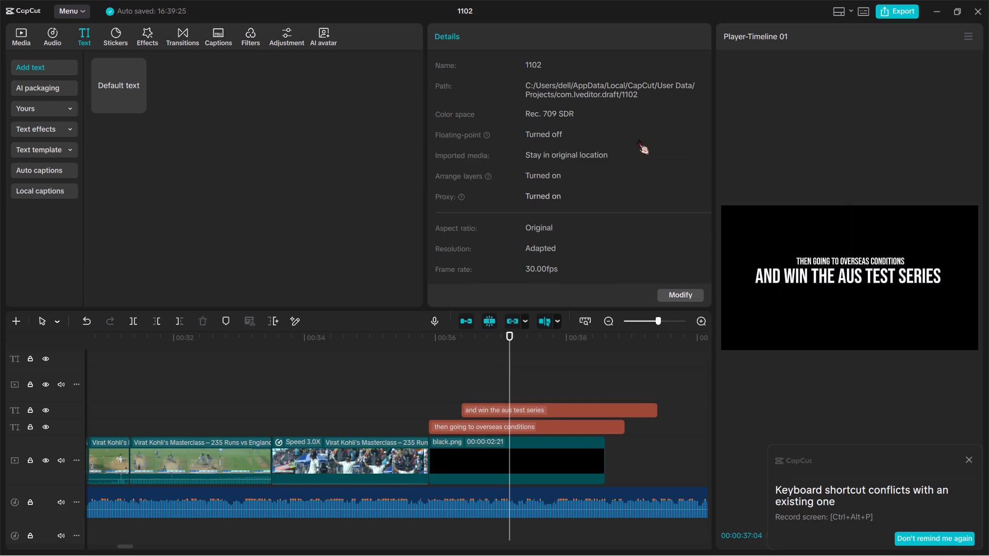
Undo the deletion of the third default text clip and replace its wording with "draw in england series".
click(85, 314)
drag(516, 106, 419, 99)
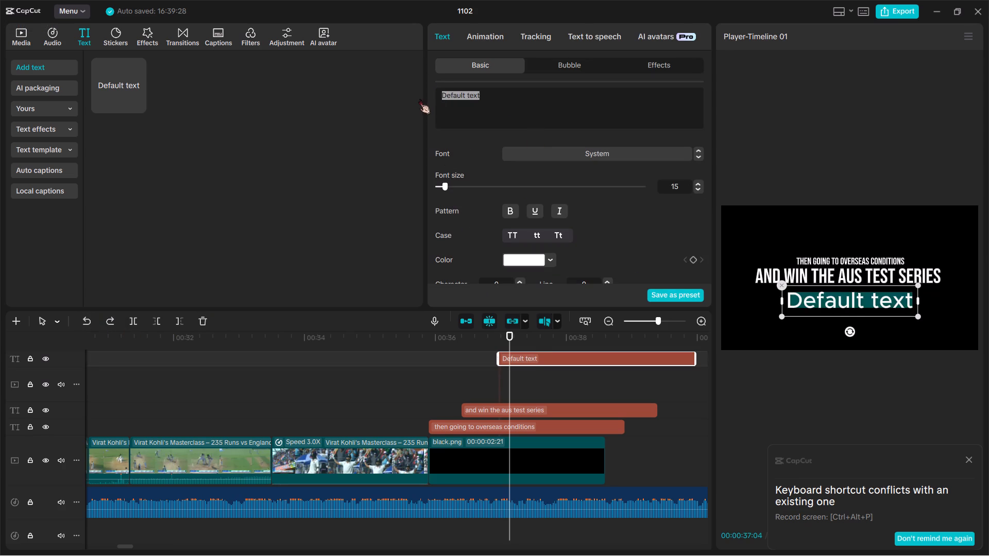
key(BackSpace)
text(de)
key(BackSpace)
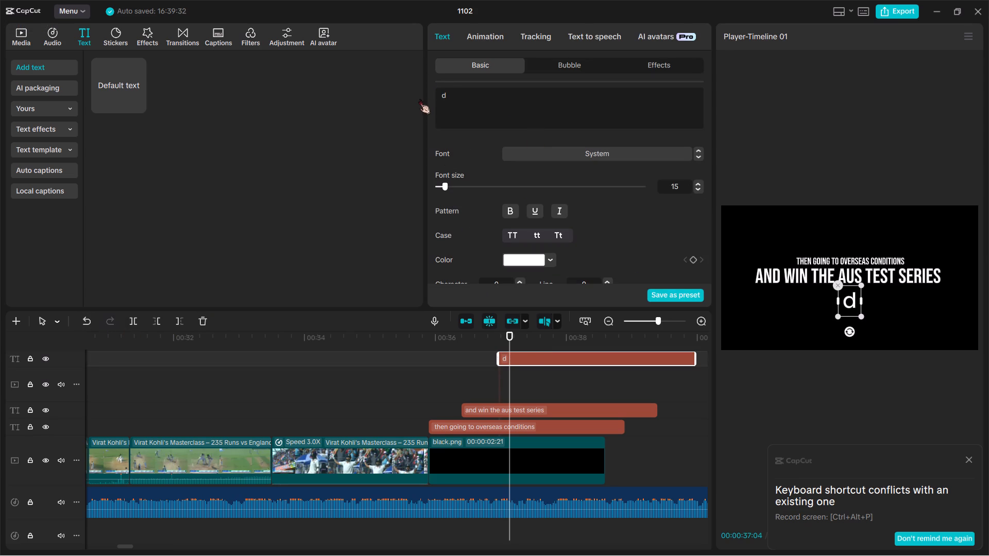
key(e)
key(BackSpace)
text(raw)
key(space)
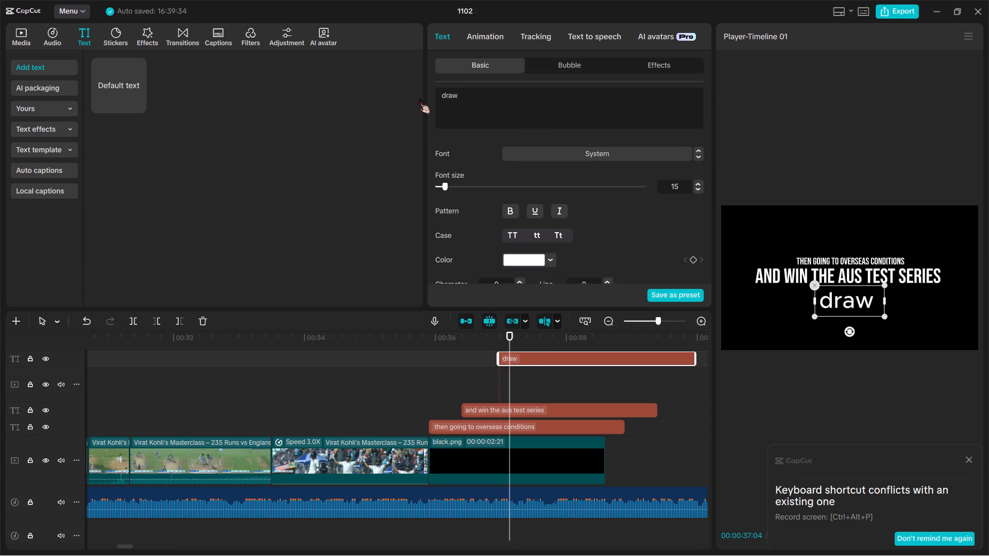
text(in engl)
key(BackSpace)
text(land series)
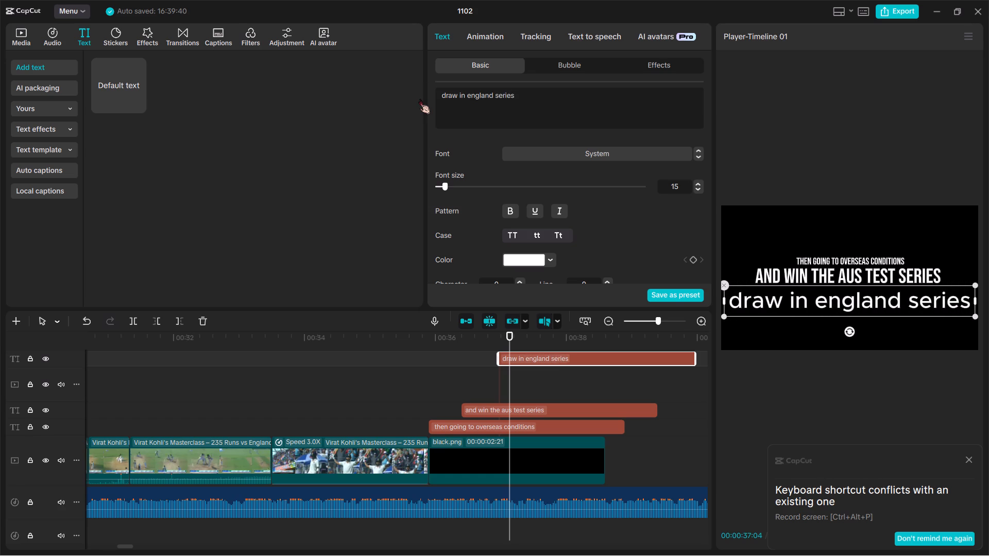
Set the "draw in england series" line to the BebasNeue font, scale it down, and place it directly beneath the second title line.
click(695, 158)
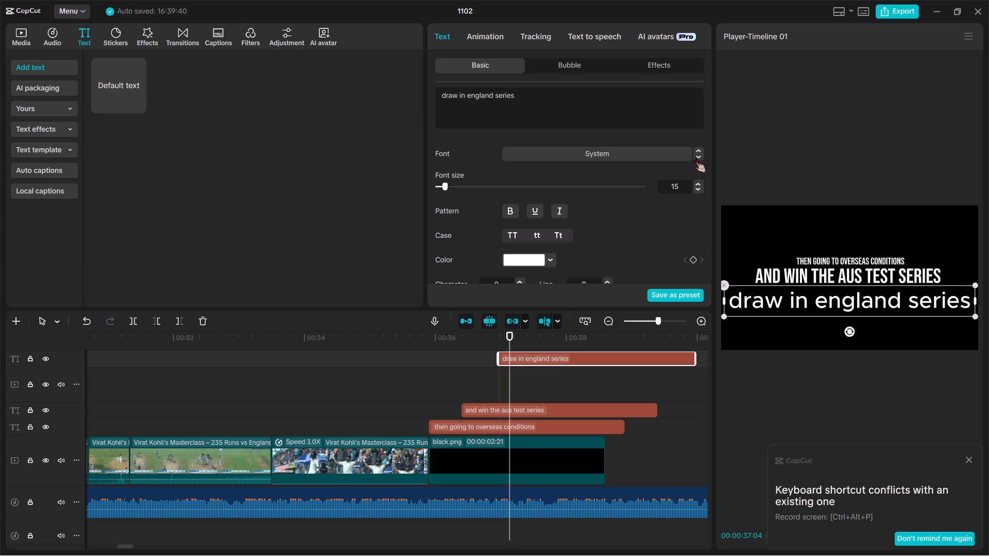
click(695, 158)
click(695, 158)
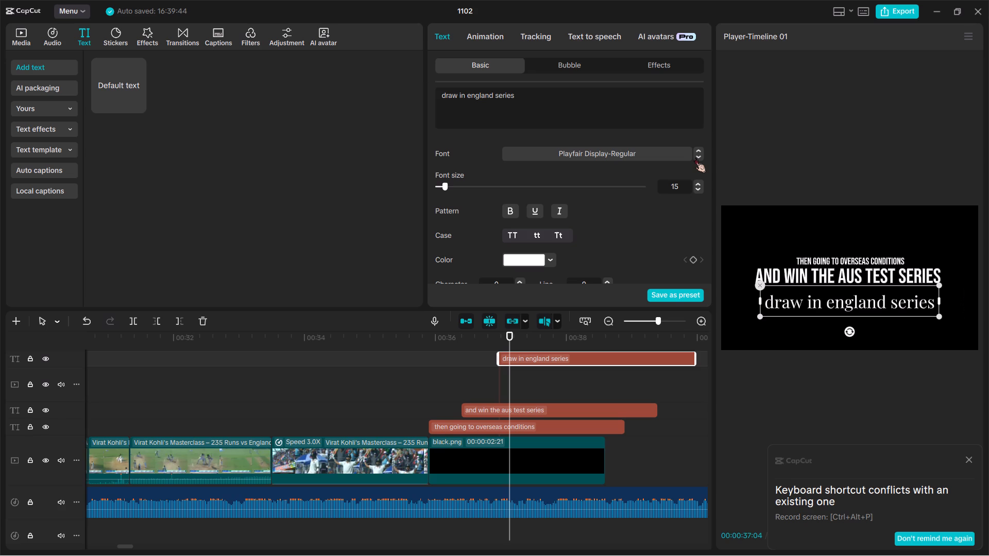
click(695, 158)
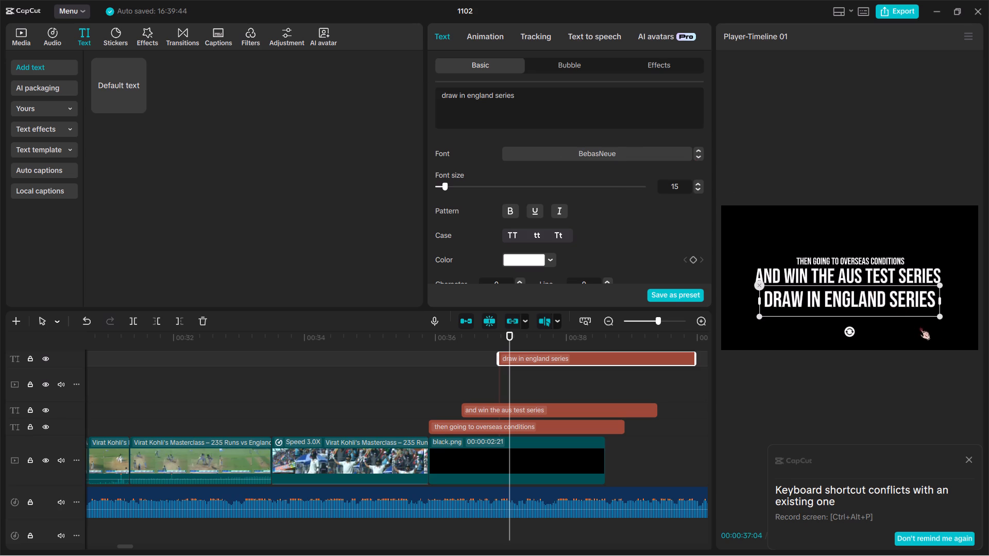
drag(940, 312, 895, 296)
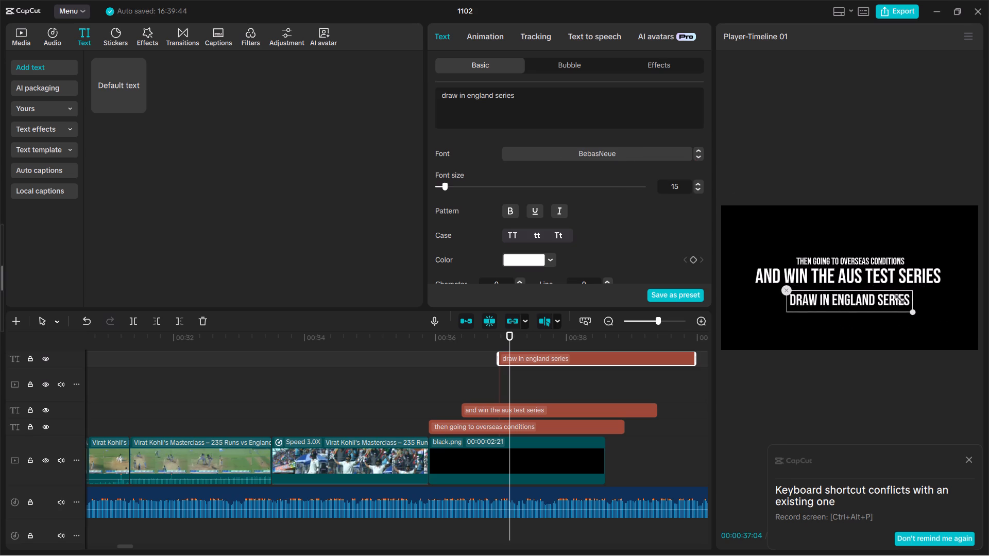
drag(895, 296, 894, 296)
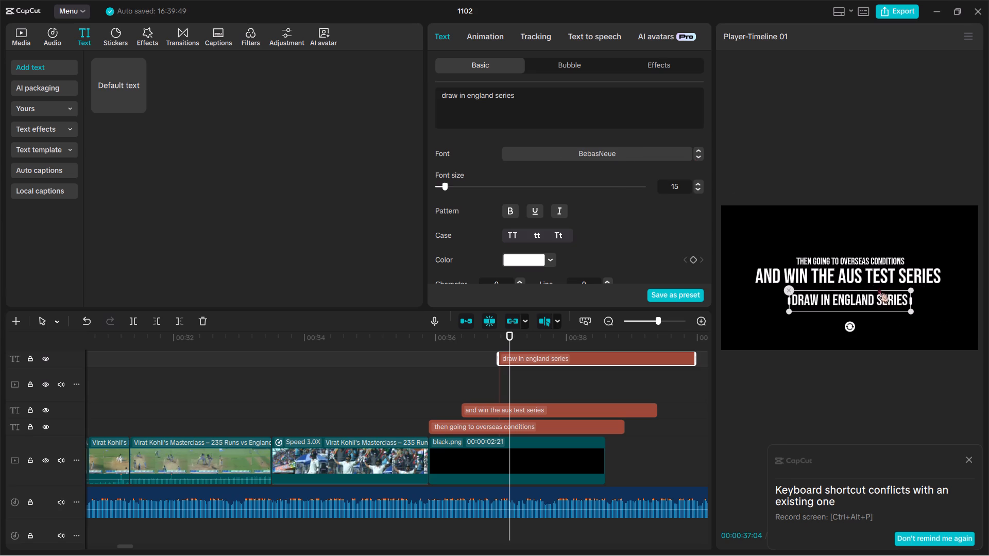
drag(872, 300, 868, 291)
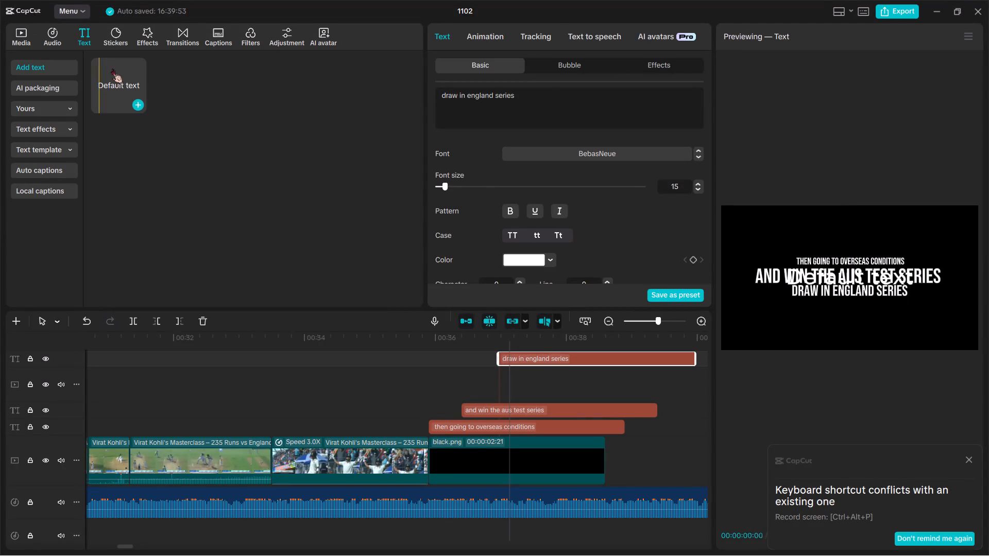
Add a fourth default text clip below the third in the timeline, worded "and became first captain to win a match against SA".
drag(112, 68, 502, 392)
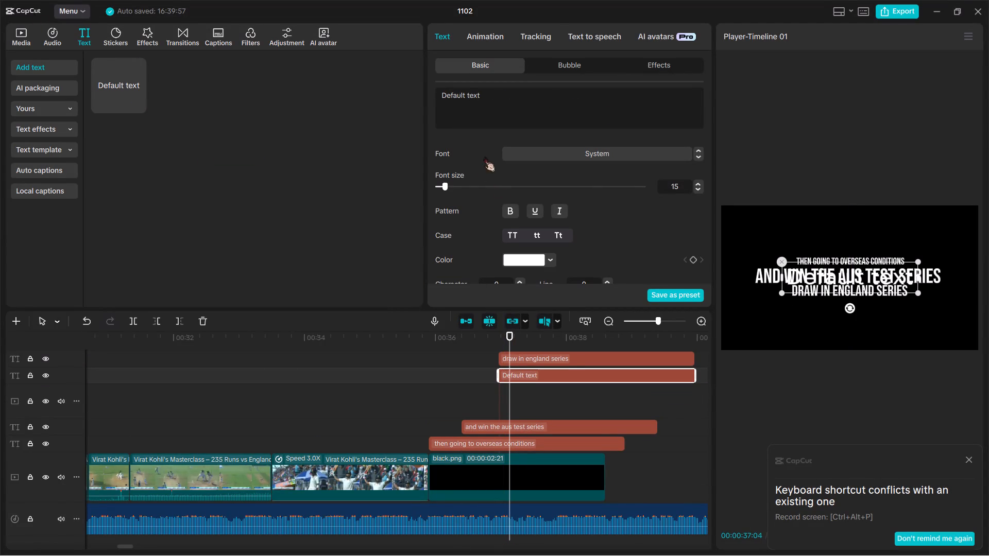
drag(497, 108, 423, 80)
key(BackSpace)
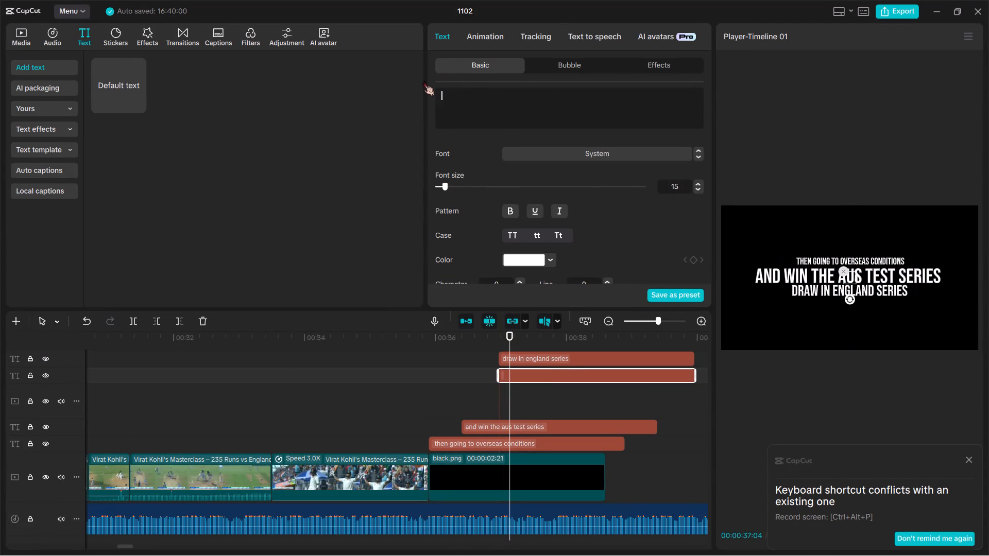
text(and)
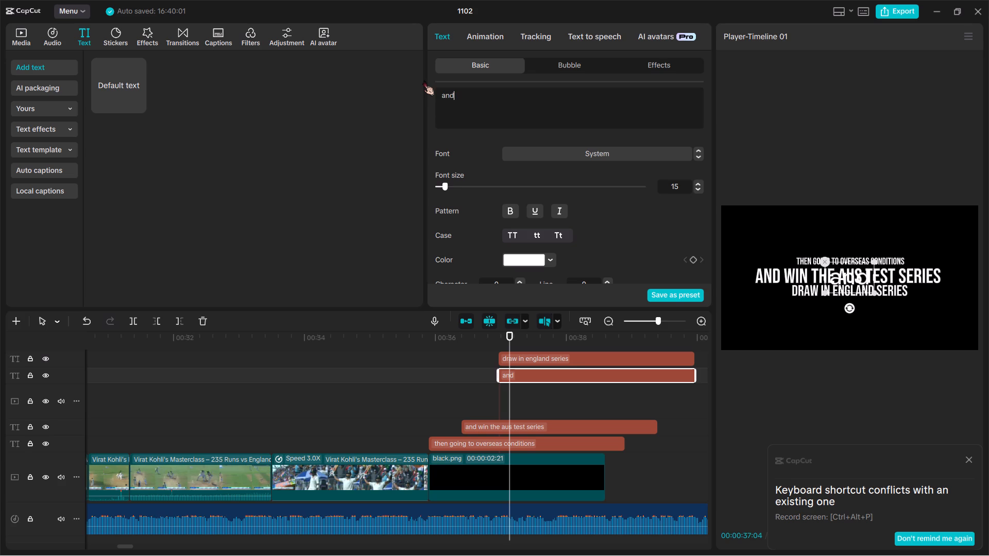
key(space)
text(became)
key(space)
text(first)
key(space)
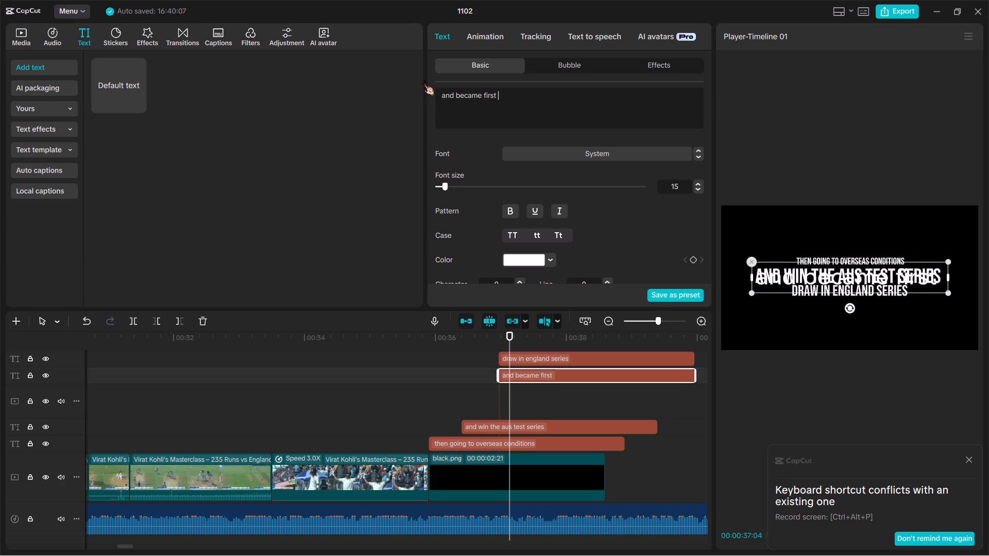
text(cpa)
key(BackSpace)
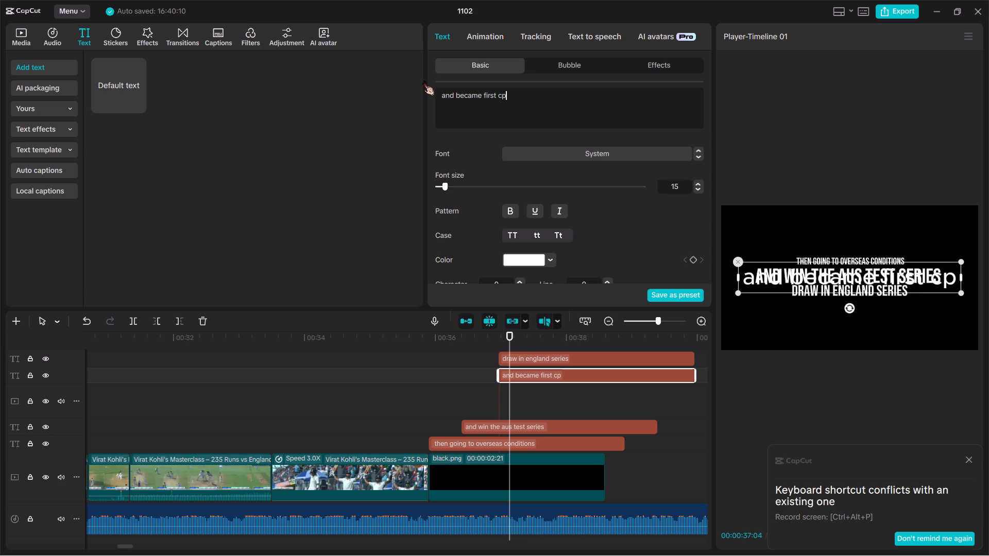
key(BackSpace)
text(aption)
key(space)
key(BackSpace)
key(BackSpace)
key(BackSpace)
key(BackSpace)
key(BackSpace)
key(BackSpace)
key(BackSpace)
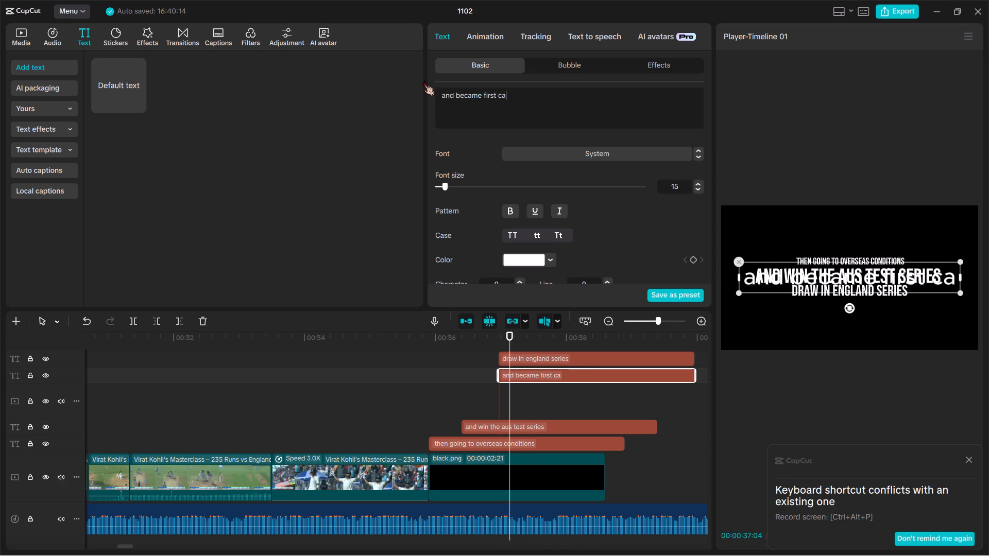
key(BackSpace)
text(aptio)
key(BackSpace)
text(an)
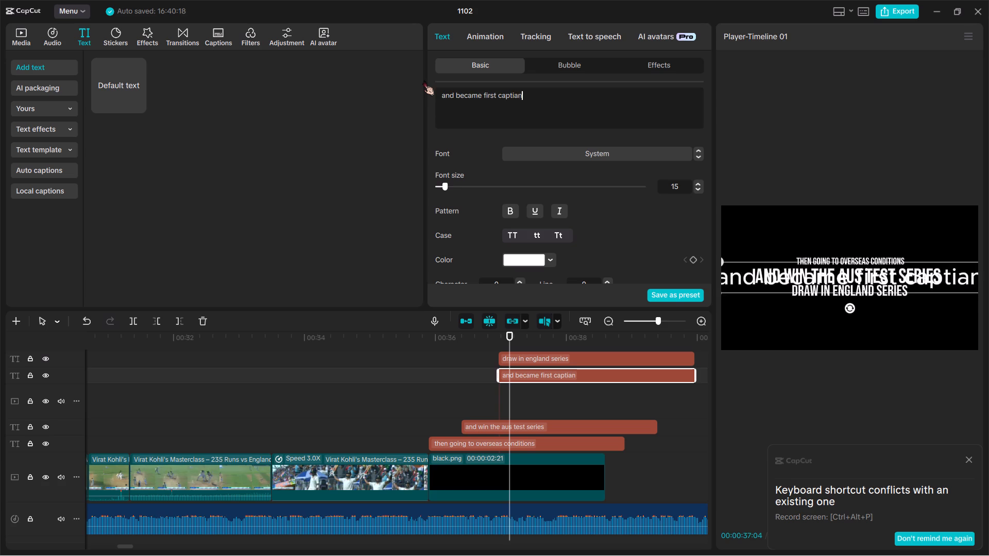
key(space)
key(BackSpace)
key(BackSpace)
key(BackSpace)
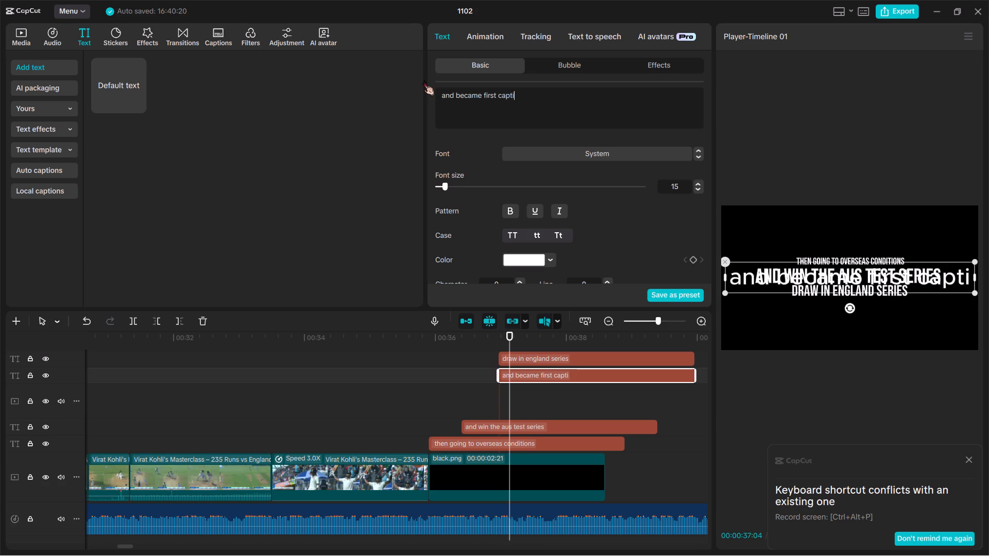
key(BackSpace)
text(ain)
key(space)
text(to)
key(space)
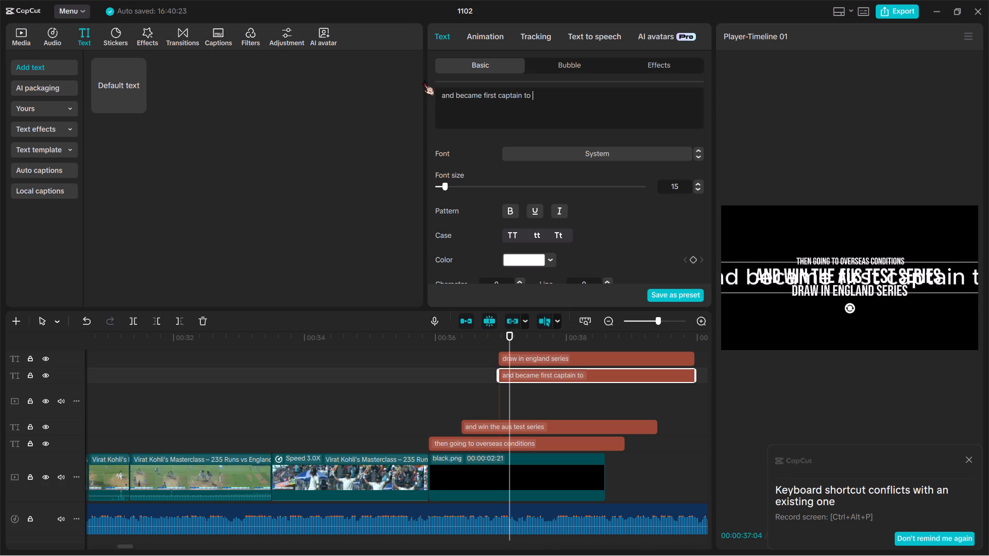
text(win a match against)
key(space)
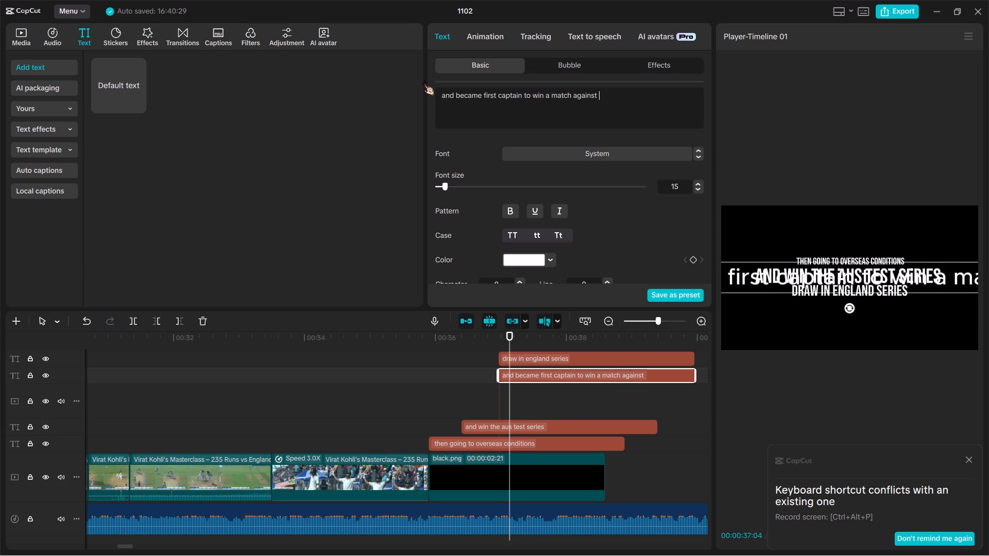
text(SA)
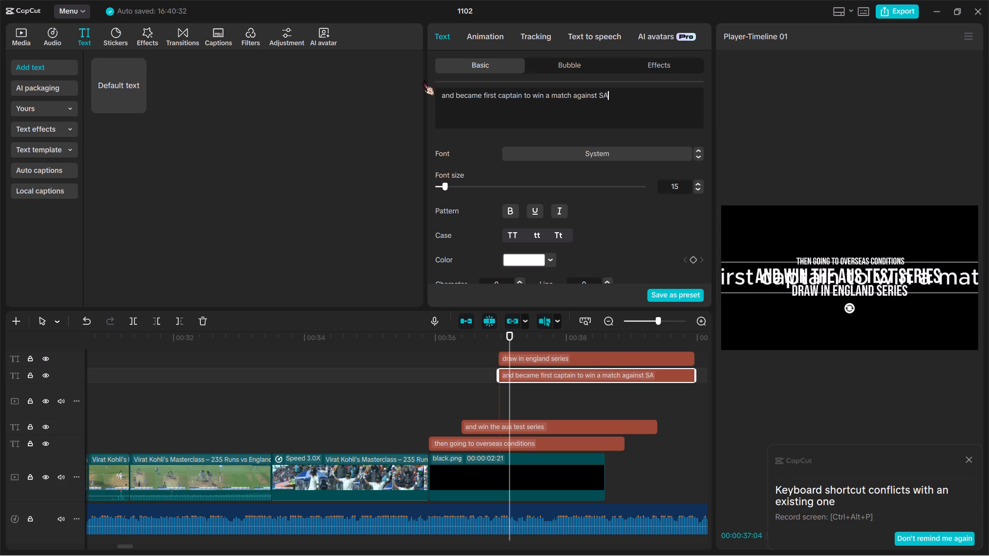
Scale the "and became first captain" line to 32% and move it near the bottom of the frame, keeping the Australia line centred.
scroll(539, 239, down, 1)
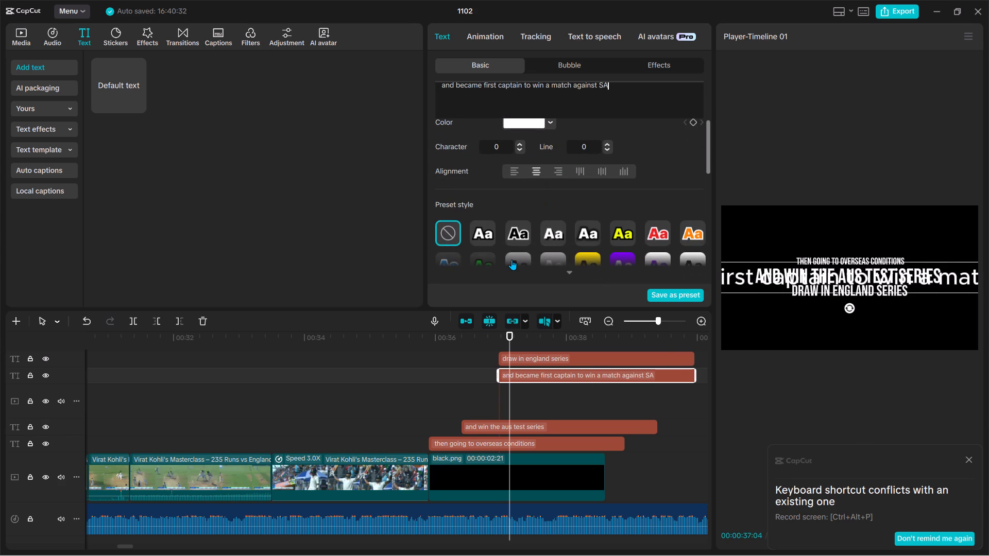
scroll(511, 259, down, 1)
scroll(543, 137, up, 1)
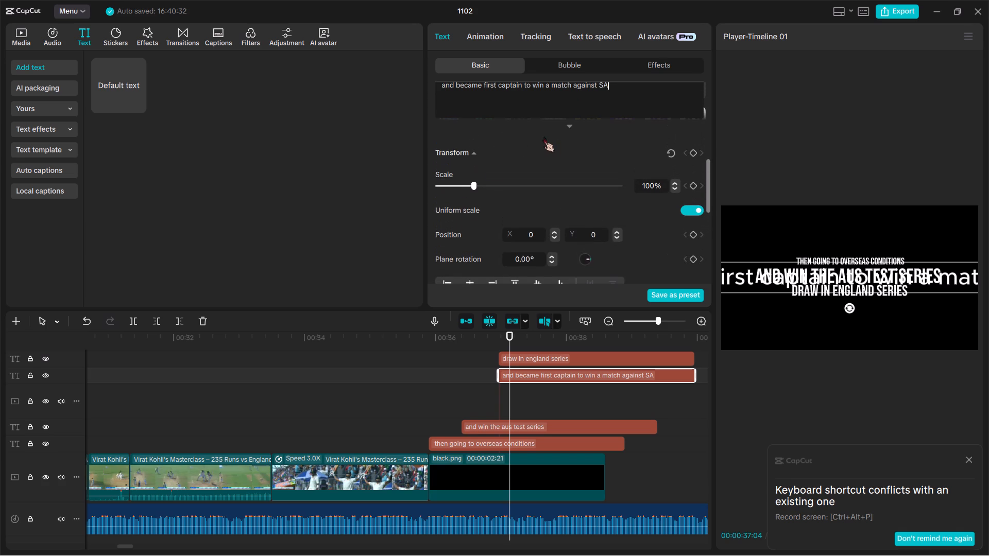
drag(465, 185, 449, 184)
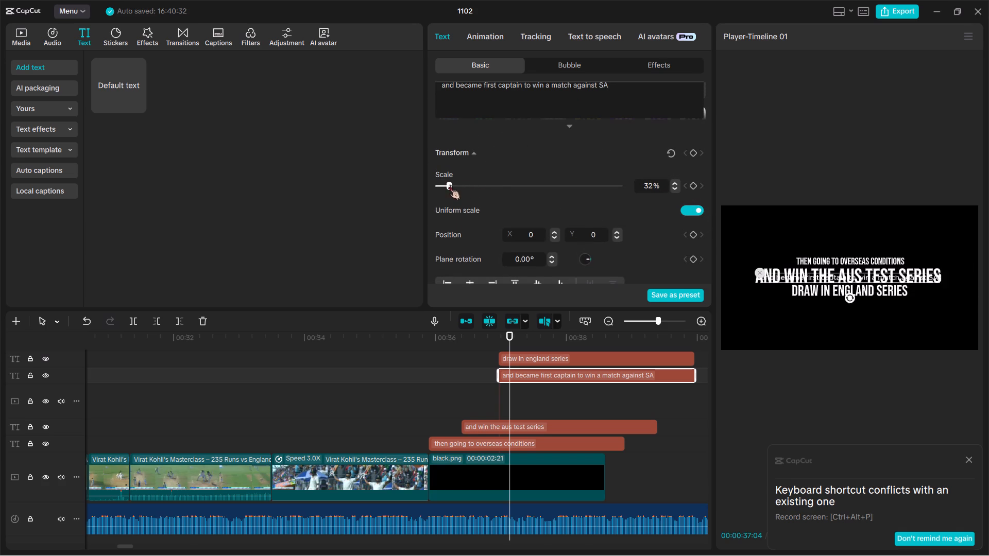
drag(787, 271, 792, 304)
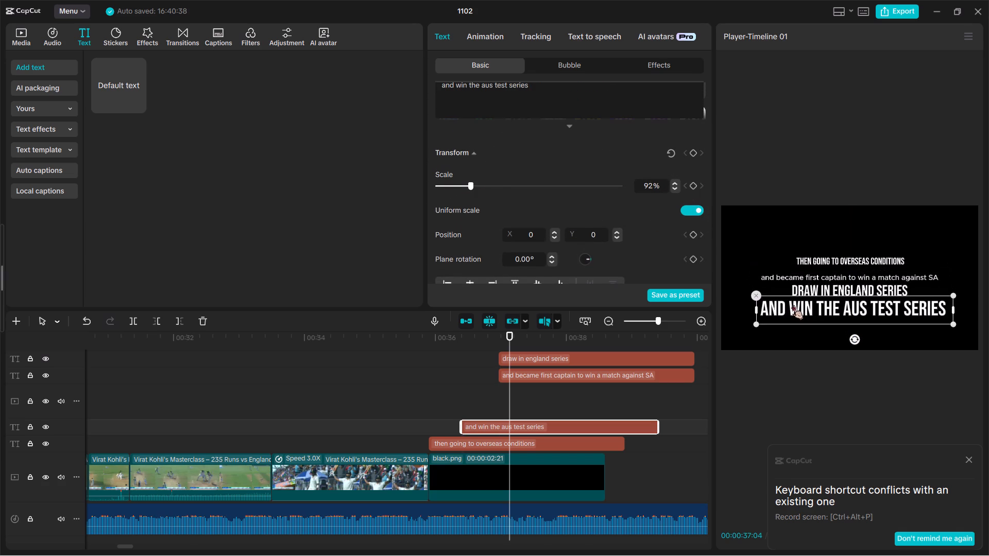
drag(792, 304, 790, 304)
drag(791, 275, 792, 328)
drag(799, 303, 802, 266)
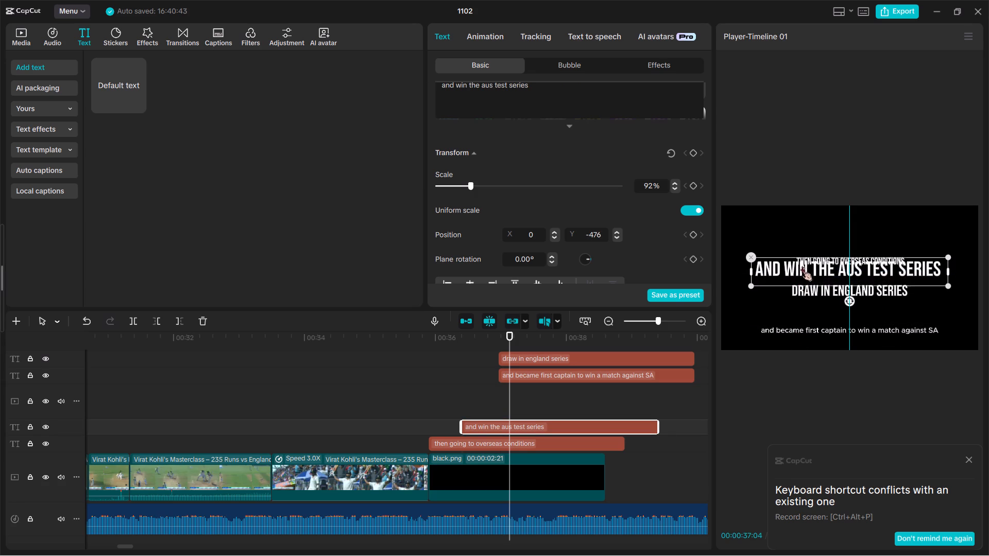
drag(802, 266, 802, 269)
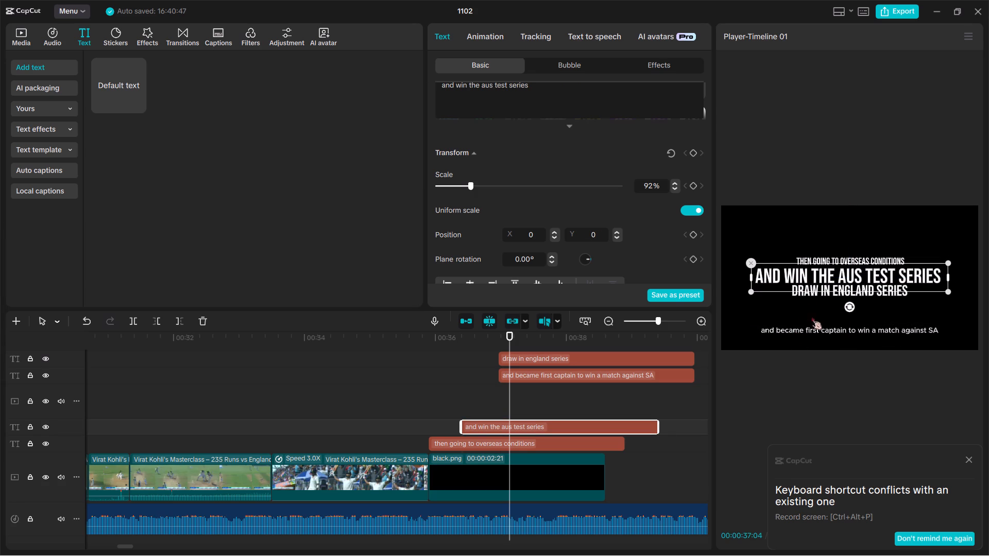
Set the "and became first captain to win a match against SA" line to the BebasNeue font and enlarge it slightly.
click(822, 332)
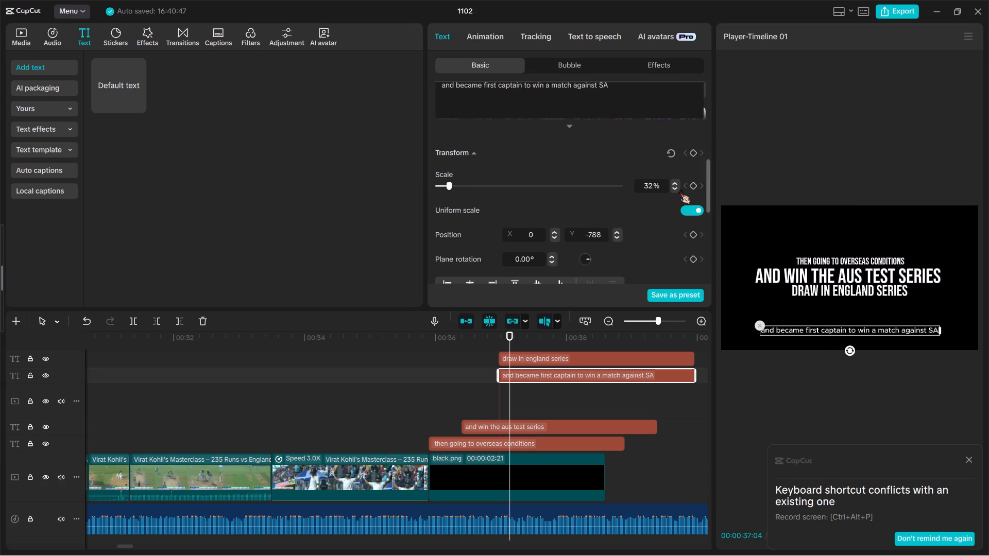
scroll(666, 138, up, 1)
scroll(654, 190, up, 1)
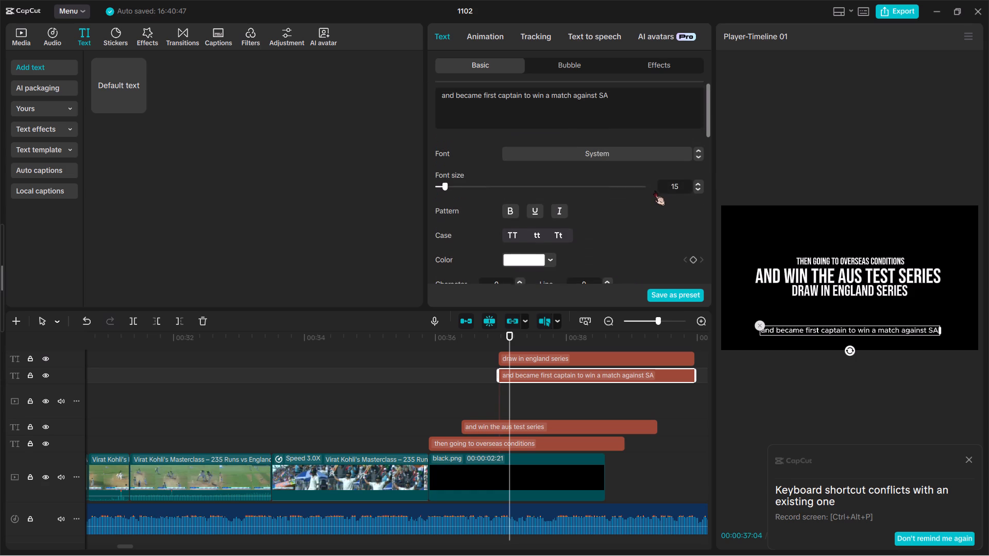
scroll(654, 190, up, 1)
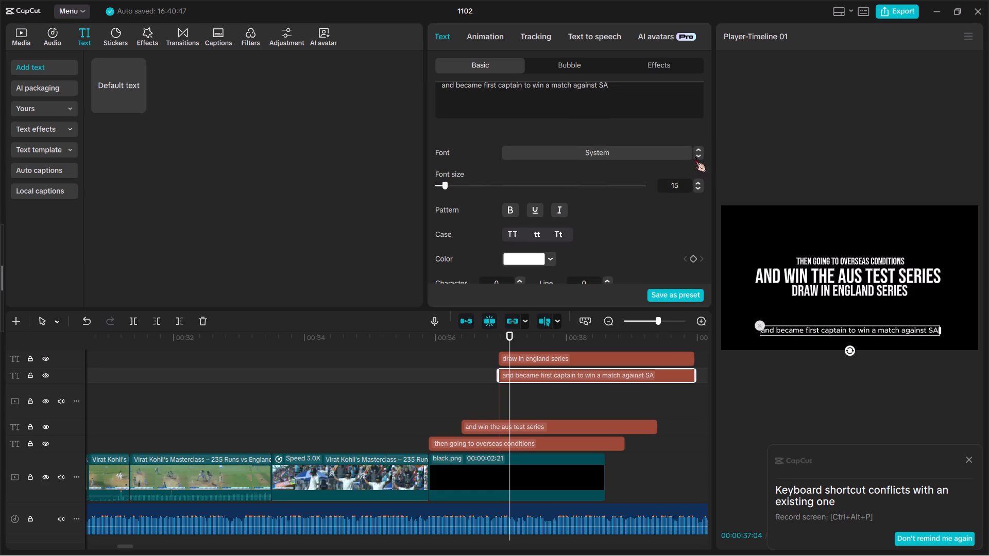
click(695, 157)
click(695, 157)
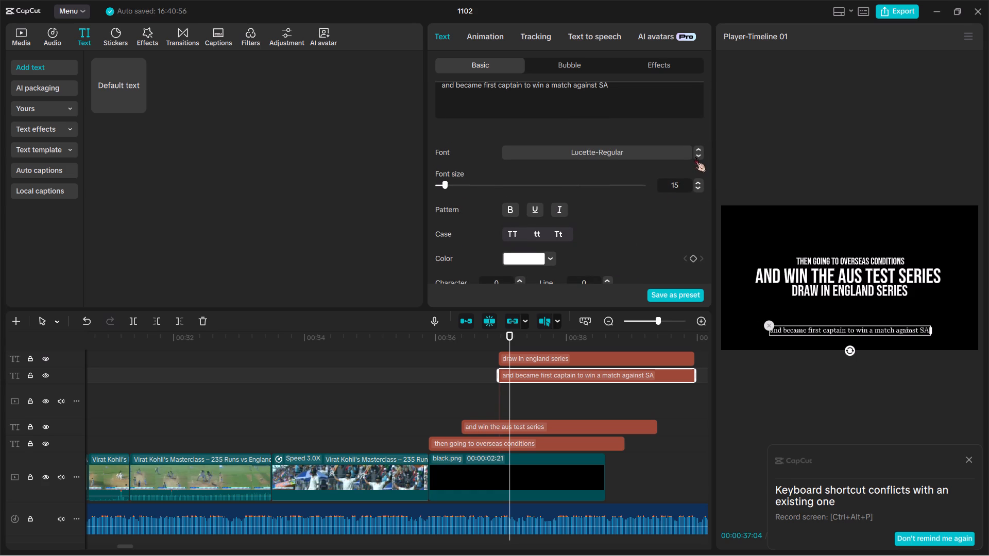
click(695, 157)
click(695, 157)
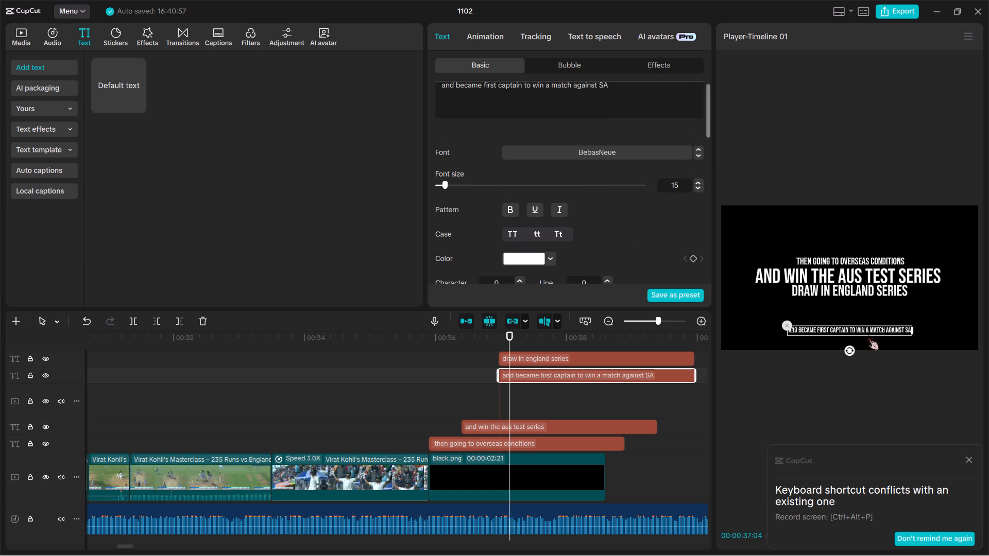
ctrl+scroll(844, 303, up, 2)
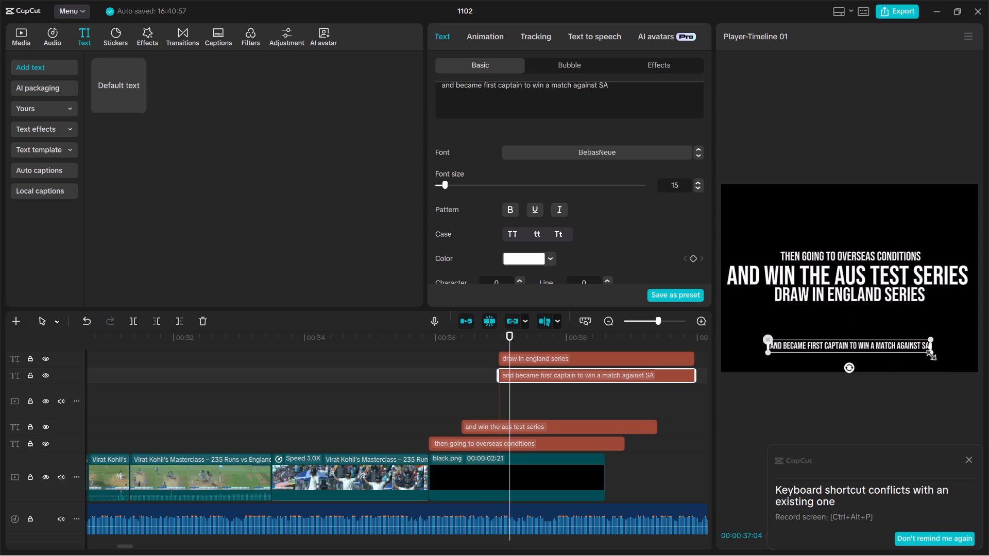
drag(927, 353, 948, 400)
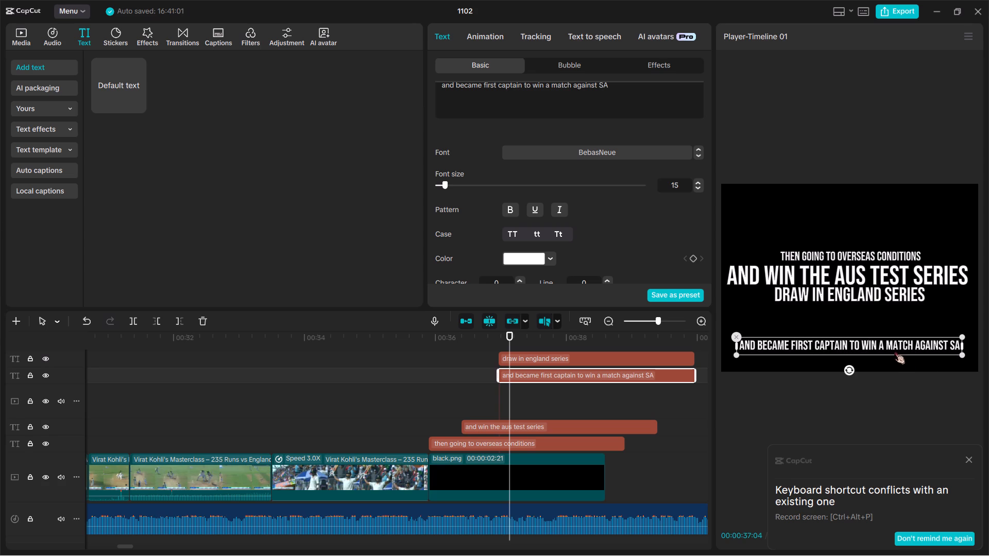
Move the "and became first captain to win a match against SA" line directly beneath "draw in england series", centred, and play back the title.
drag(892, 346, 891, 311)
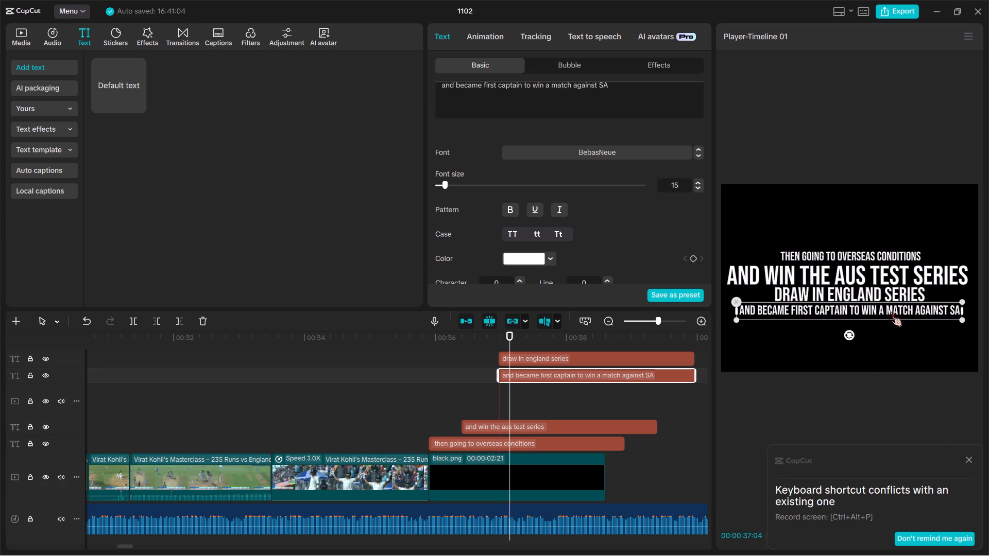
ctrl+scroll(867, 364, down, 3)
ctrl+scroll(846, 327, up, 1)
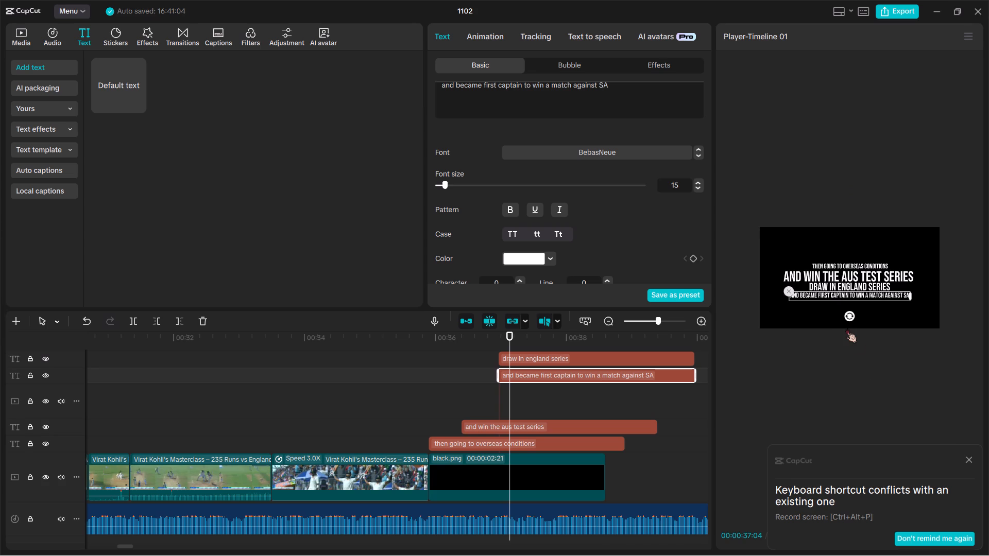
ctrl+scroll(846, 327, up, 2)
click(839, 379)
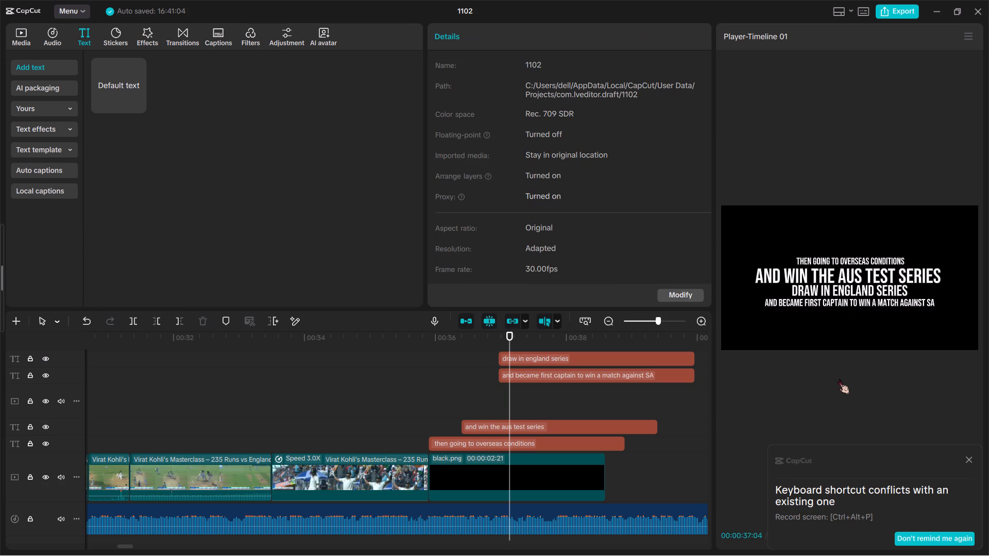
click(817, 289)
click(817, 289)
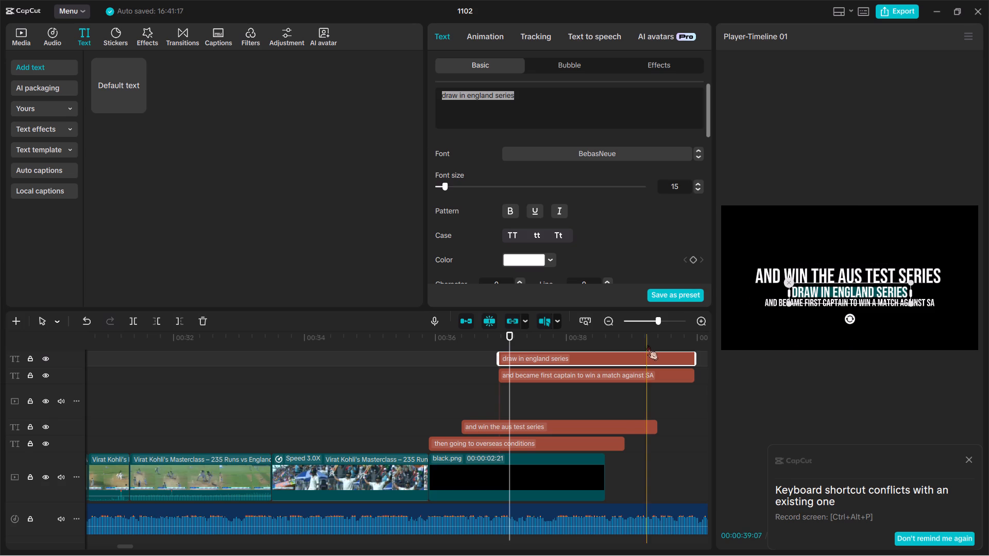
click(620, 373)
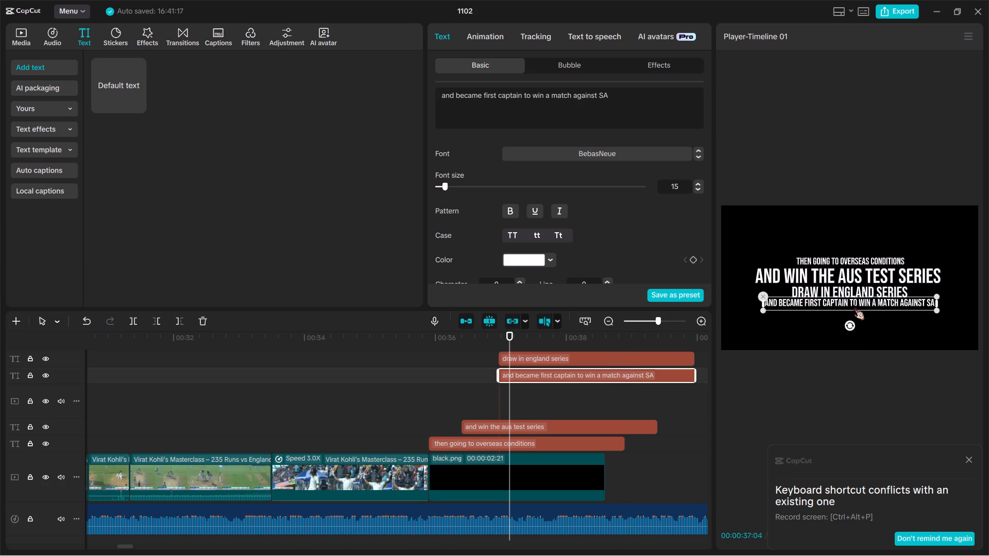
click(854, 305)
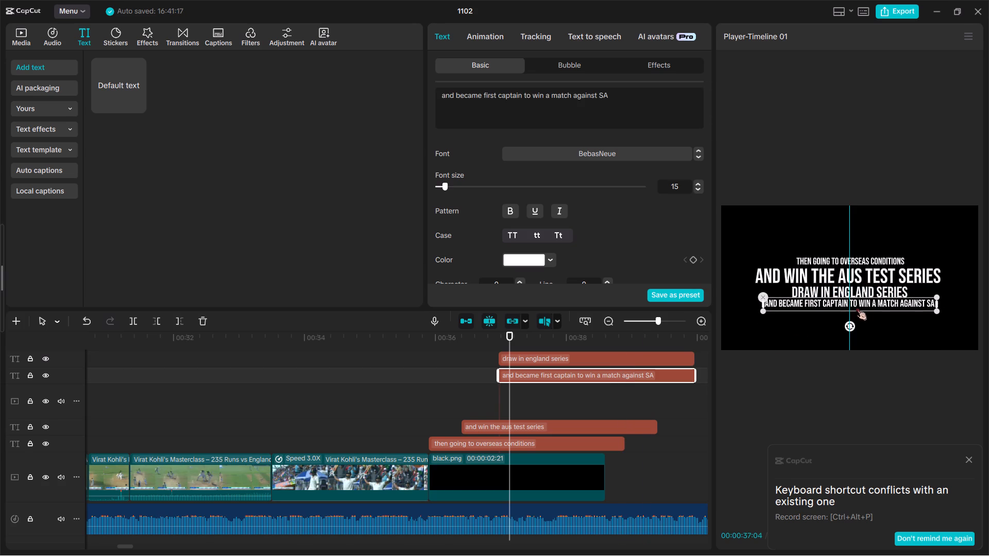
click(827, 378)
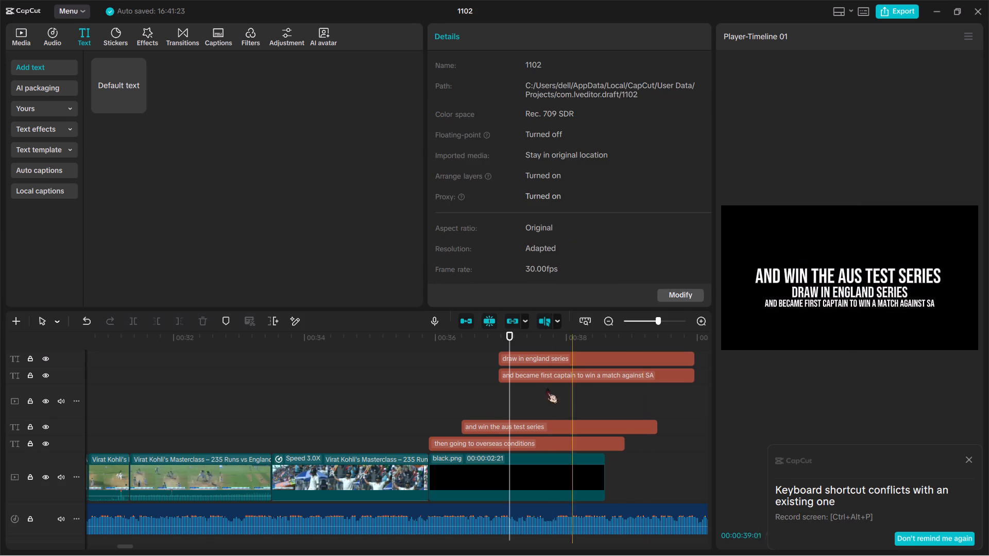
key(space)
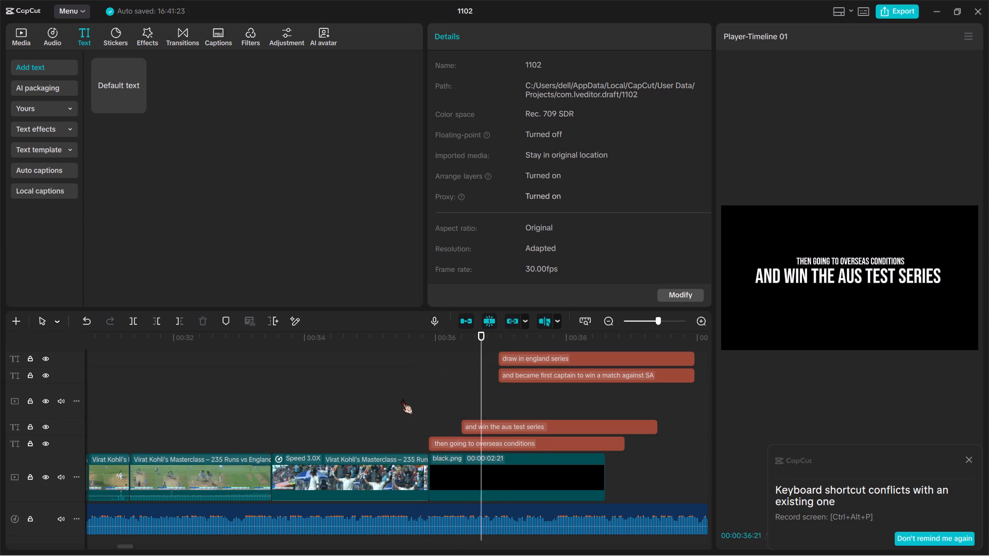
key(space)
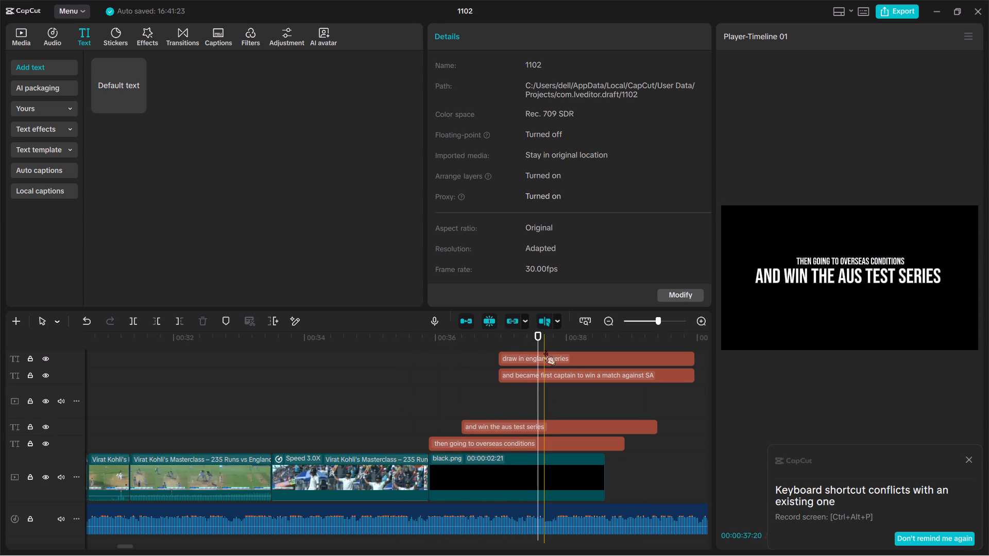
click(534, 374)
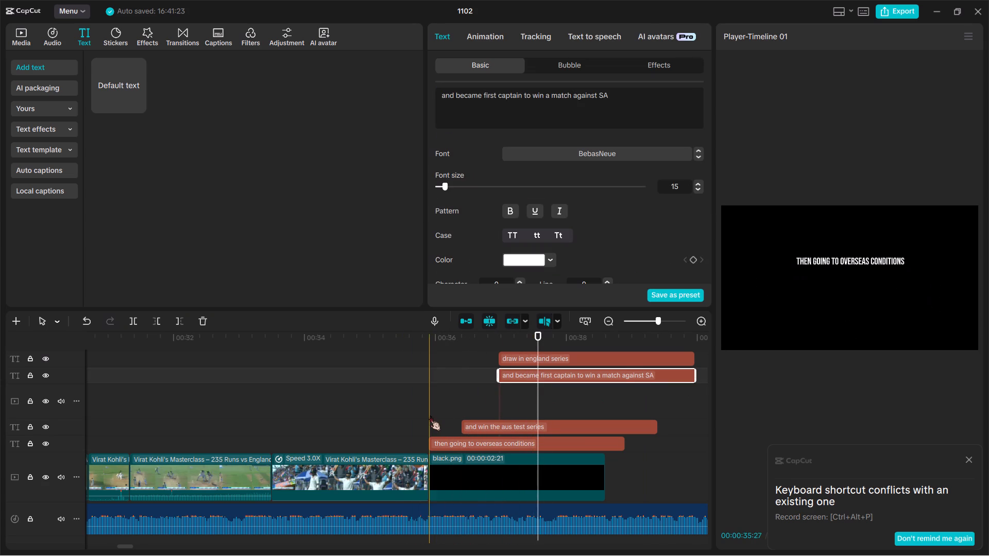
Move the Edgbaston 2018 England Cricket clip from the overlay track onto the main track, directly after black.png.
scroll(430, 415, right, 8)
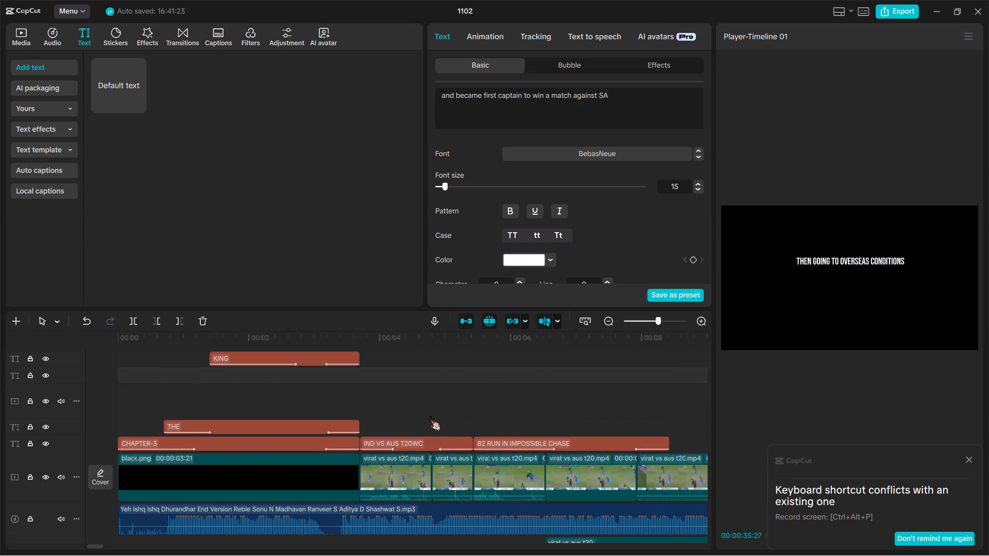
scroll(430, 415, left, 4)
ctrl+scroll(430, 415, down, 11)
drag(423, 405, 265, 478)
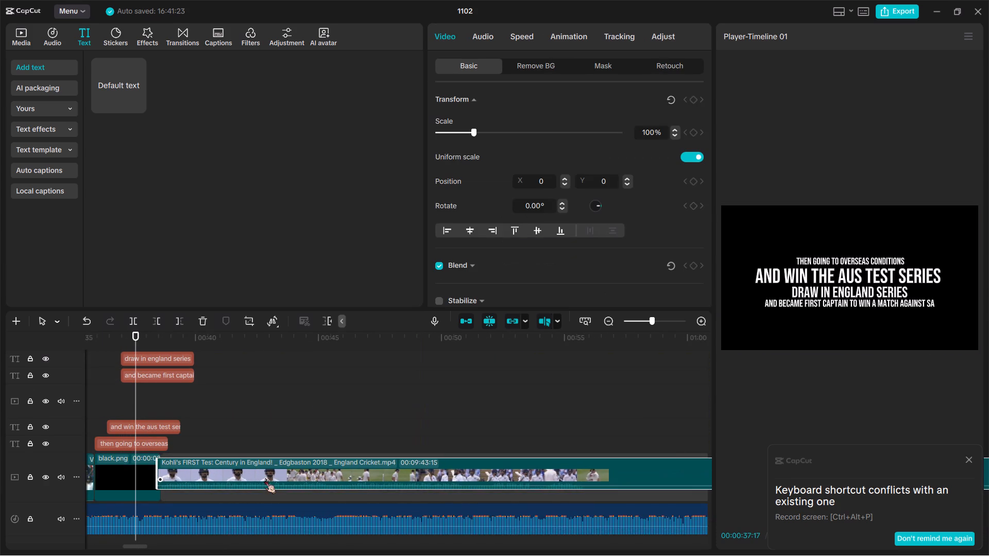
Move the "and became first captain" text clip to the track above "draw in england series", starting just before 00:38, checking it against playback.
scroll(265, 478, right, 1)
ctrl+scroll(294, 395, up, 10)
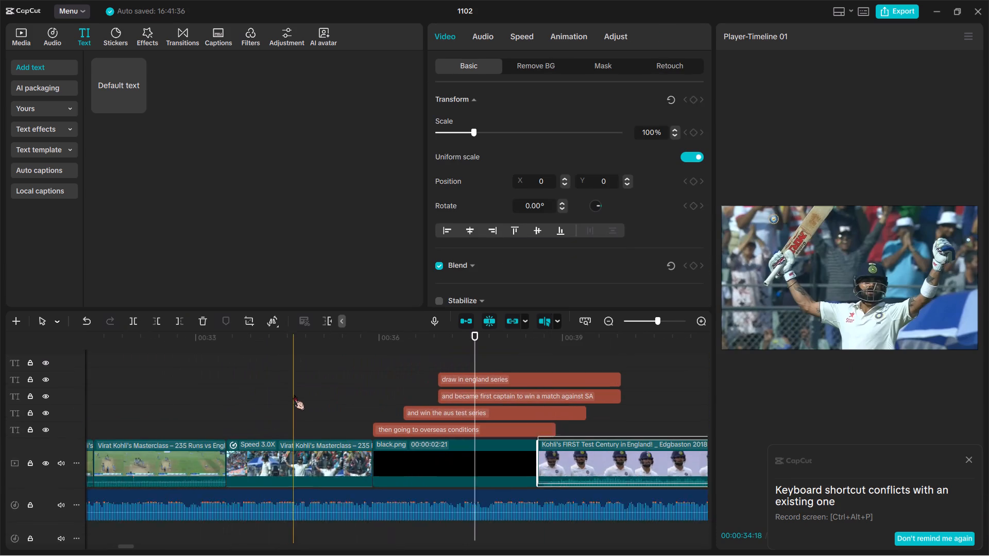
ctrl+scroll(294, 395, up, 3)
key(space)
key(space)
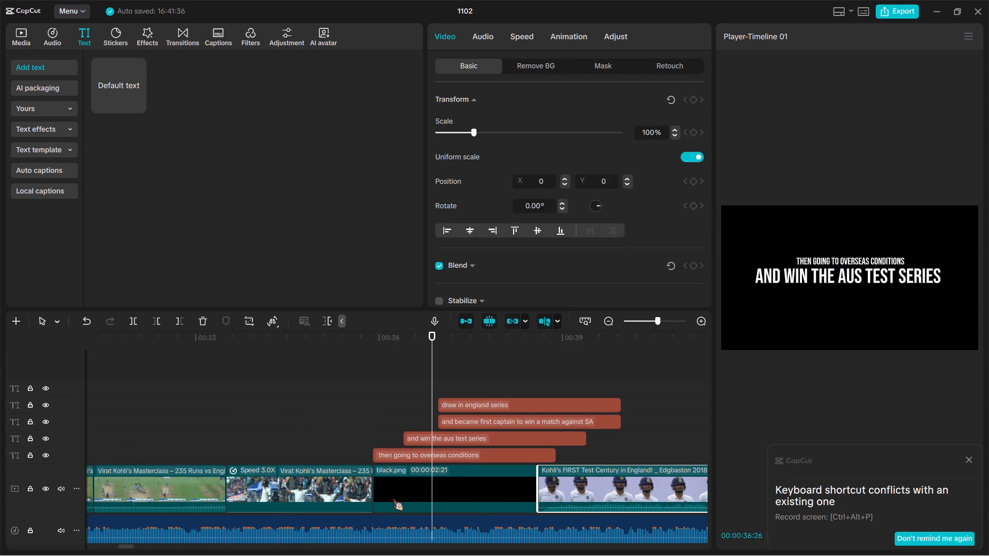
key(space)
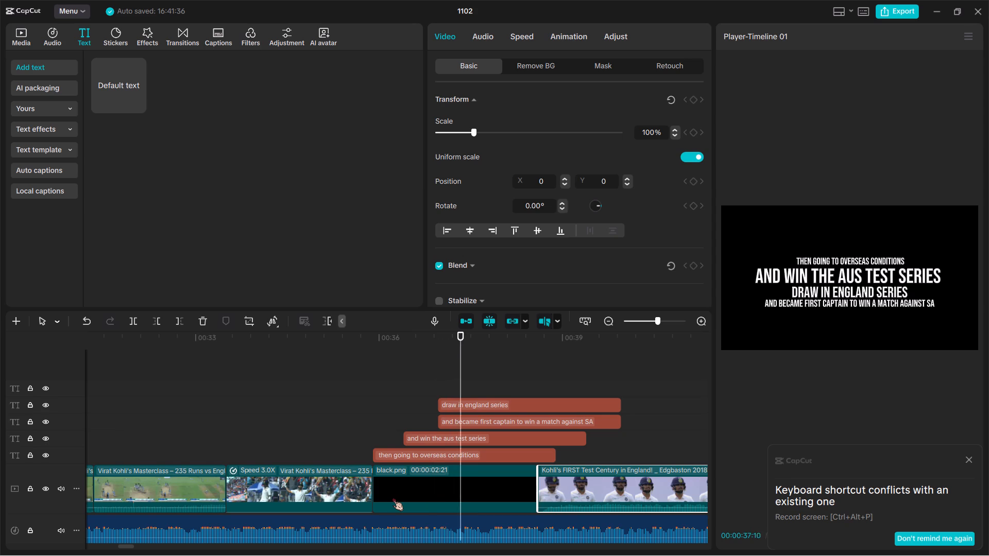
key(space)
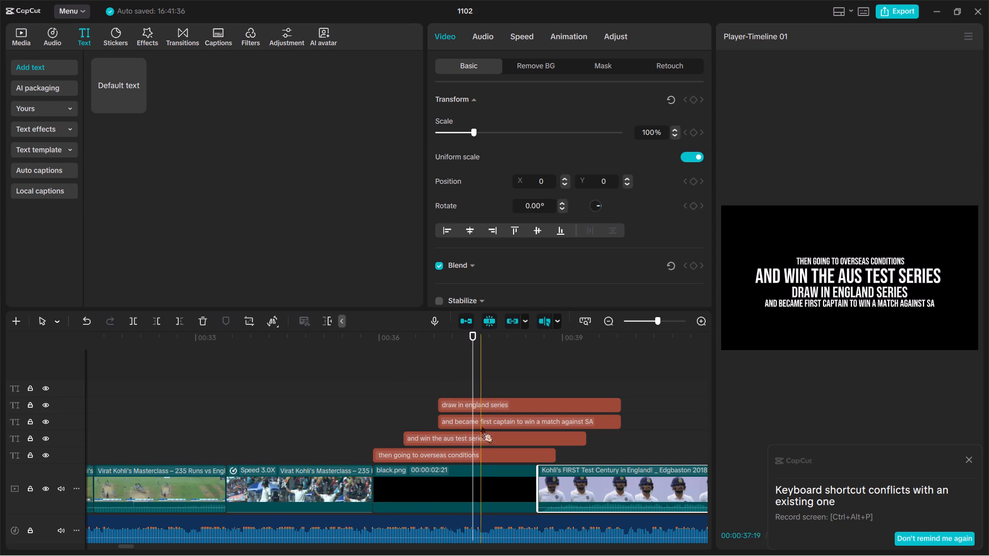
drag(471, 423, 472, 386)
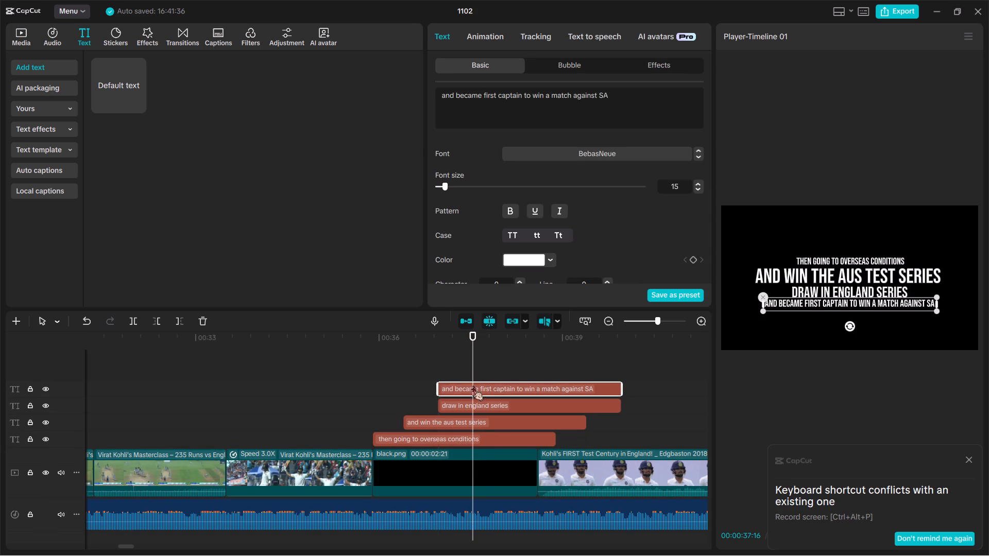
drag(485, 380, 522, 386)
drag(522, 386, 553, 387)
key(space)
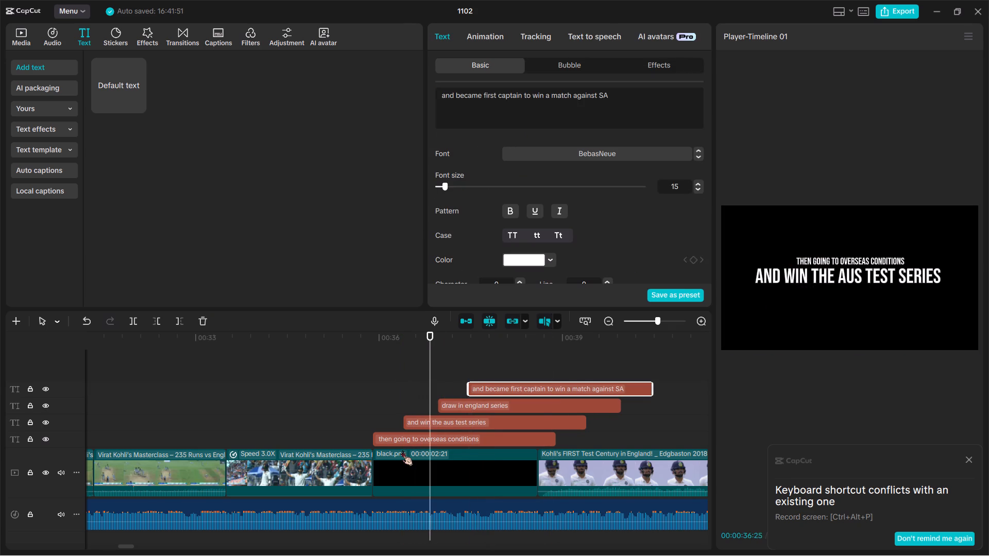
key(space)
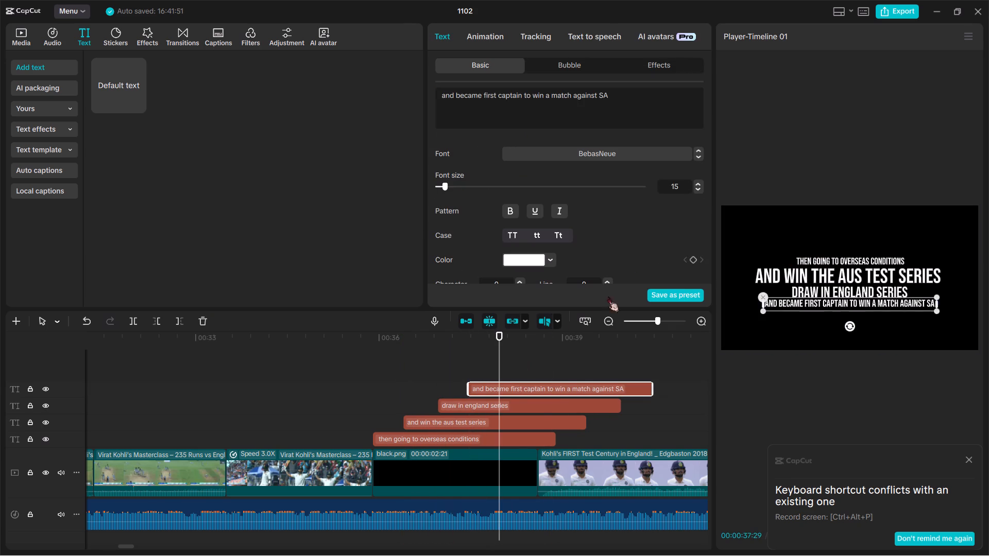
drag(558, 387, 581, 385)
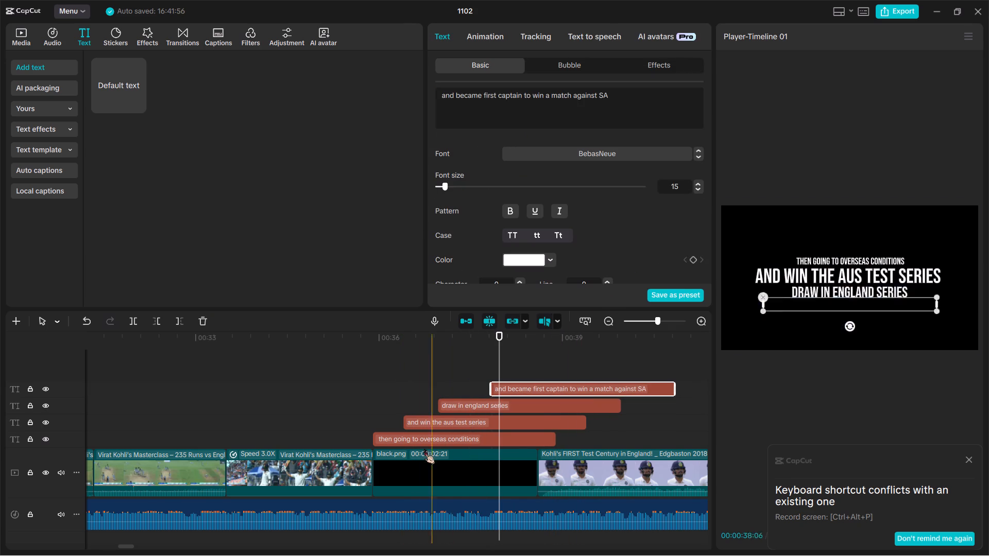
key(space)
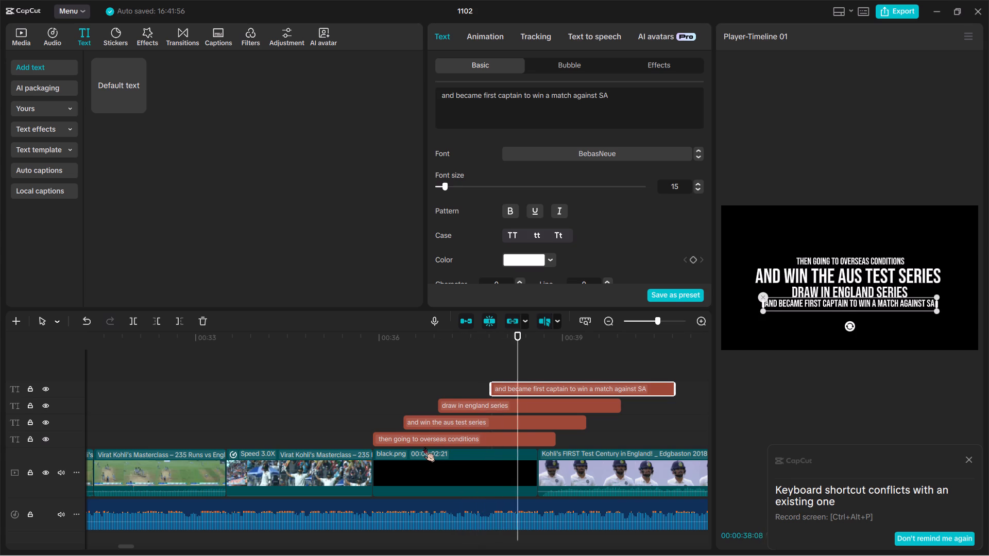
key(space)
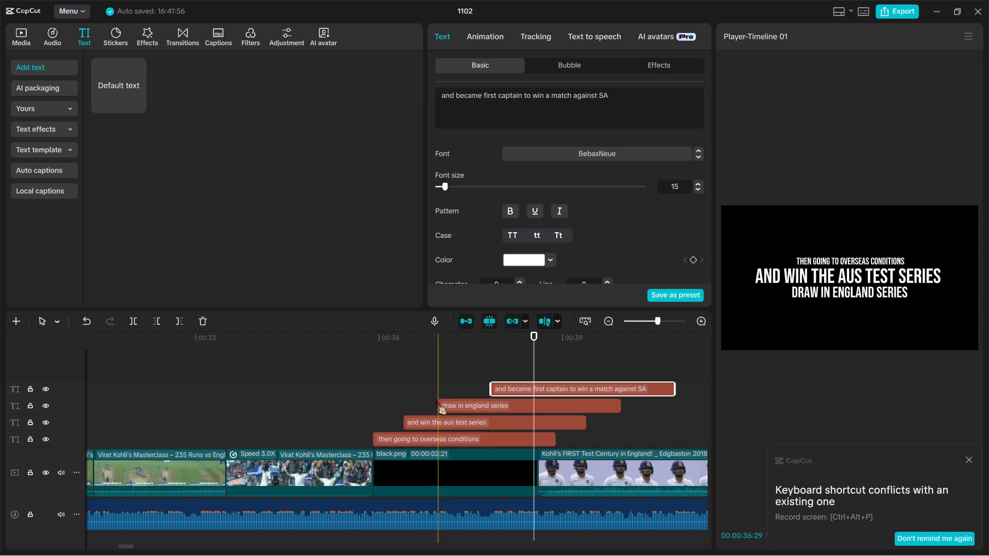
Place the "and became first captain" line directly beneath the Australia line and enlarge it, clearing "draw in england series" to the frame's bottom edge.
drag(831, 301, 831, 317)
click(834, 289)
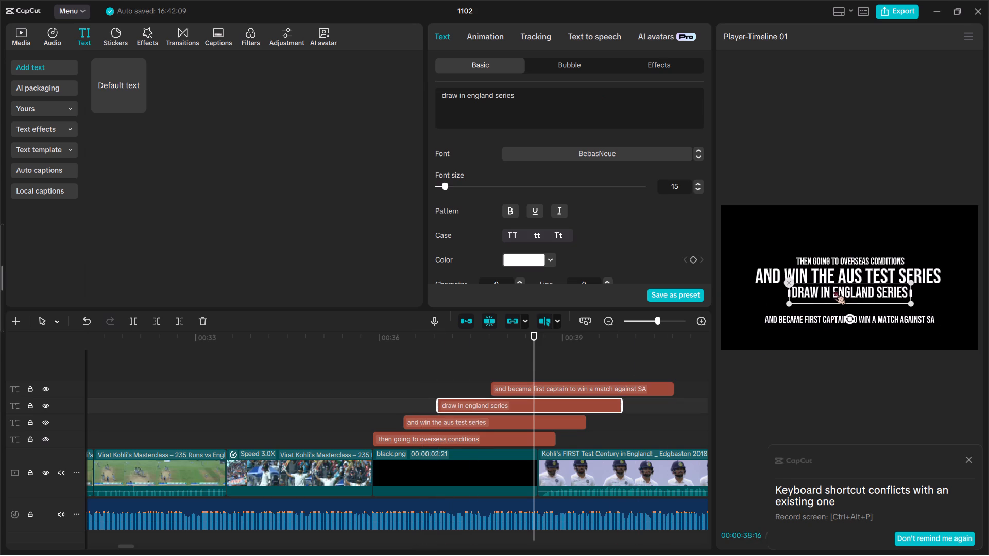
drag(840, 301, 842, 317)
drag(842, 317, 841, 360)
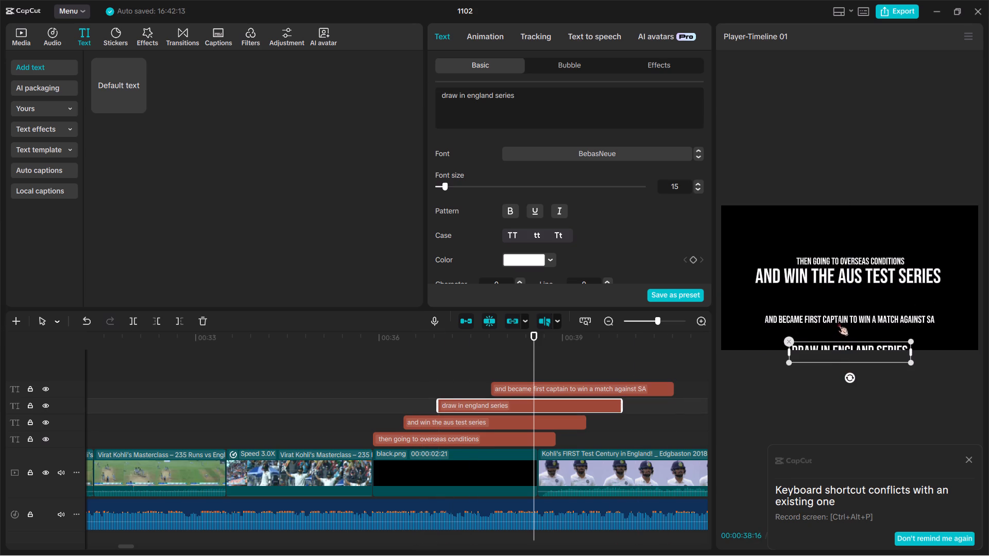
drag(832, 315, 831, 296)
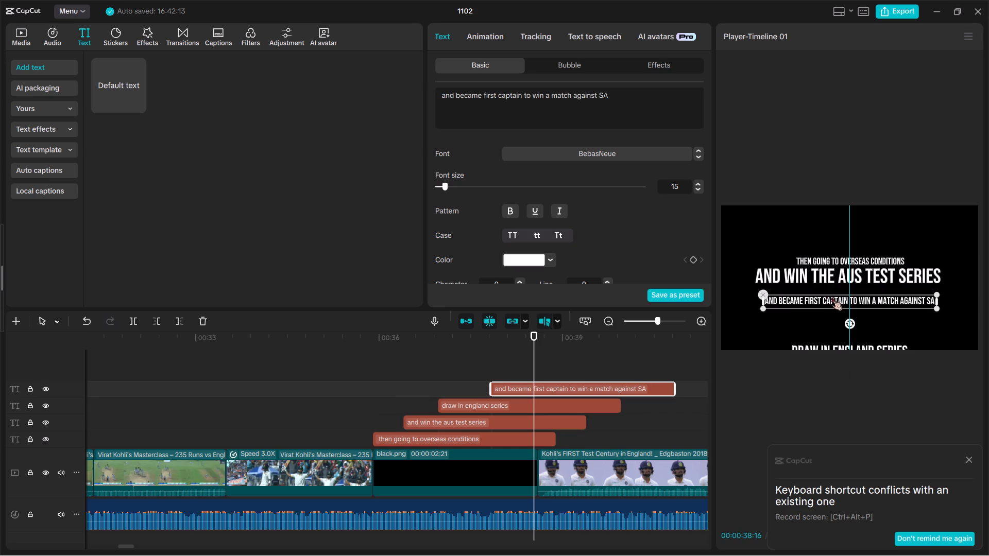
drag(831, 296, 832, 293)
drag(762, 306, 738, 314)
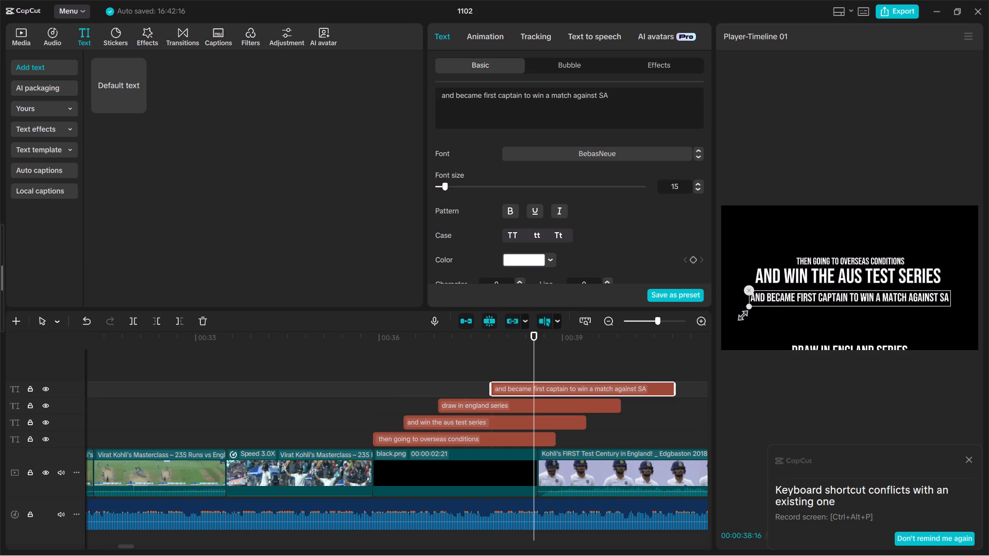
drag(738, 314, 732, 313)
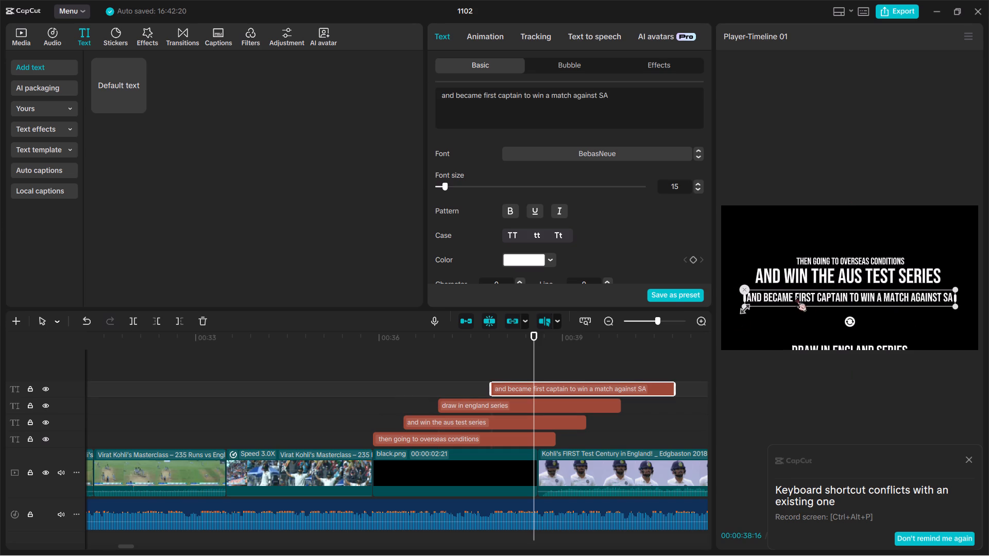
drag(831, 296, 830, 285)
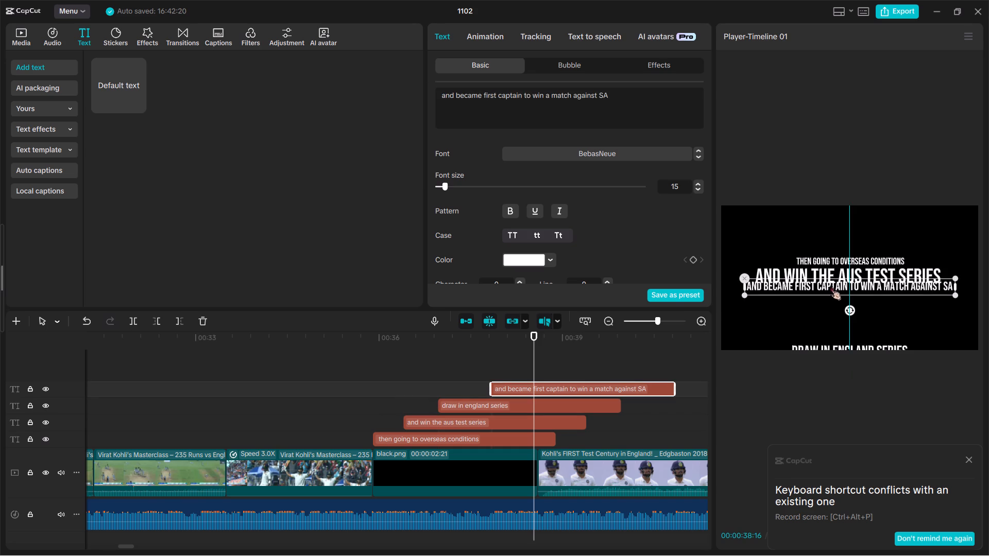
drag(830, 285, 830, 291)
Move the "draw in england series" line up directly beneath the "and became first captain" line, roughly centred, as the last title line.
click(825, 346)
drag(825, 346, 829, 305)
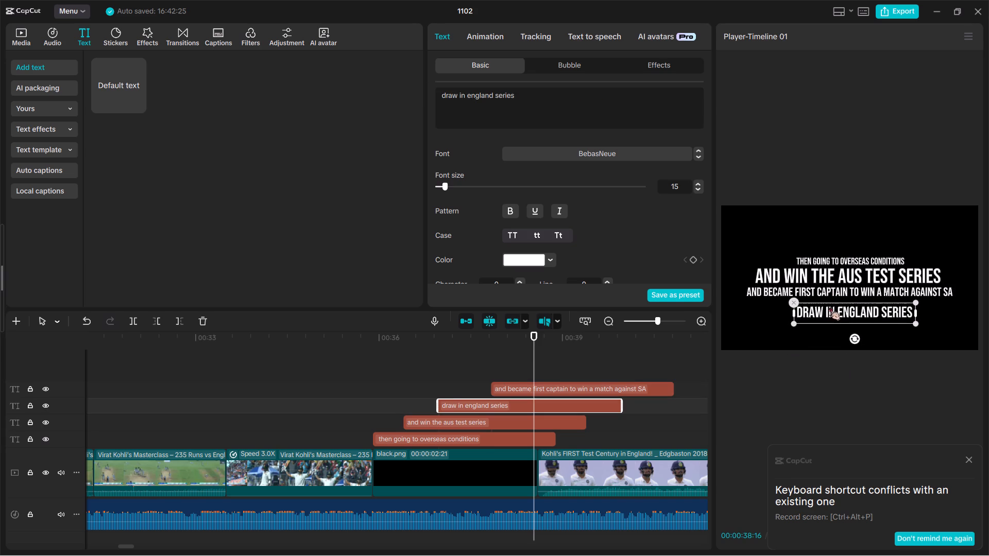
drag(829, 305, 829, 300)
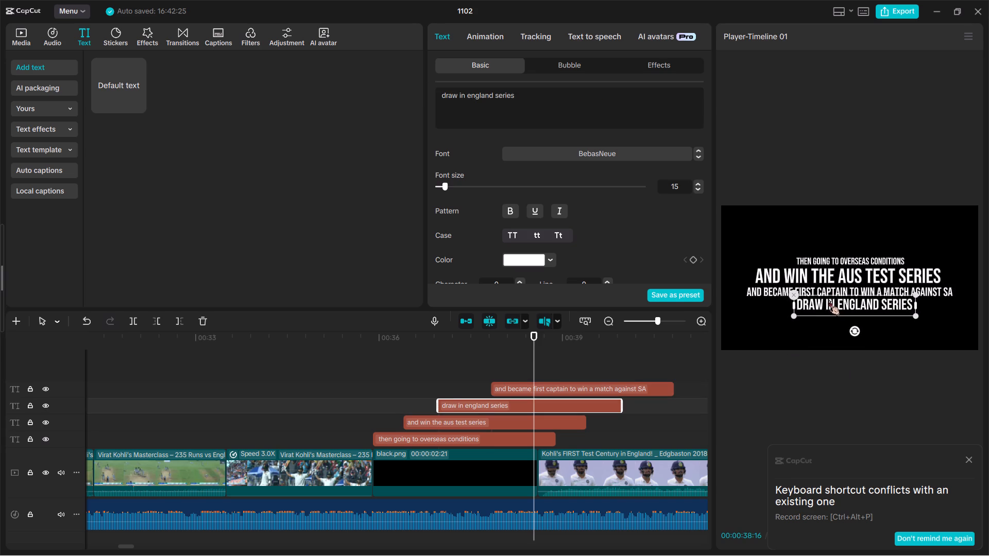
drag(829, 300, 827, 305)
drag(827, 305, 829, 297)
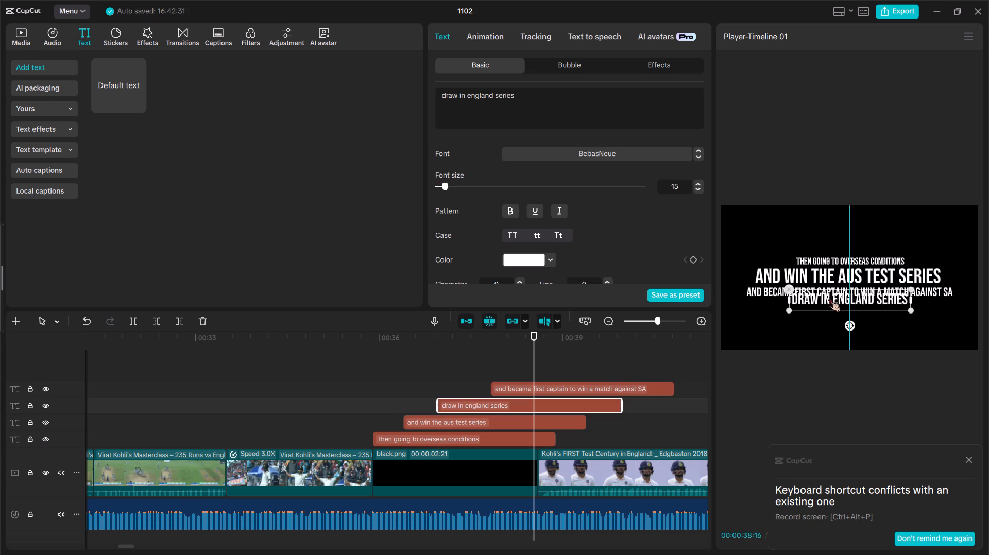
drag(829, 297, 832, 302)
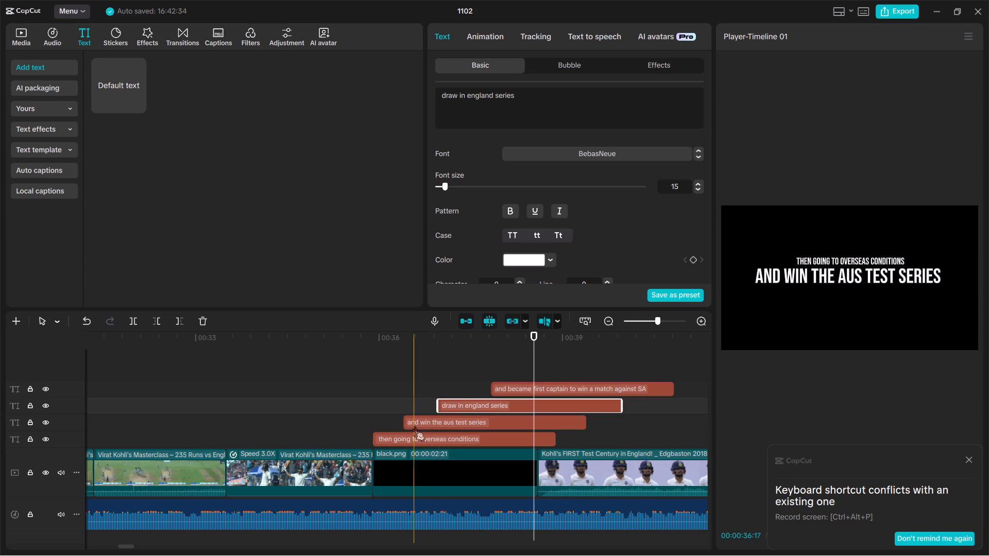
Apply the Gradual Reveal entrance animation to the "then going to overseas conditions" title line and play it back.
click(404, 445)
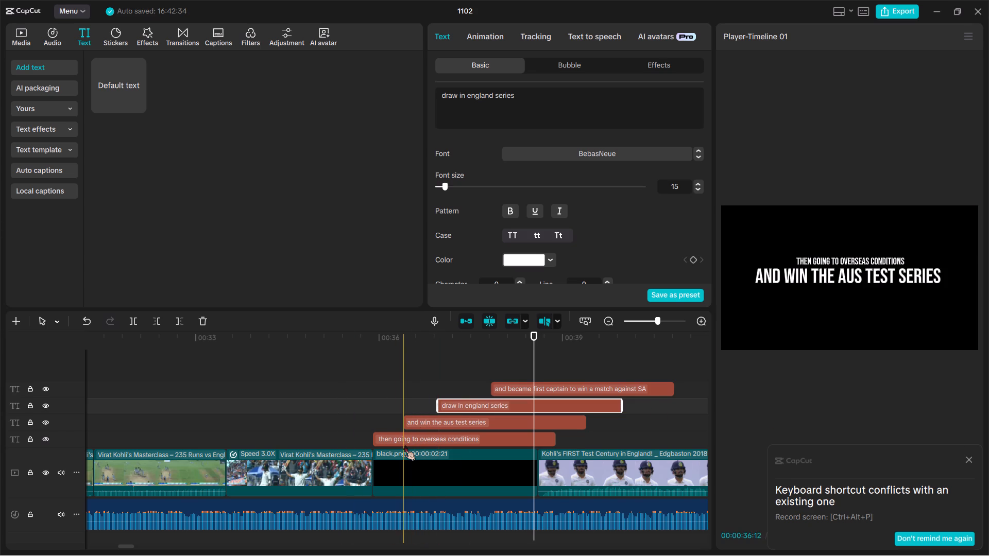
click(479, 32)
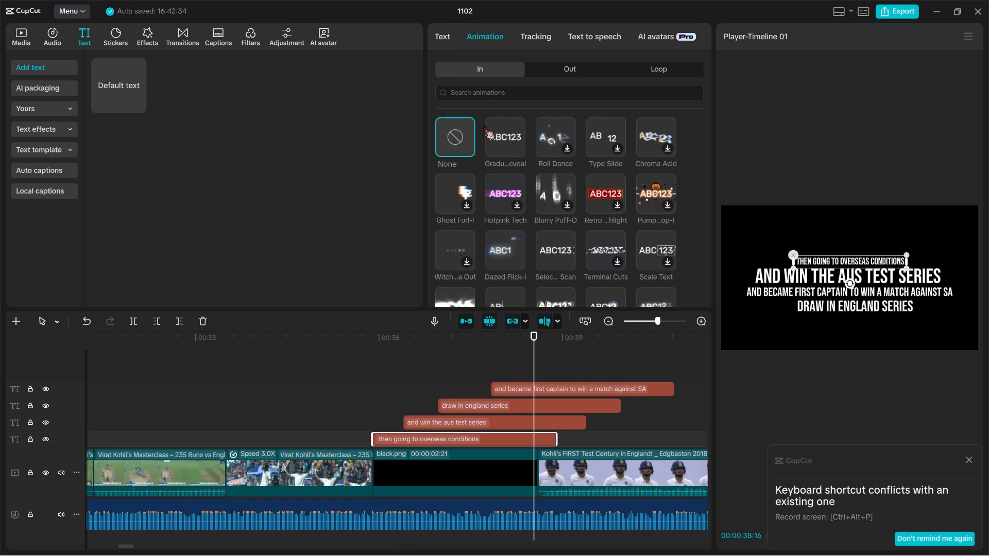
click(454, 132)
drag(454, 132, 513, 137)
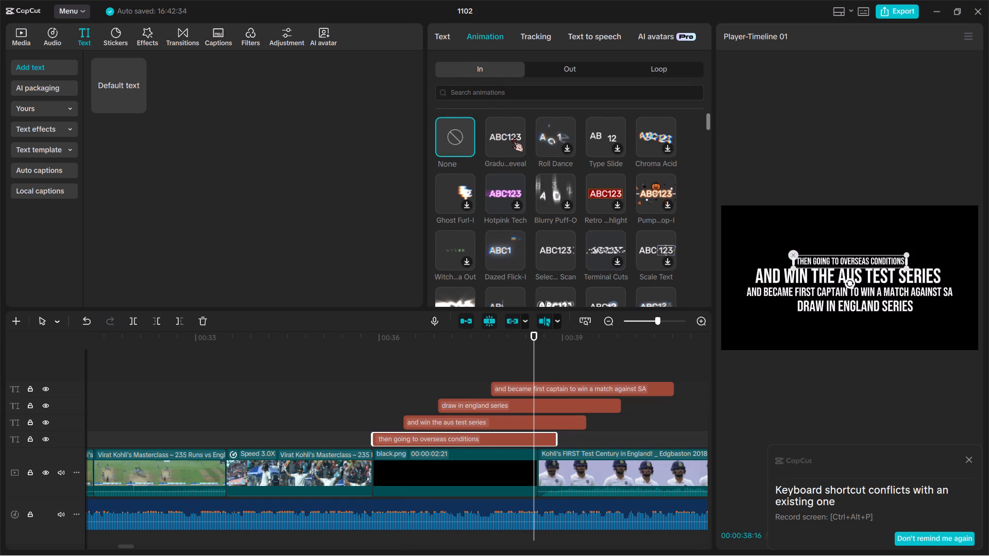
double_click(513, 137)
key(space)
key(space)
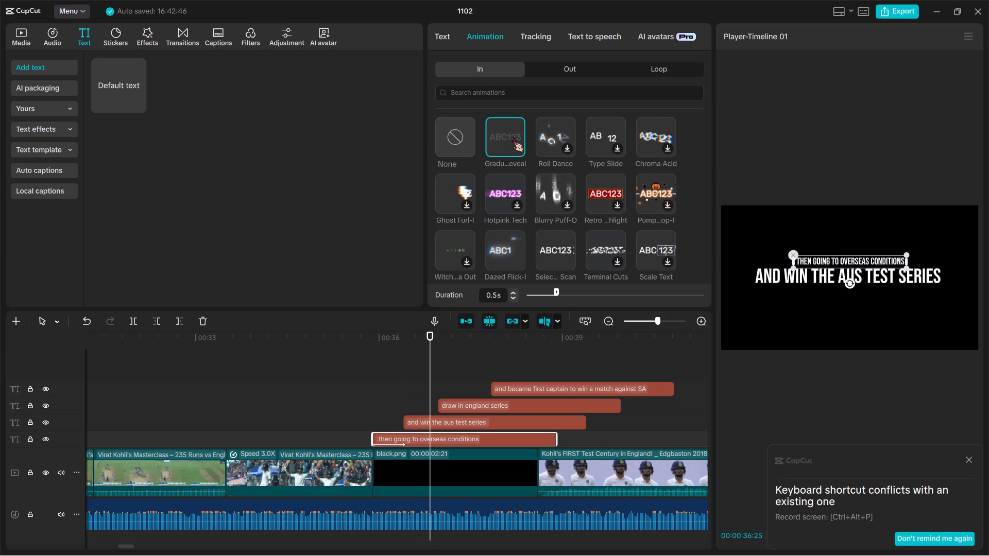
Search the text entrance animations for Fade In.
scroll(513, 138, down, 1)
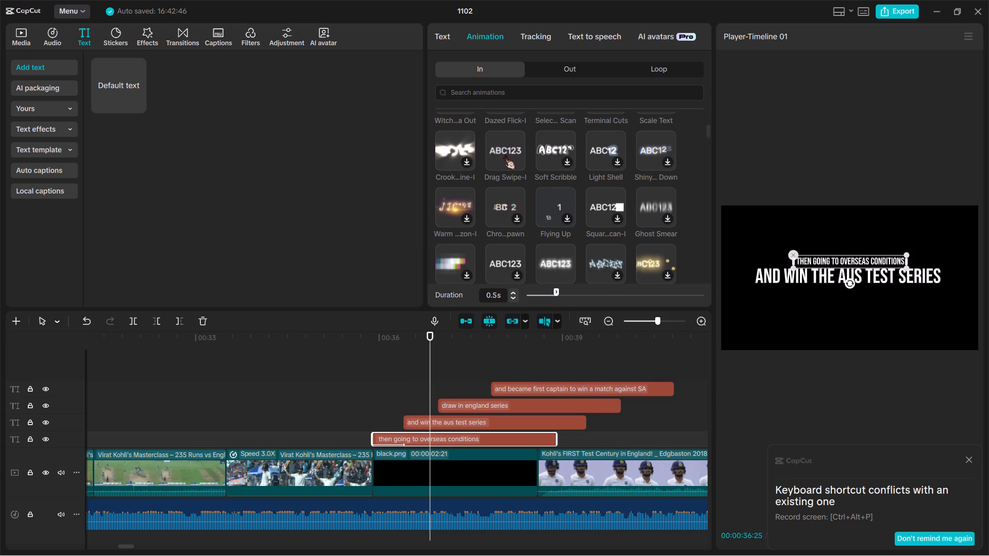
scroll(504, 156, up, 1)
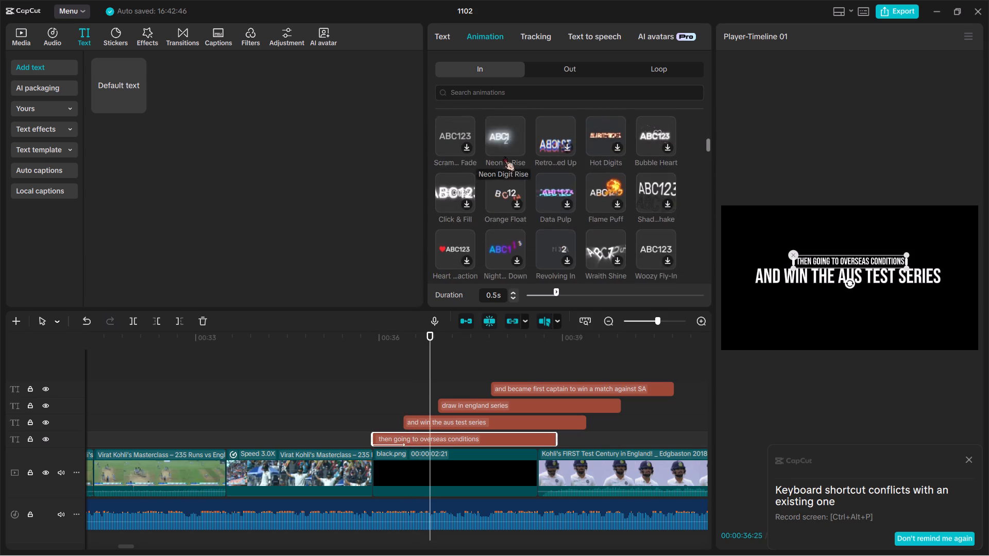
scroll(504, 156, up, 1)
click(496, 97)
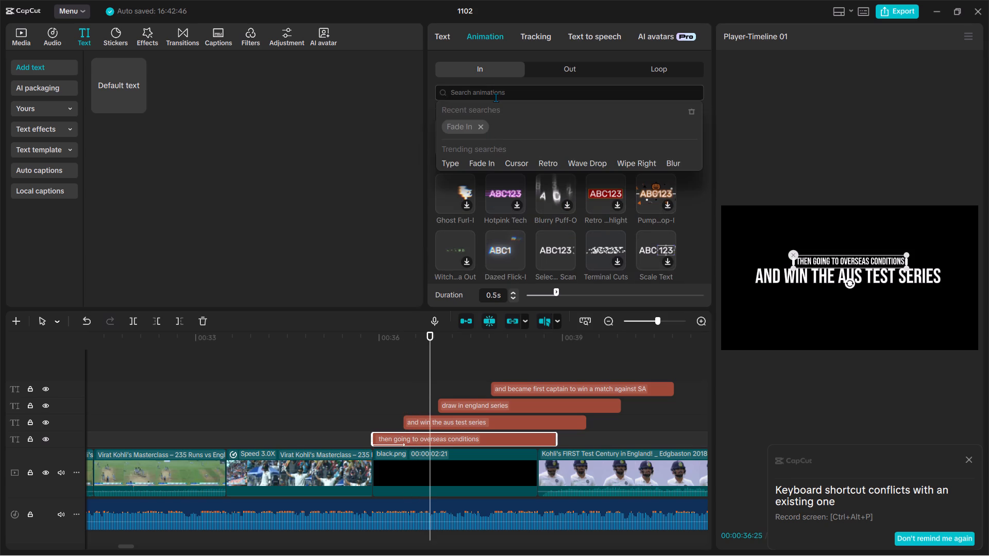
click(458, 131)
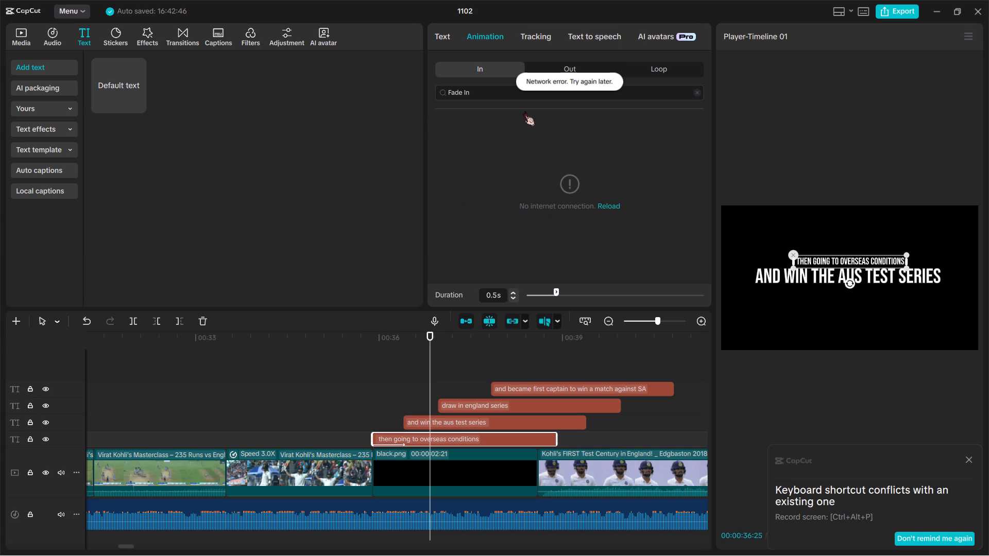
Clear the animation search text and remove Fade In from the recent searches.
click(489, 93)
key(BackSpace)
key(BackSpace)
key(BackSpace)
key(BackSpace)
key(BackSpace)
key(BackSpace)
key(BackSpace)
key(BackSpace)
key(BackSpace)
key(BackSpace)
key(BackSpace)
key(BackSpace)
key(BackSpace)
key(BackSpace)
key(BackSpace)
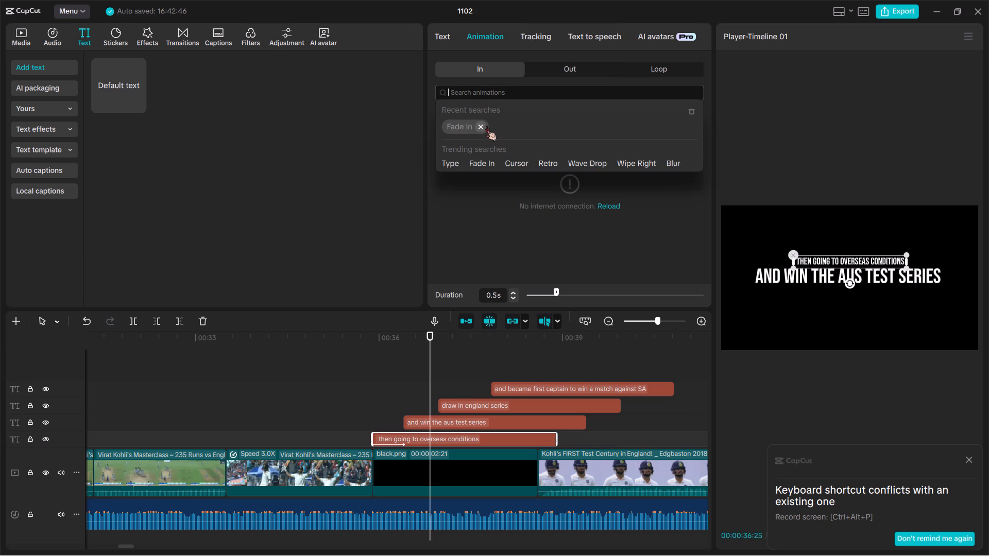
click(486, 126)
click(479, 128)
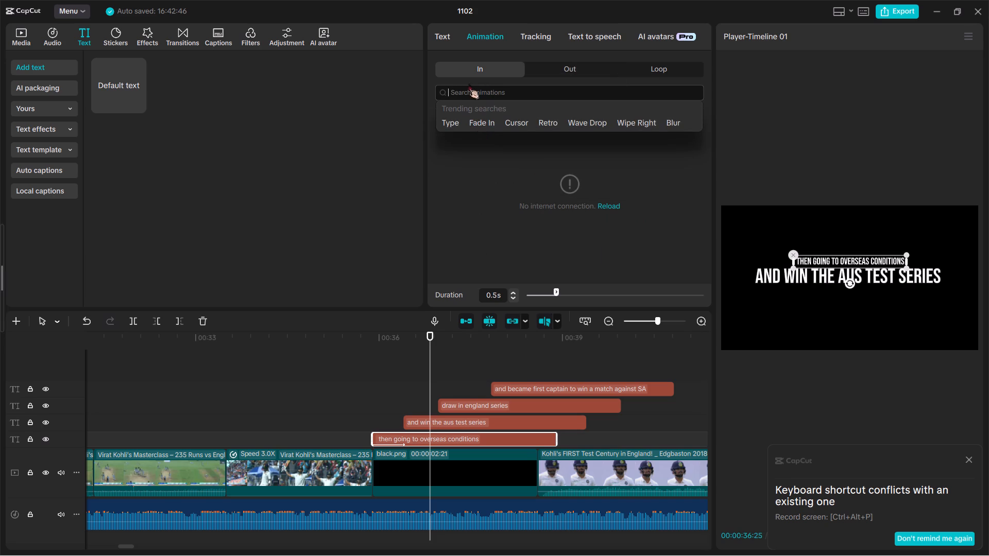
Browse the entrance animations for a suitable style for the "then going to overseas conditions" line.
click(553, 67)
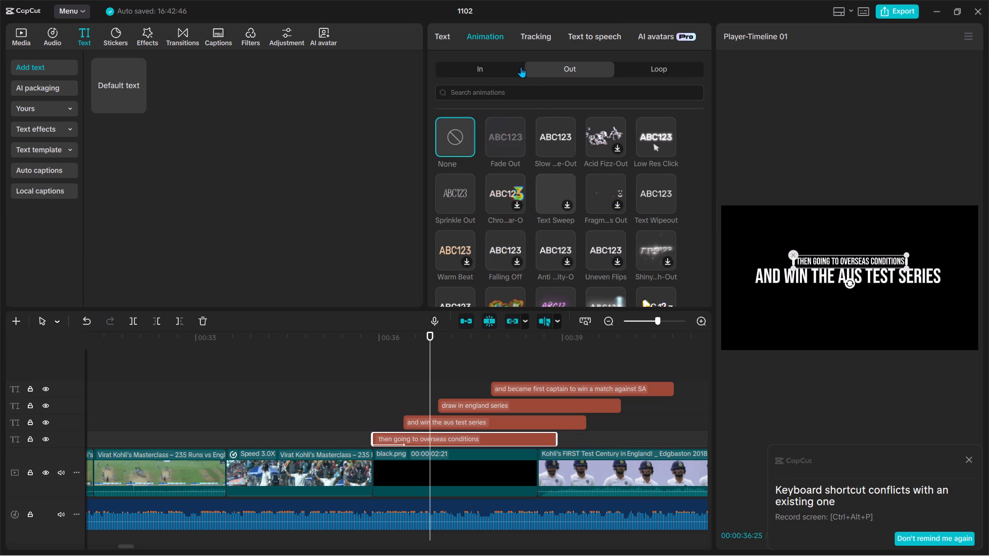
click(502, 65)
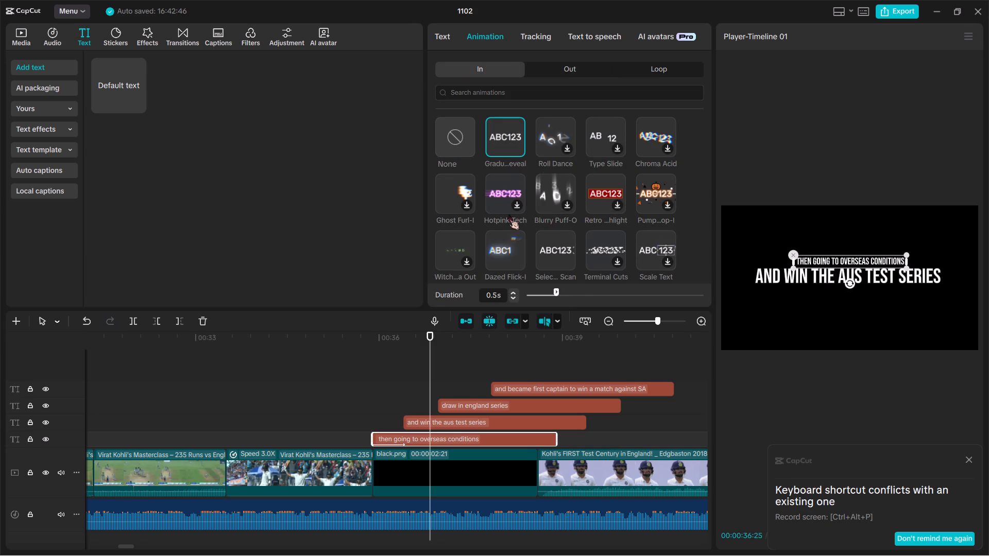
scroll(508, 215, down, 2)
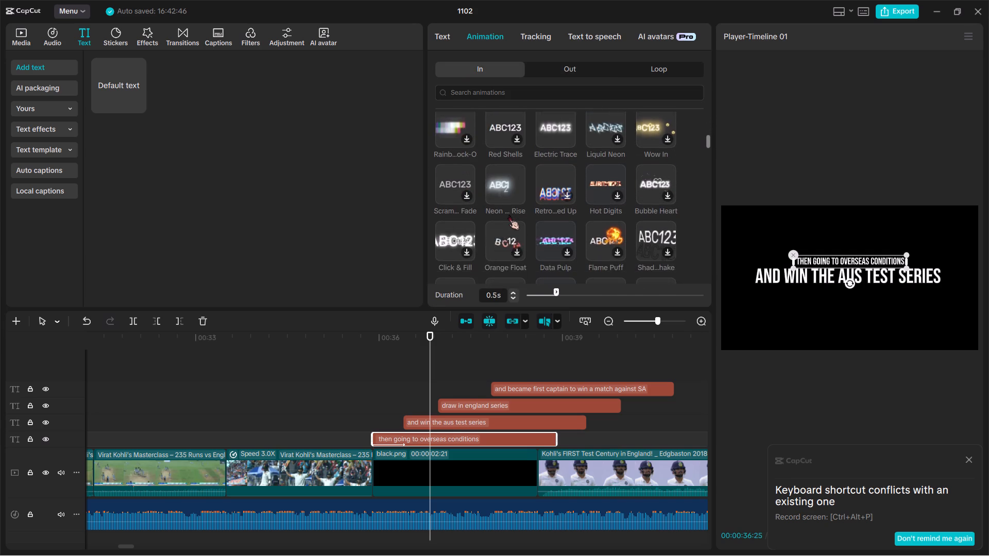
scroll(508, 215, down, 3)
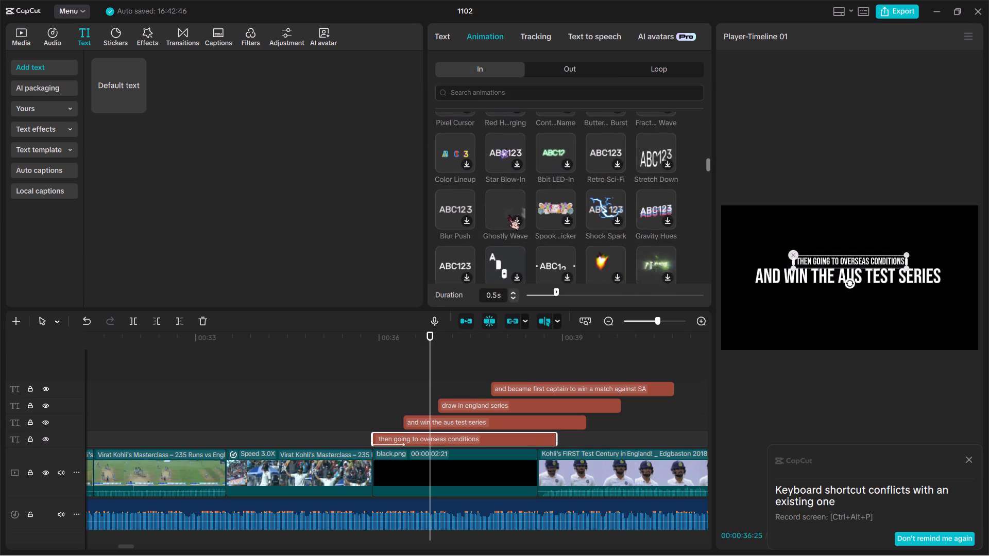
scroll(508, 215, down, 2)
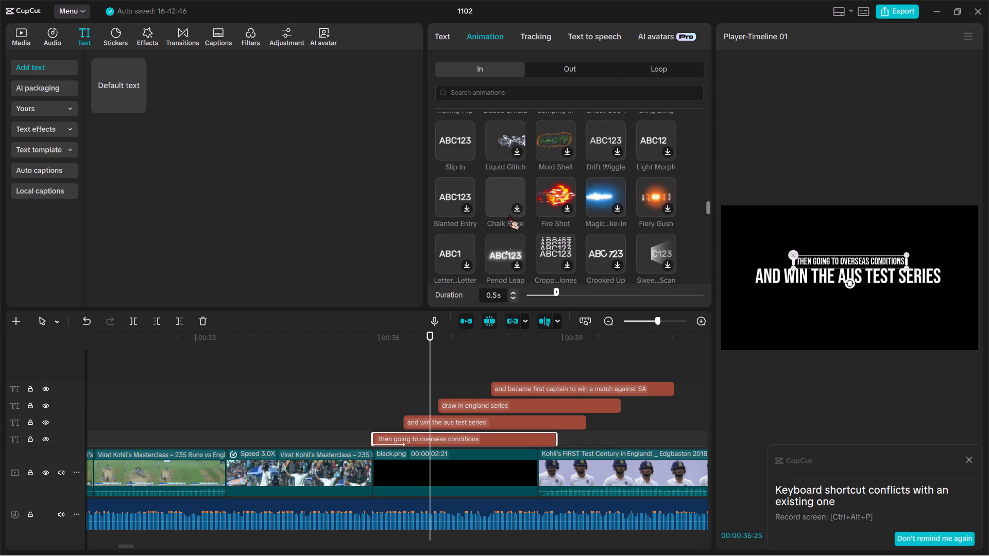
scroll(508, 215, down, 2)
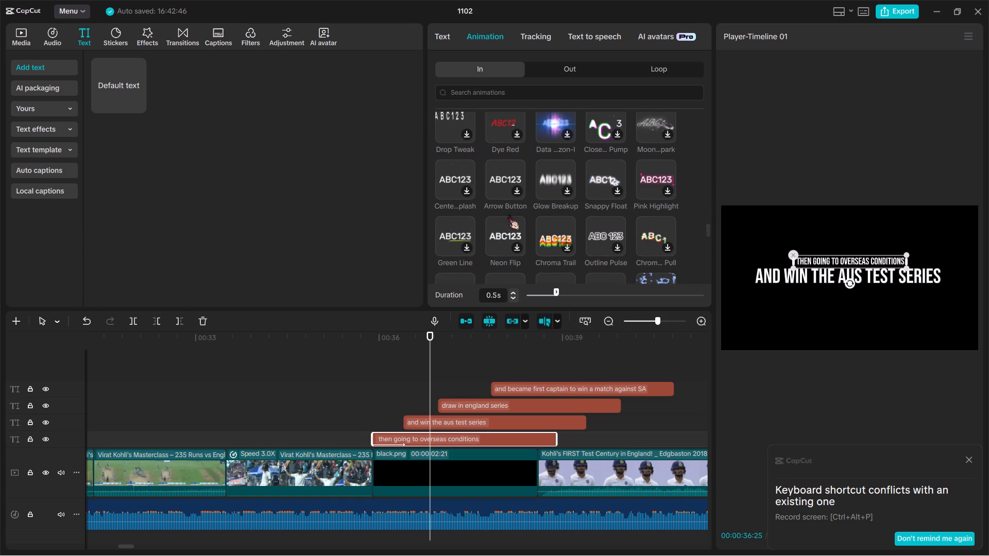
scroll(508, 215, down, 3)
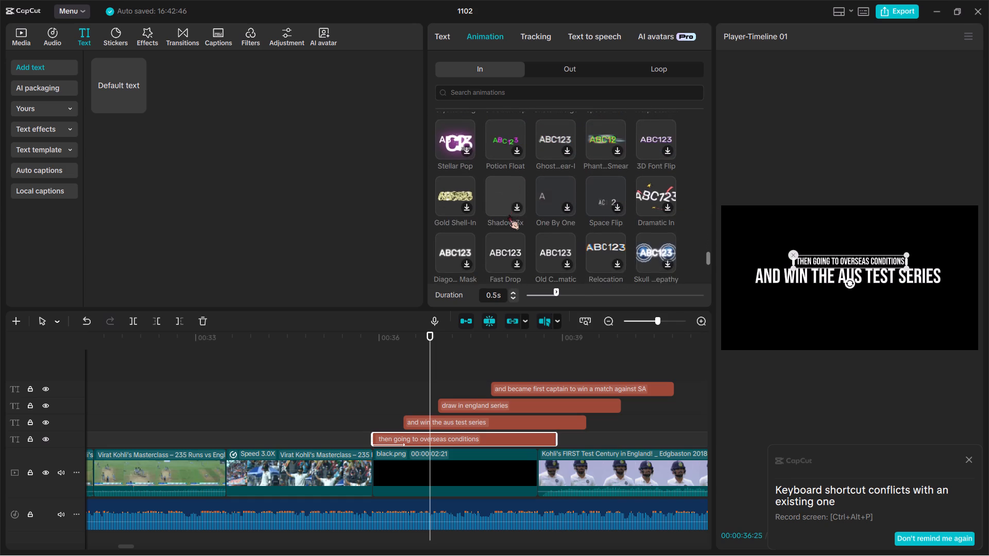
scroll(508, 215, up, 15)
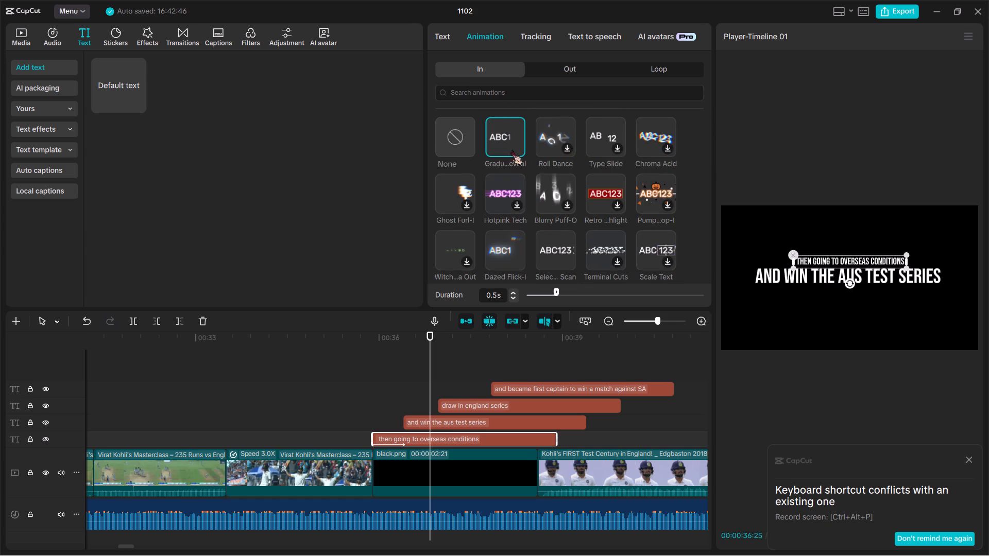
Preview the Gradual Reveal entrance animation again on the "then going to overseas conditions" line.
click(509, 148)
click(512, 136)
drag(512, 136, 540, 129)
click(516, 132)
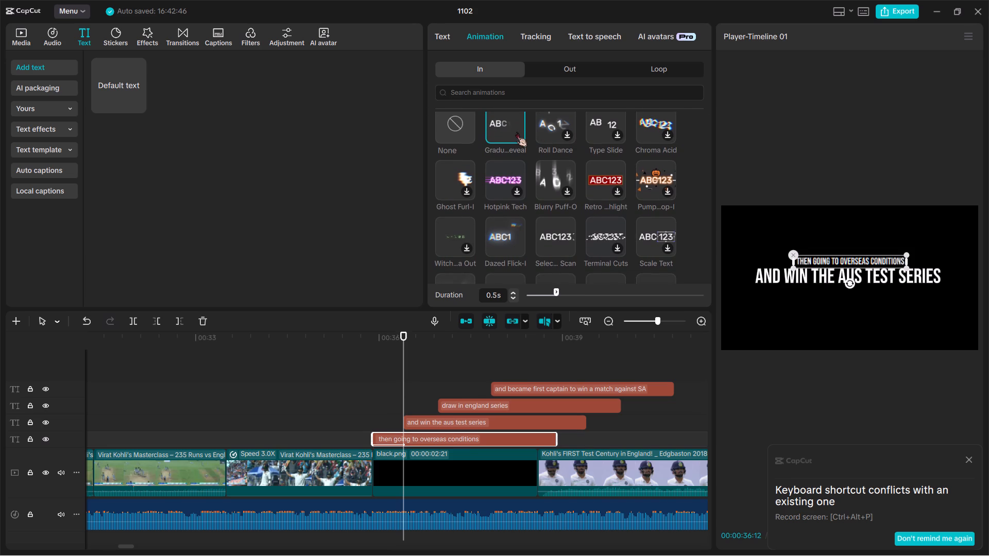
ctrl+scroll(516, 132, up, 4)
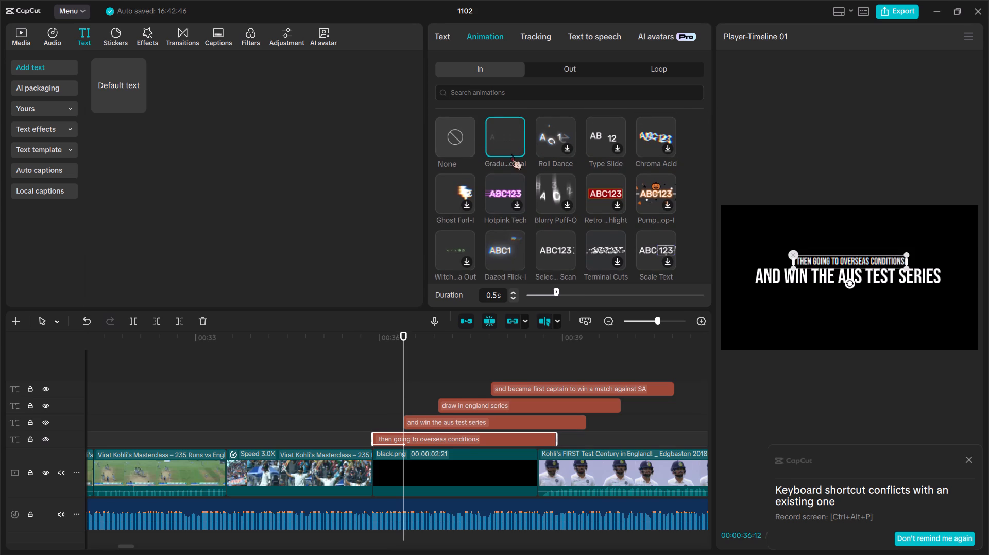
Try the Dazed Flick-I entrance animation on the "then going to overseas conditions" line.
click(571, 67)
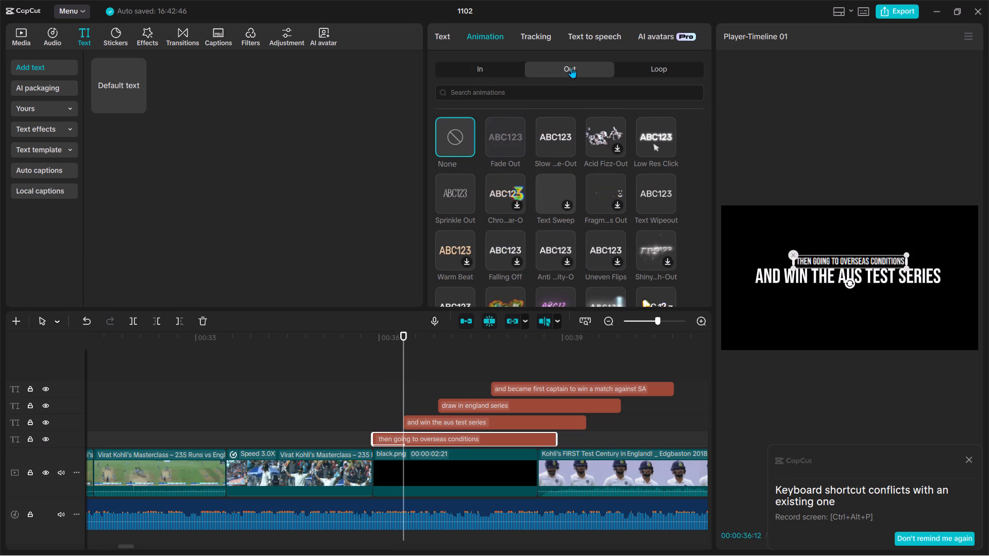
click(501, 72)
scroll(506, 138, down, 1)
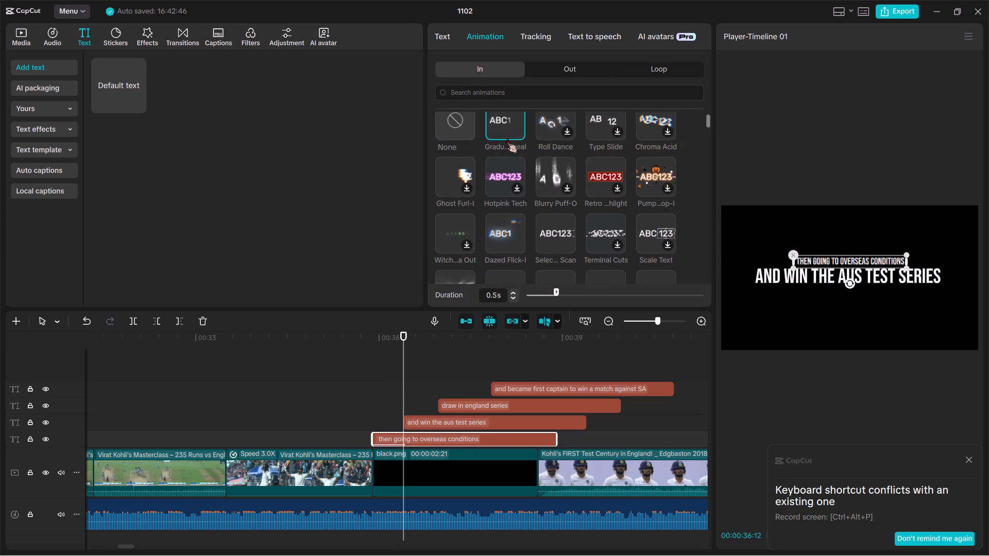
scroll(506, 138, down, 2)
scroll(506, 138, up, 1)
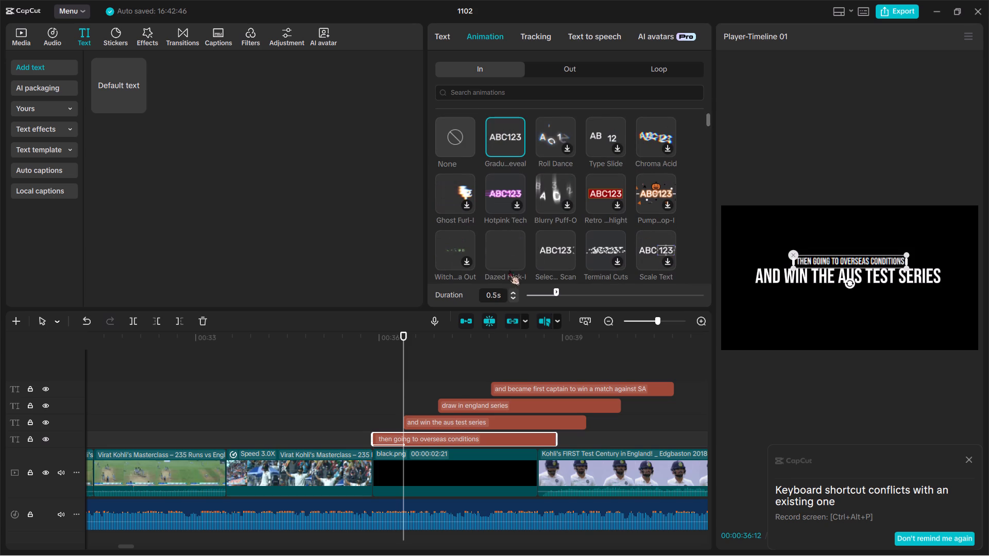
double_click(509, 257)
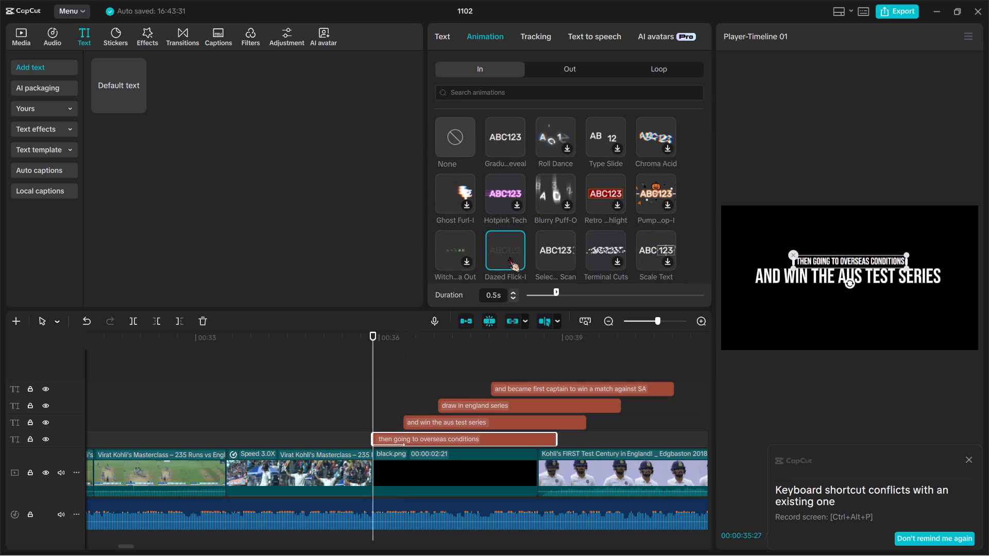
Find the Particle Entrance animation further down the entrance presets and apply it to the "then going to overseas conditions" line.
scroll(488, 254, down, 1)
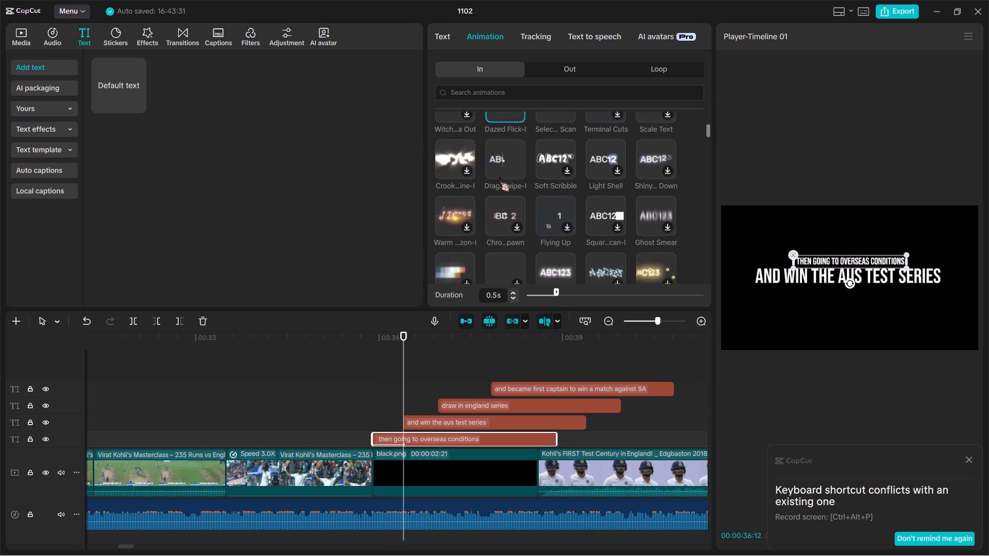
scroll(580, 200, down, 1)
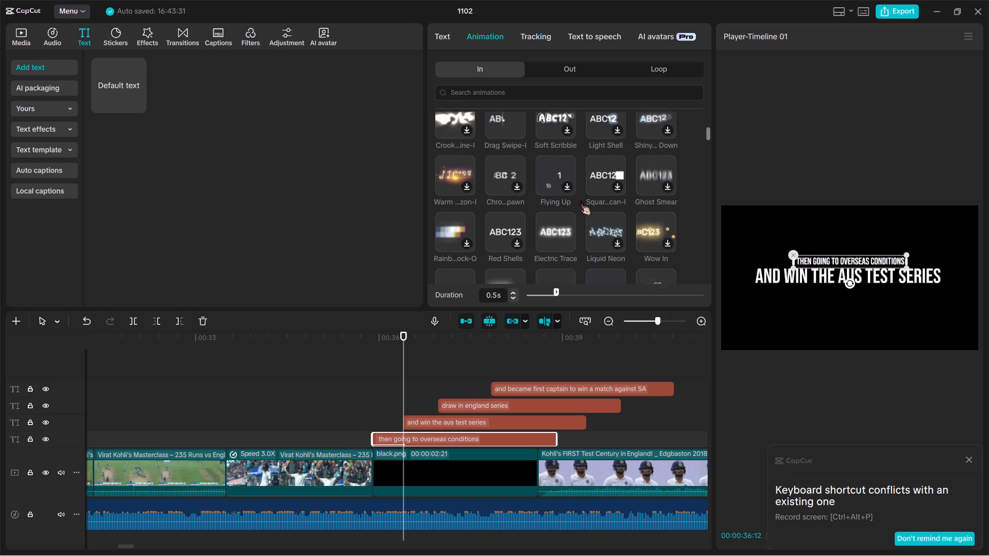
scroll(580, 200, down, 1)
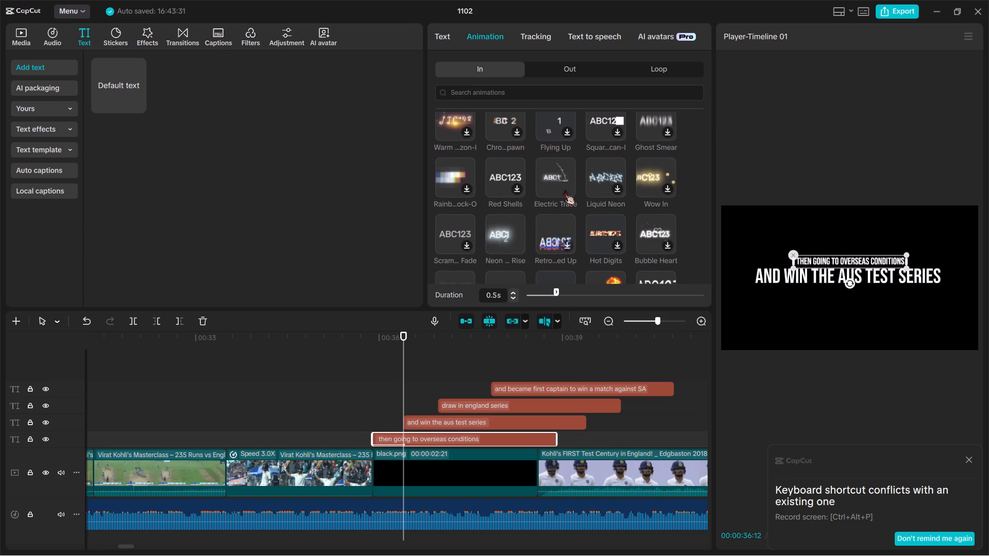
scroll(503, 245, down, 1)
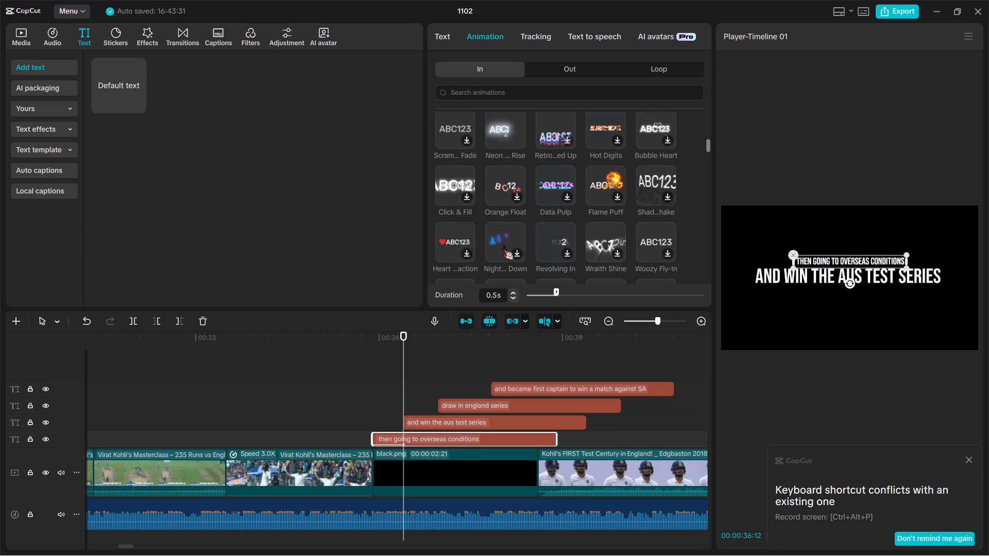
scroll(503, 245, down, 1)
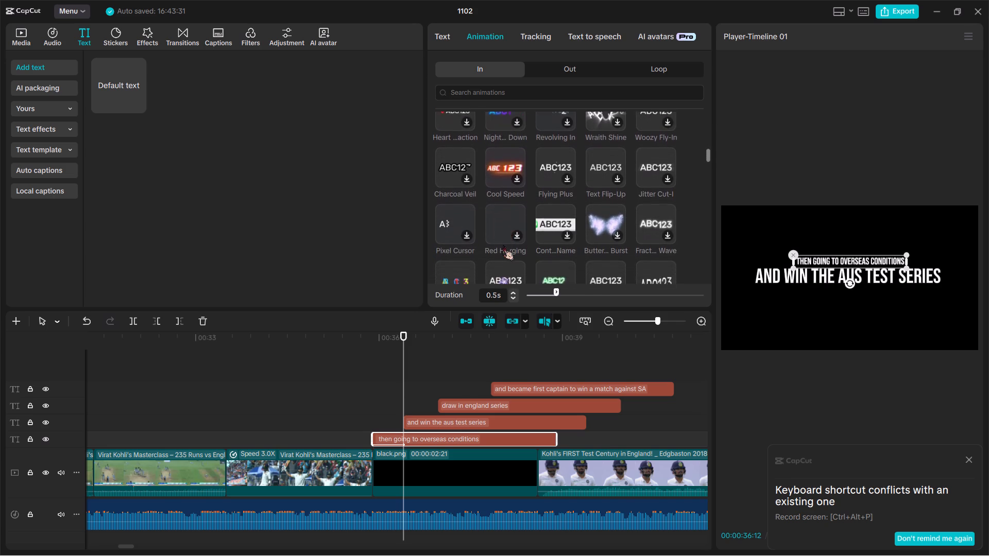
scroll(503, 245, down, 2)
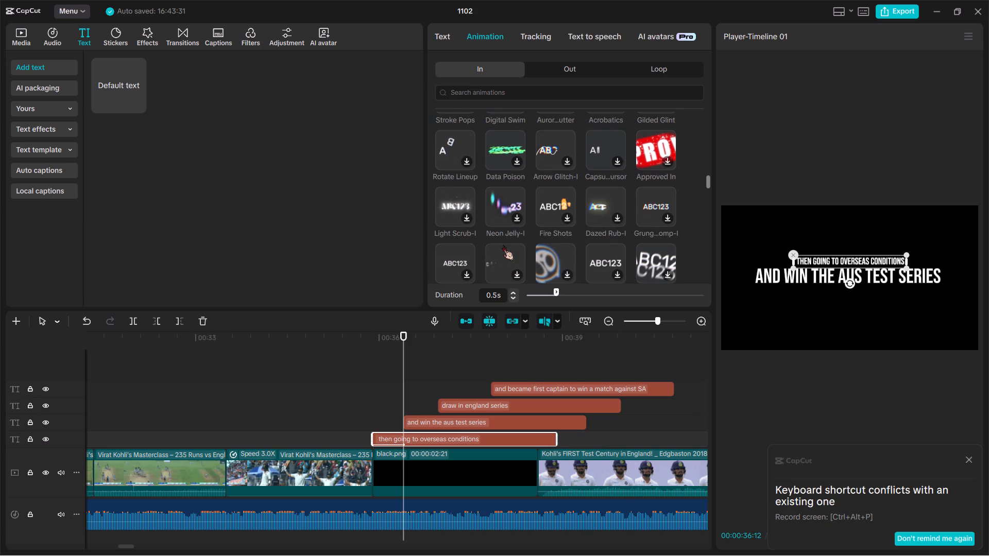
scroll(503, 245, down, 1)
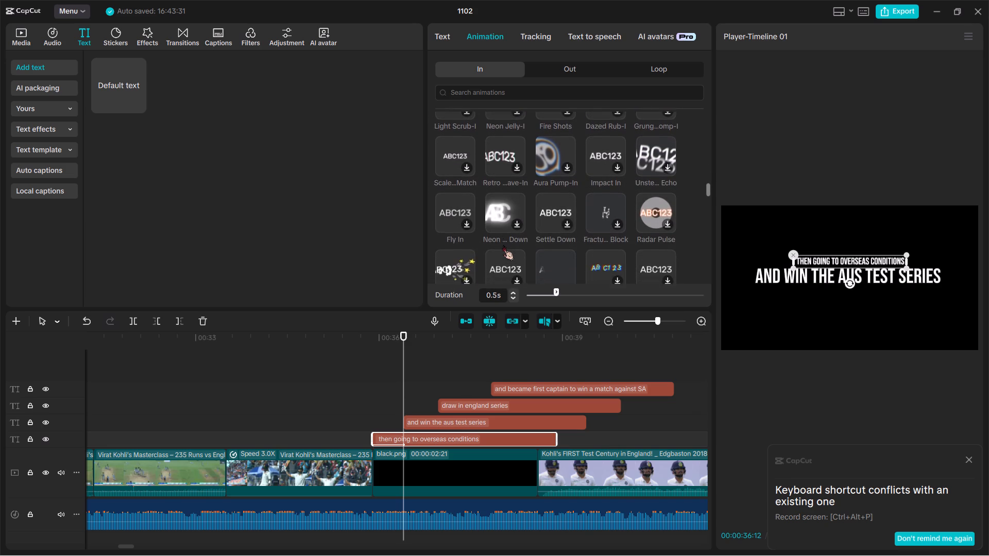
scroll(503, 245, down, 1)
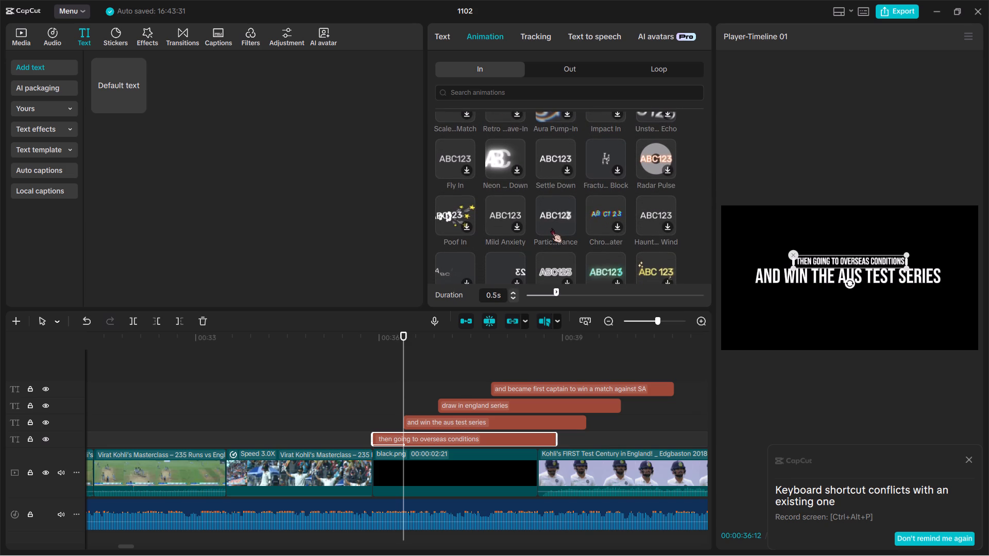
double_click(557, 219)
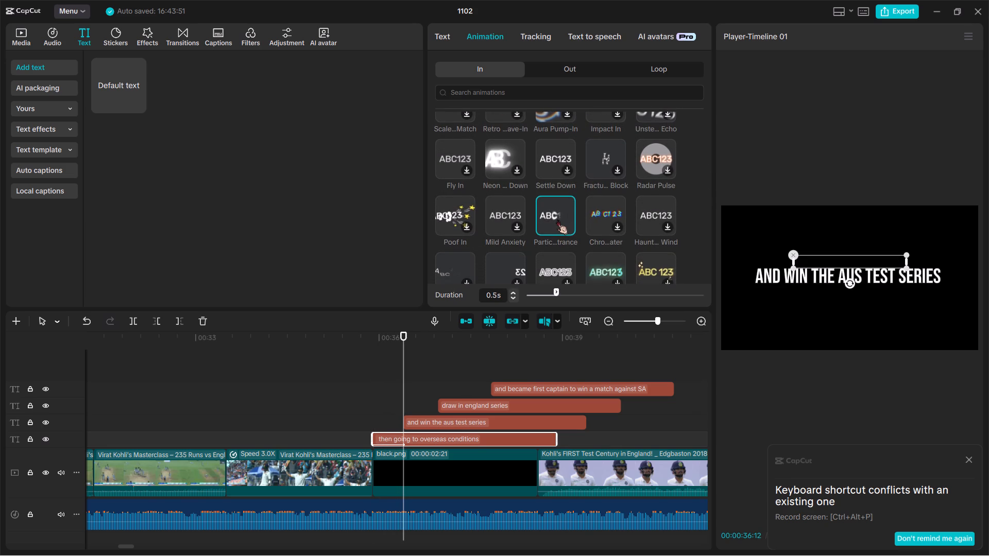
drag(557, 219, 527, 135)
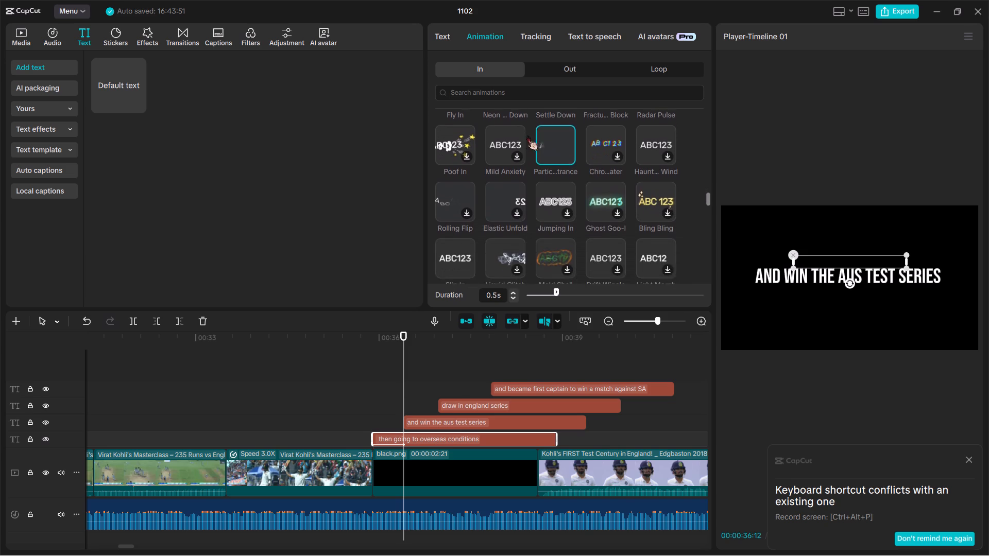
drag(527, 135, 530, 71)
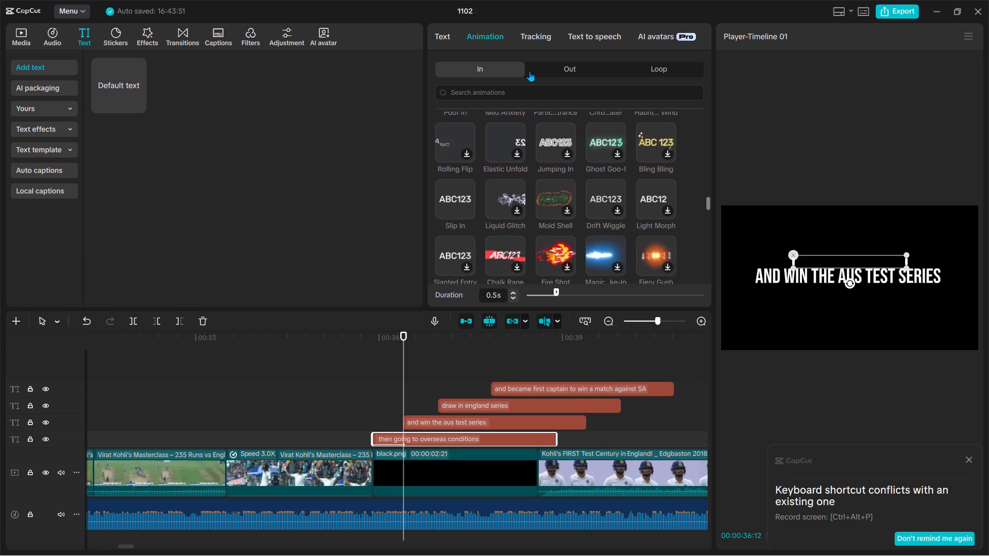
Browse the remaining entrance animations for another style for the "then going to overseas conditions" line.
drag(530, 71, 527, 0)
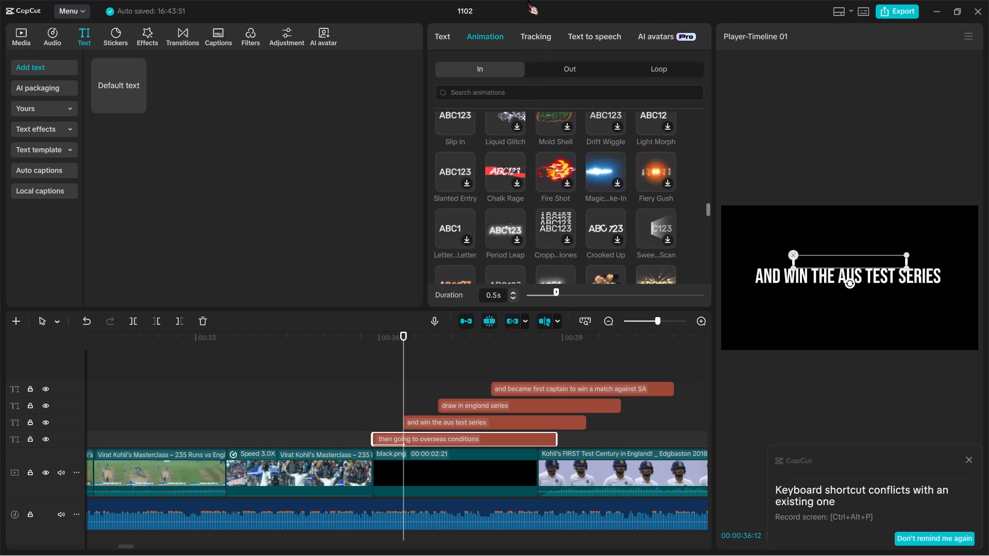
drag(527, 0, 527, 0)
scroll(536, 133, down, 1)
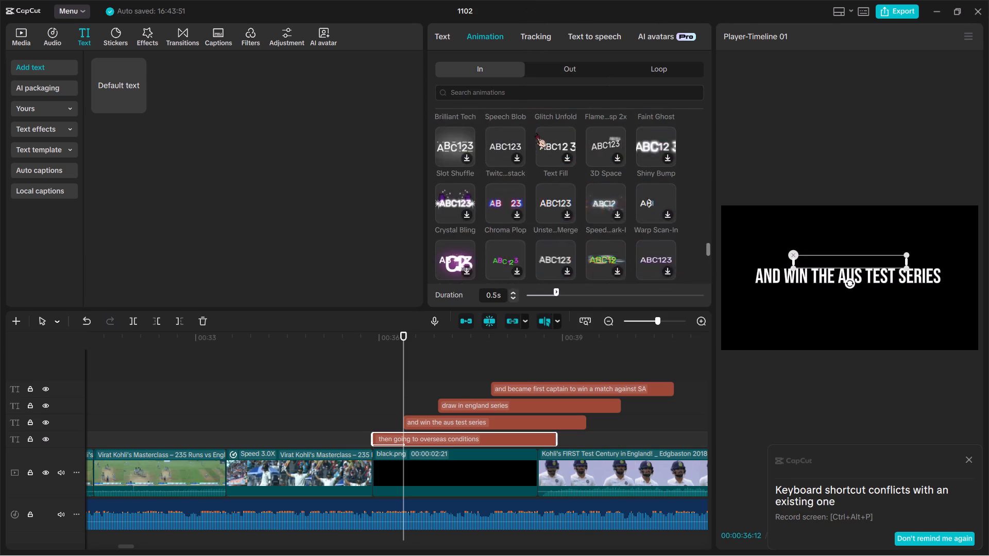
scroll(536, 133, down, 1)
scroll(536, 133, up, 1)
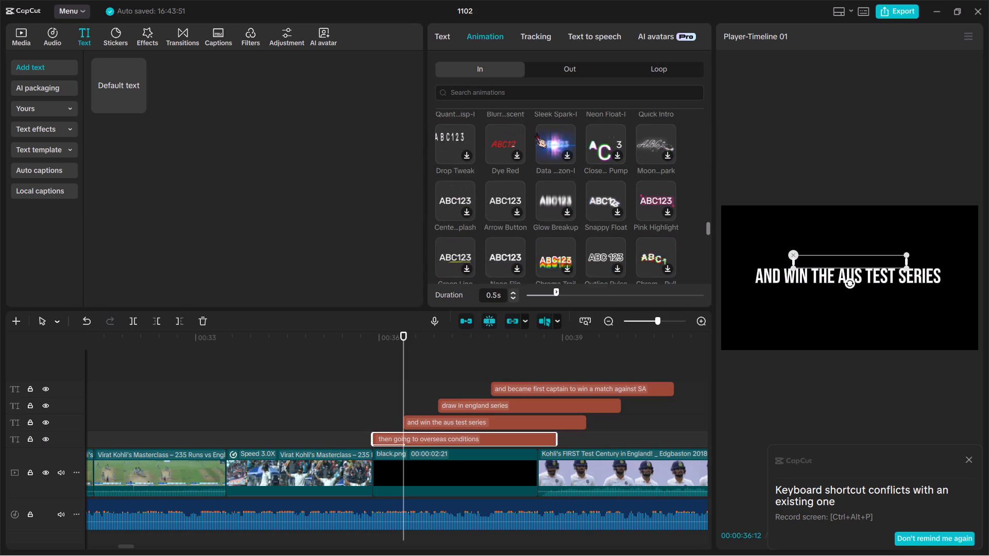
scroll(536, 133, up, 3)
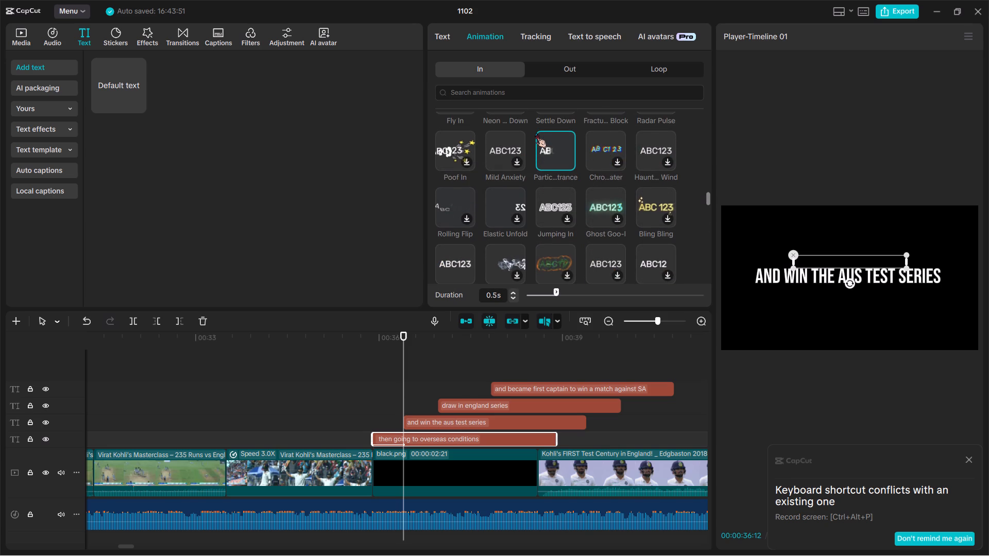
scroll(493, 229, down, 1)
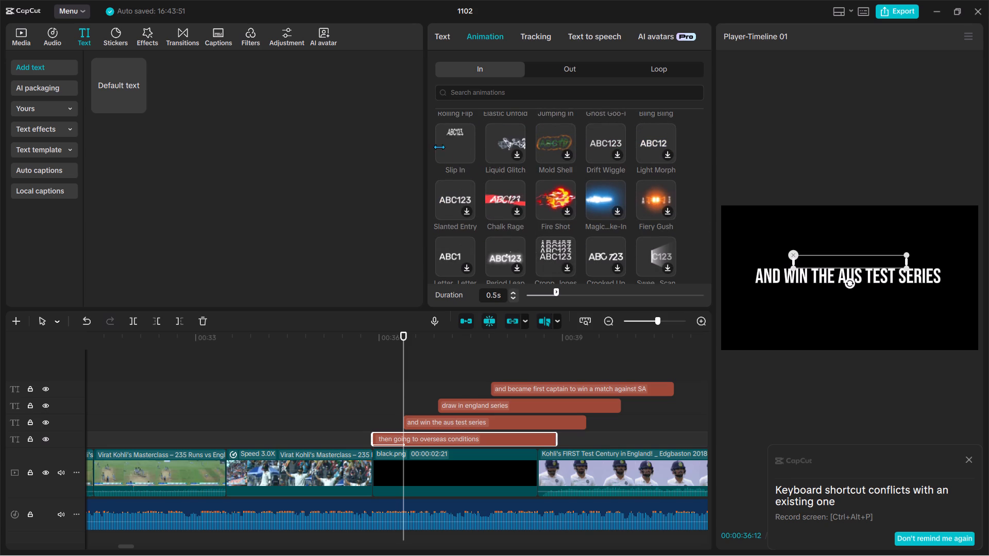
scroll(486, 173, up, 1)
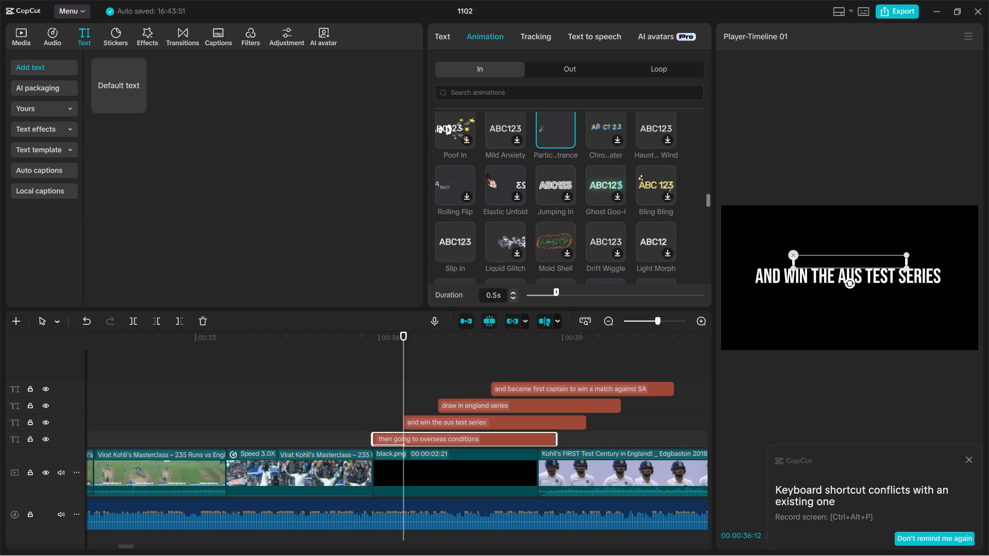
scroll(486, 173, up, 1)
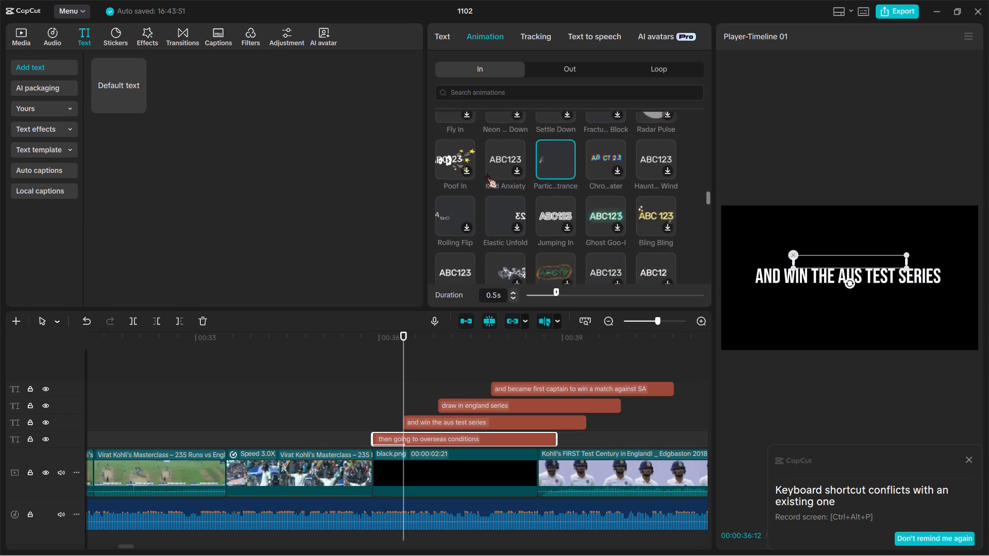
scroll(486, 173, down, 3)
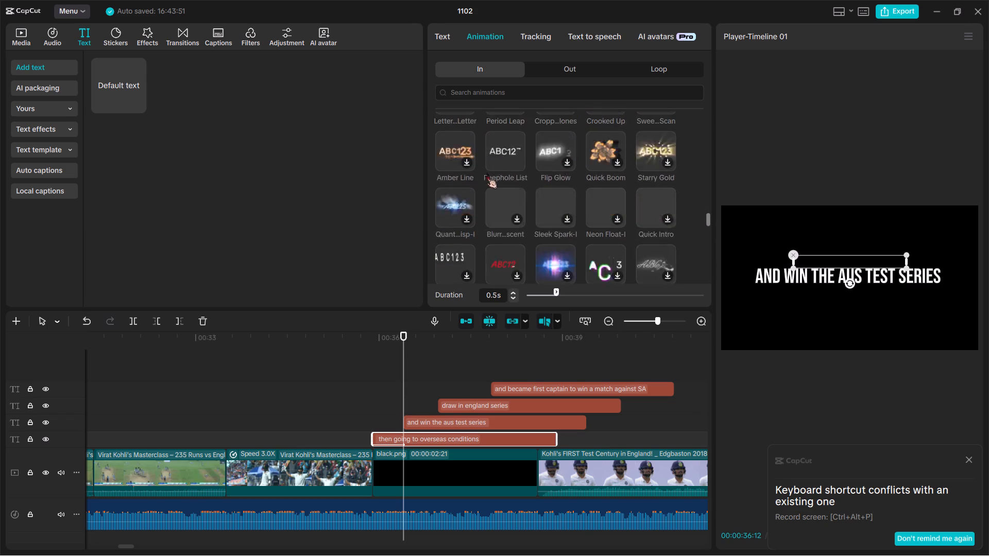
scroll(486, 173, down, 3)
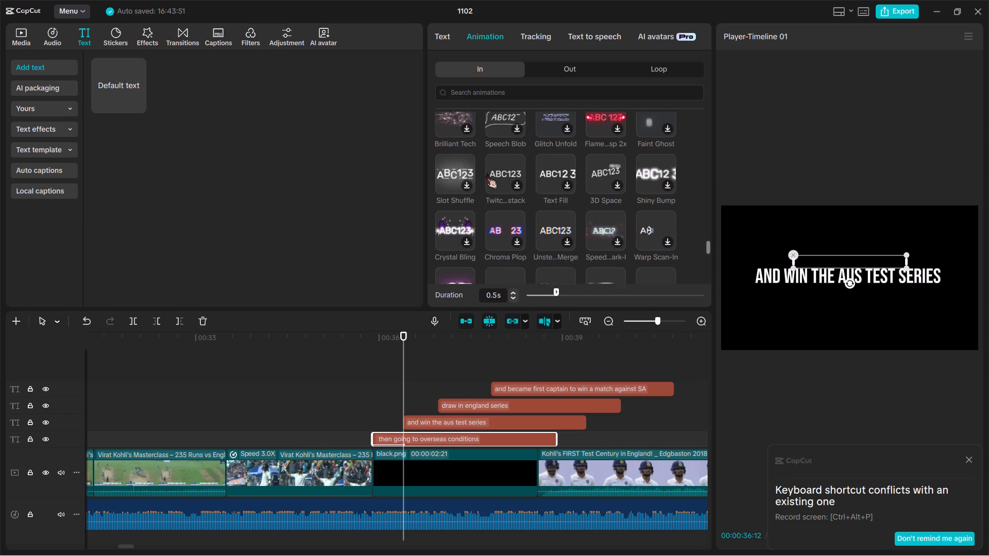
scroll(486, 173, down, 3)
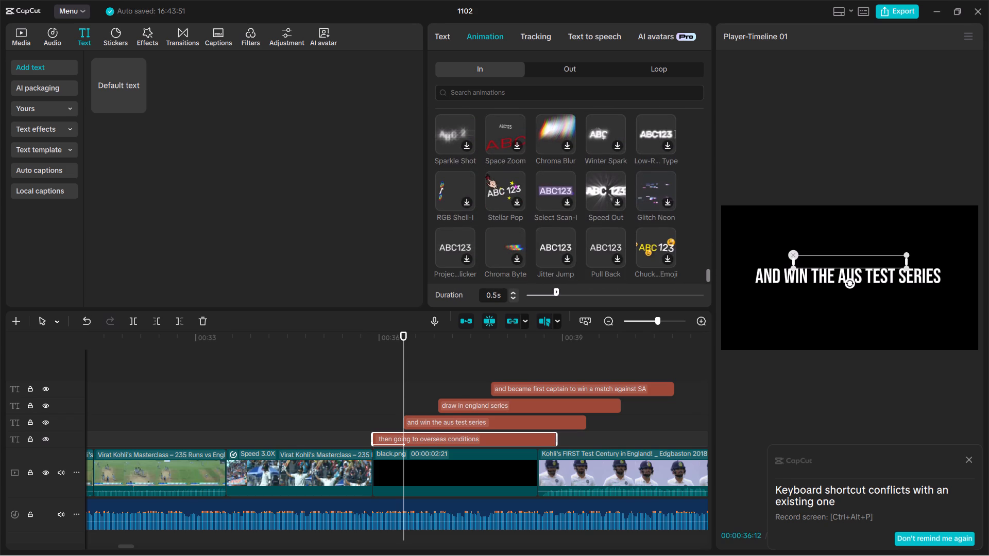
scroll(486, 173, down, 1)
scroll(508, 216, down, 1)
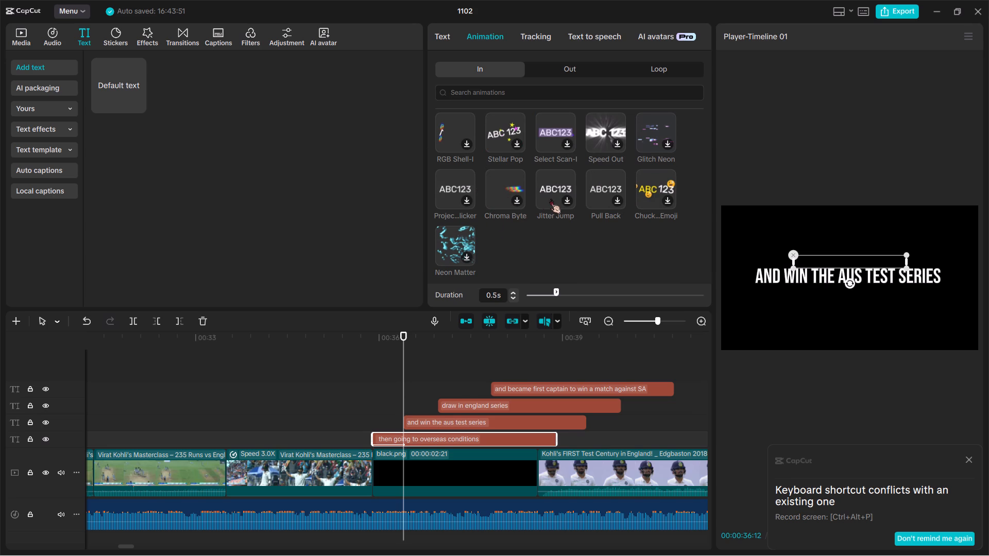
scroll(529, 144, up, 1)
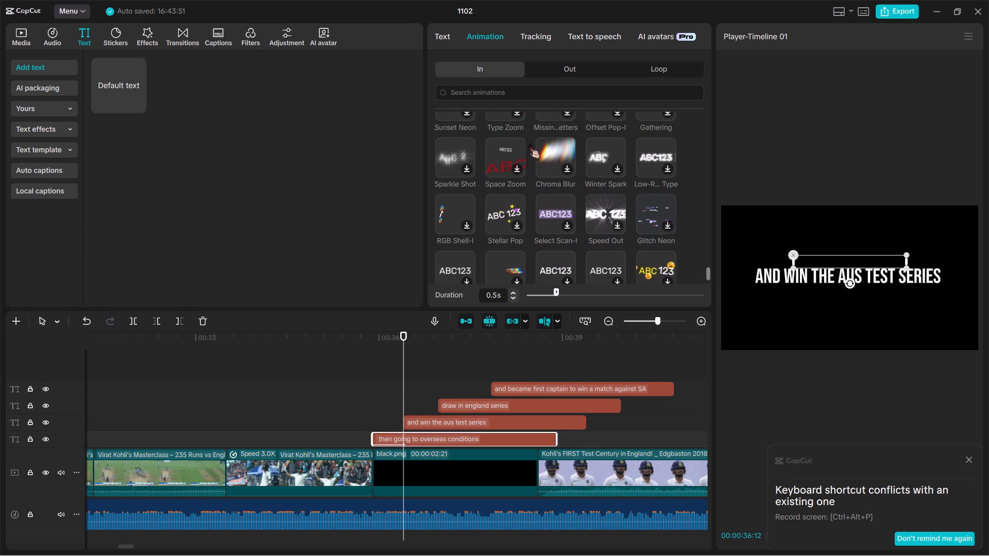
scroll(529, 144, up, 2)
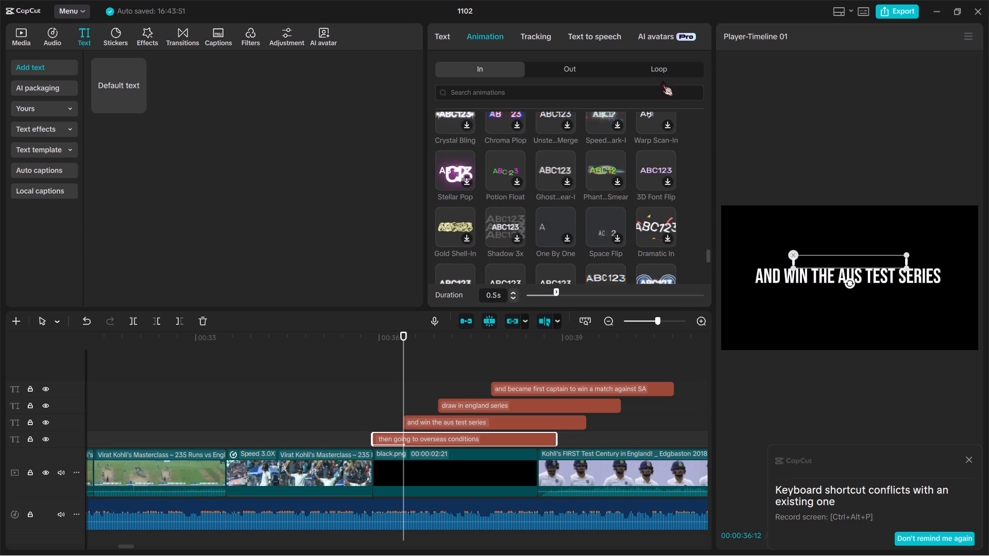
Look through the loop animations for a style suited to the "then going to overseas conditions" line.
click(660, 71)
scroll(499, 194, down, 1)
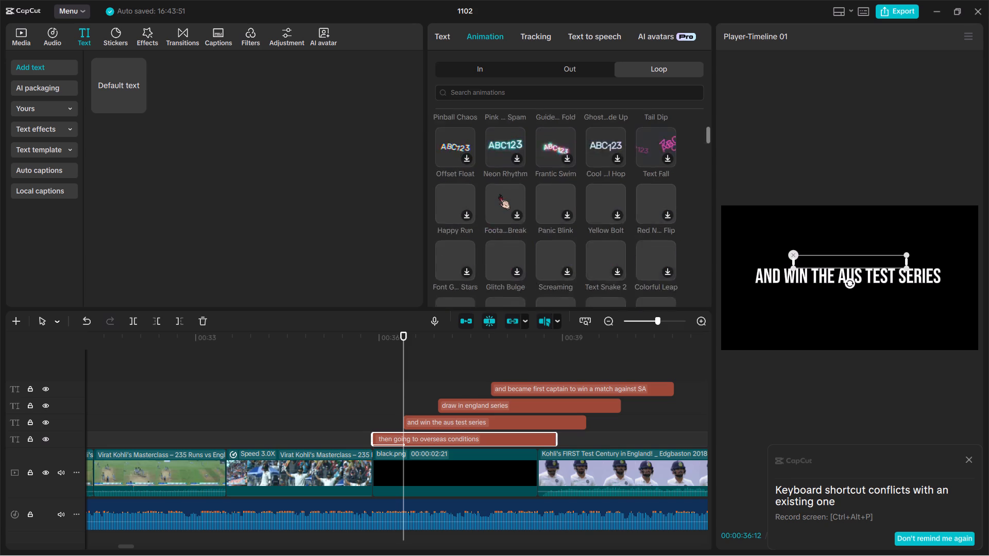
scroll(499, 194, down, 5)
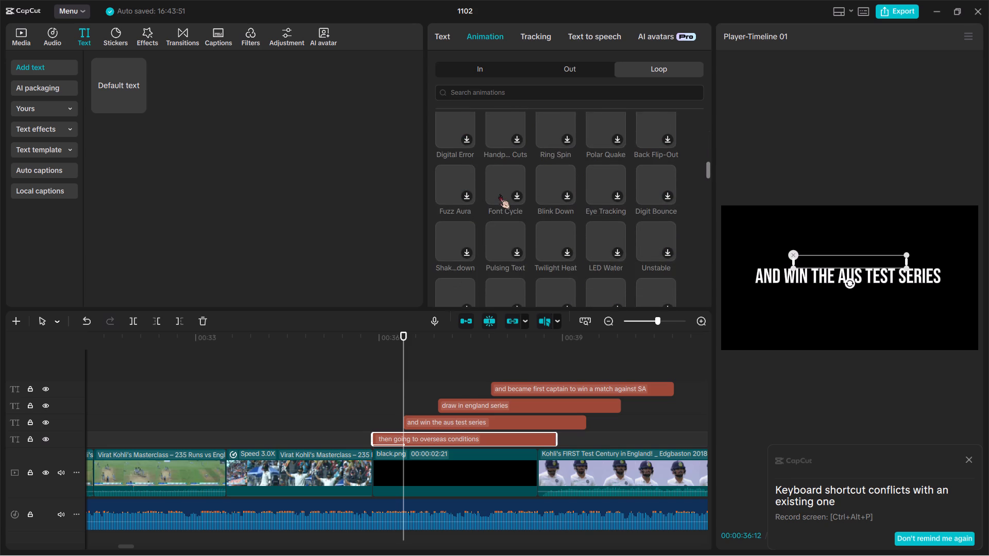
scroll(499, 194, down, 8)
scroll(499, 194, up, 4)
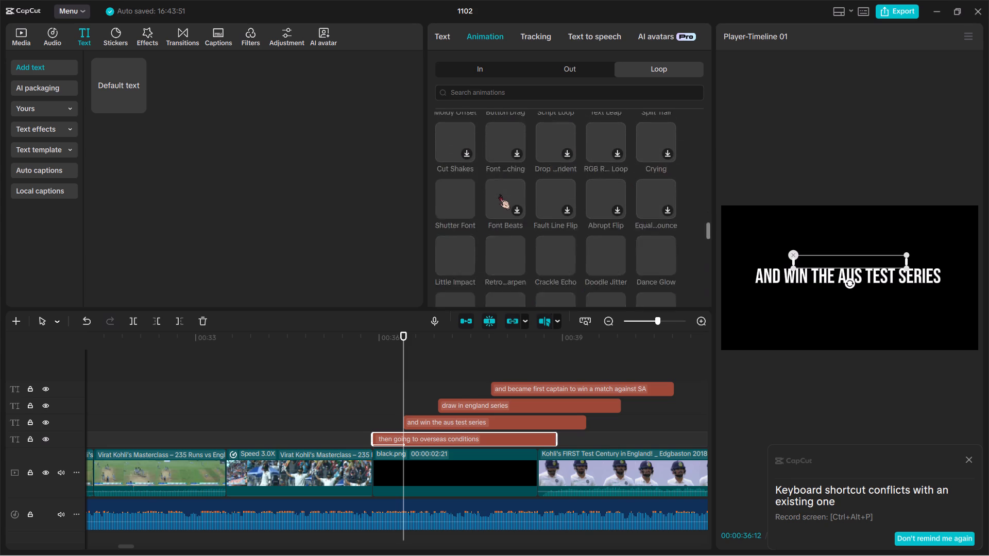
scroll(499, 194, up, 14)
Return to the entrance animations and review the presets down to the end of the list.
click(496, 70)
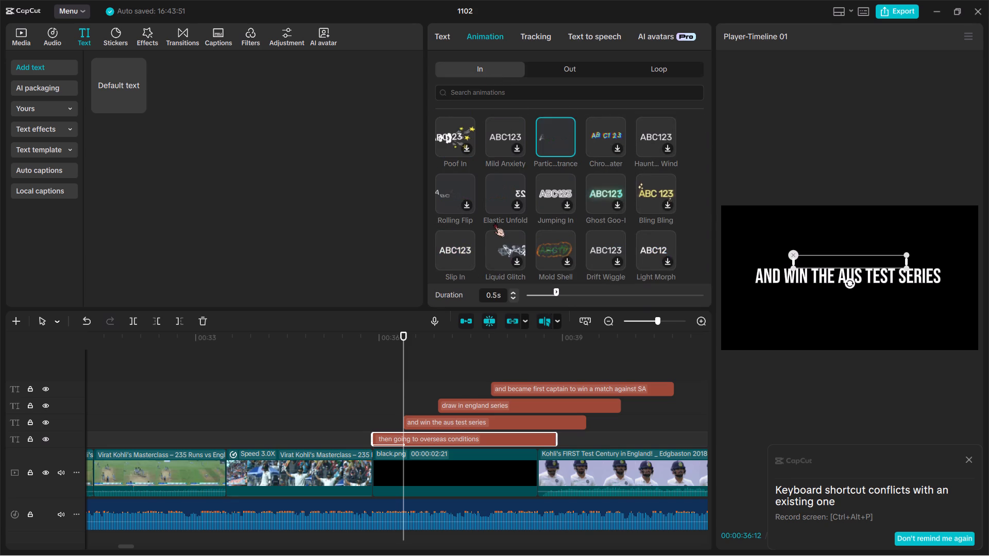
scroll(494, 222, down, 1)
scroll(552, 217, down, 2)
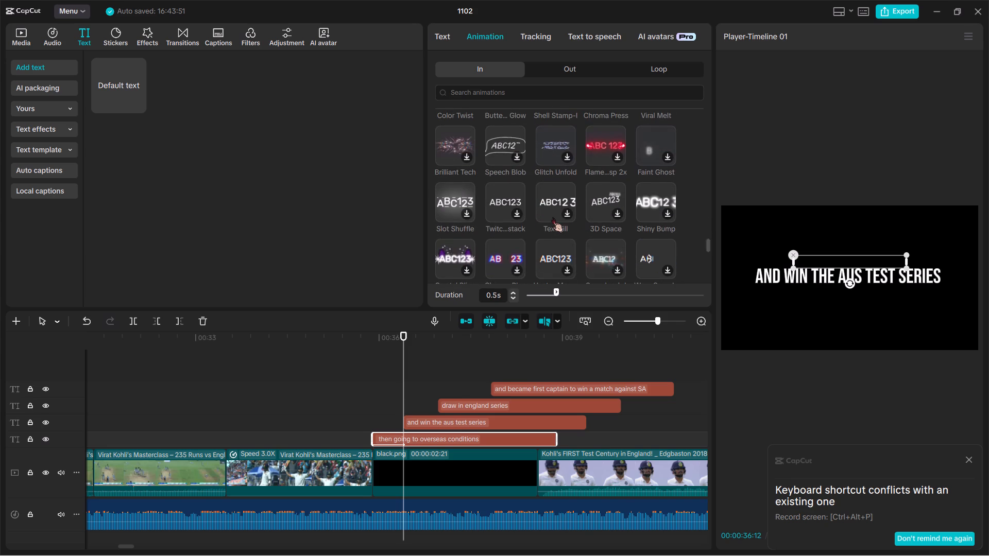
scroll(520, 223, down, 2)
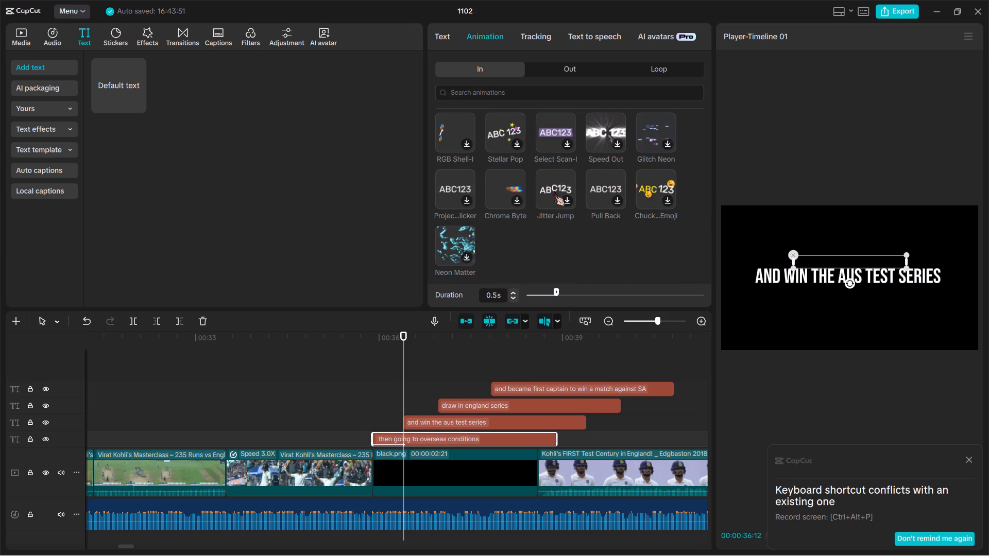
scroll(518, 201, up, 1)
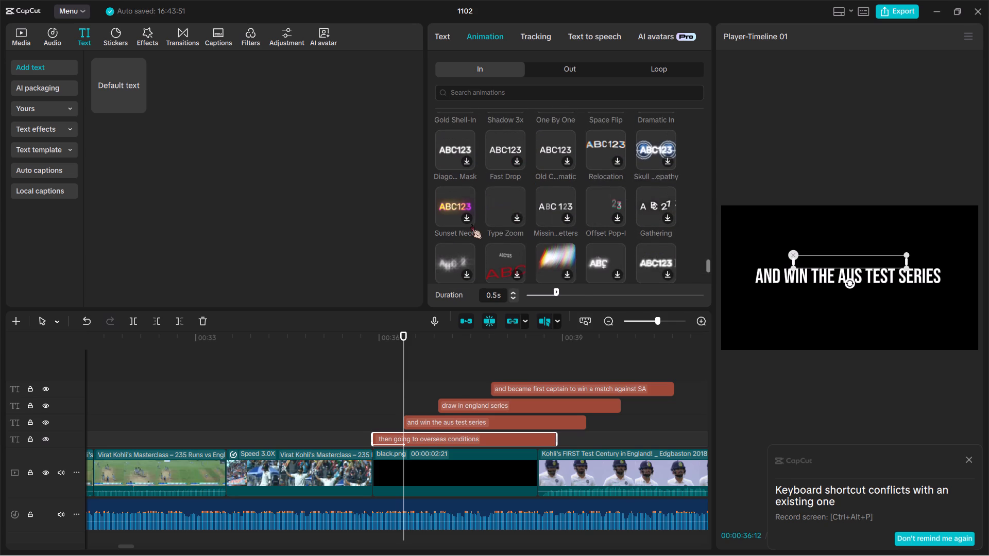
scroll(469, 223, up, 2)
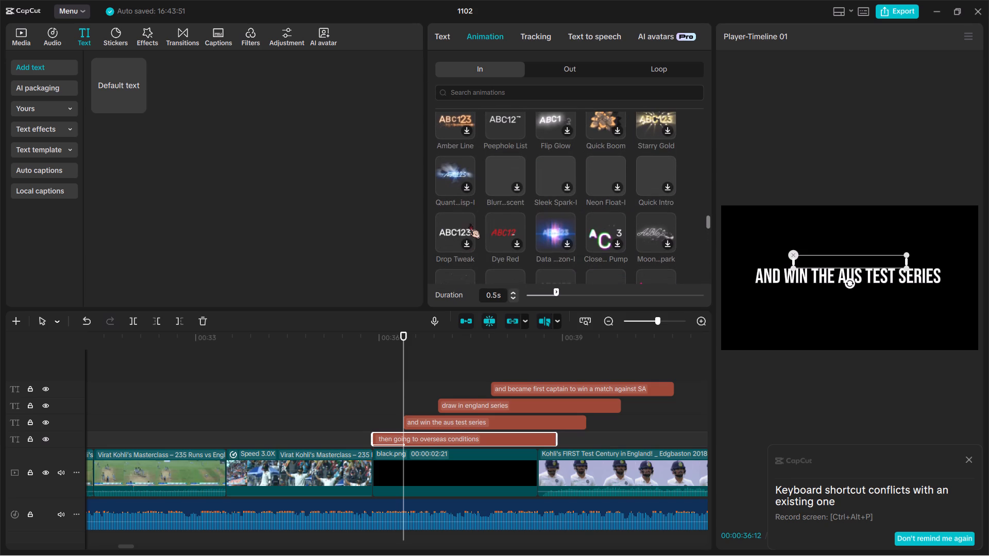
scroll(469, 223, up, 1)
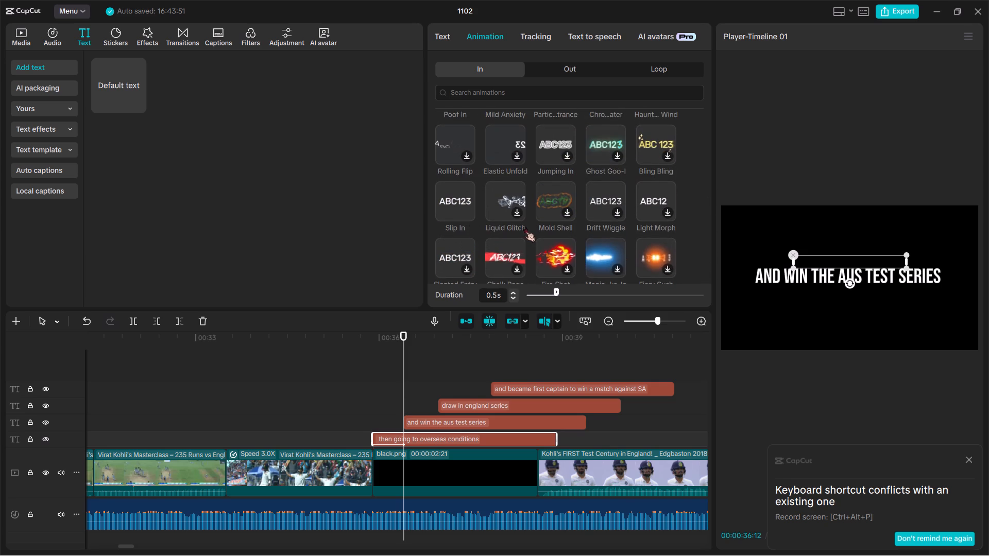
scroll(524, 227, down, 2)
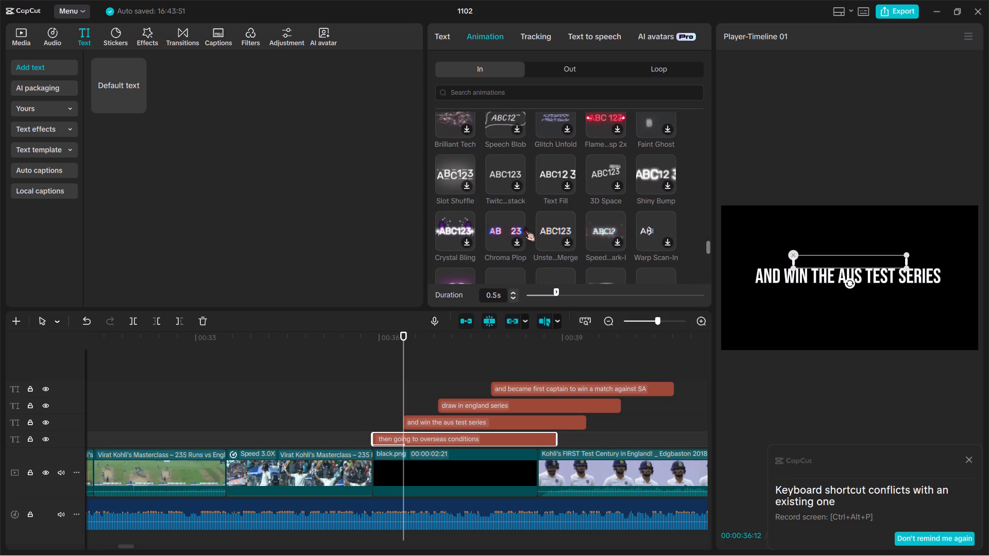
scroll(524, 227, down, 2)
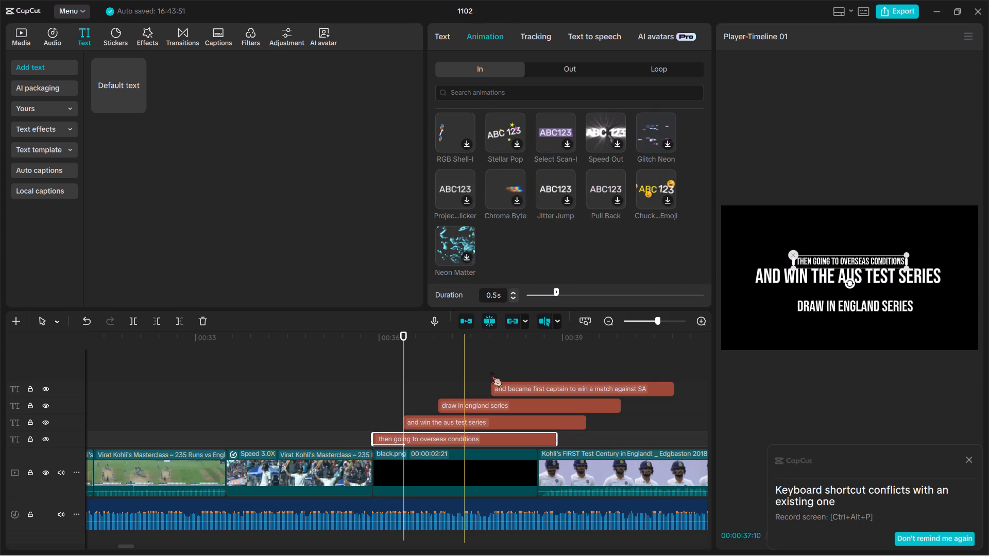
Apply the Gradual Reveal entrance animation to the "then going to overseas conditions" line.
scroll(507, 250, up, 2)
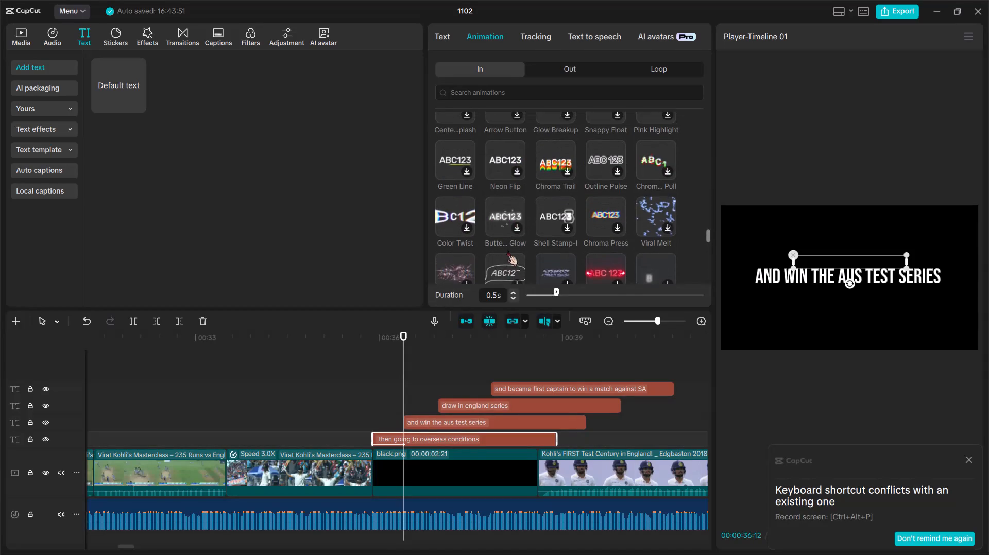
scroll(534, 179, up, 5)
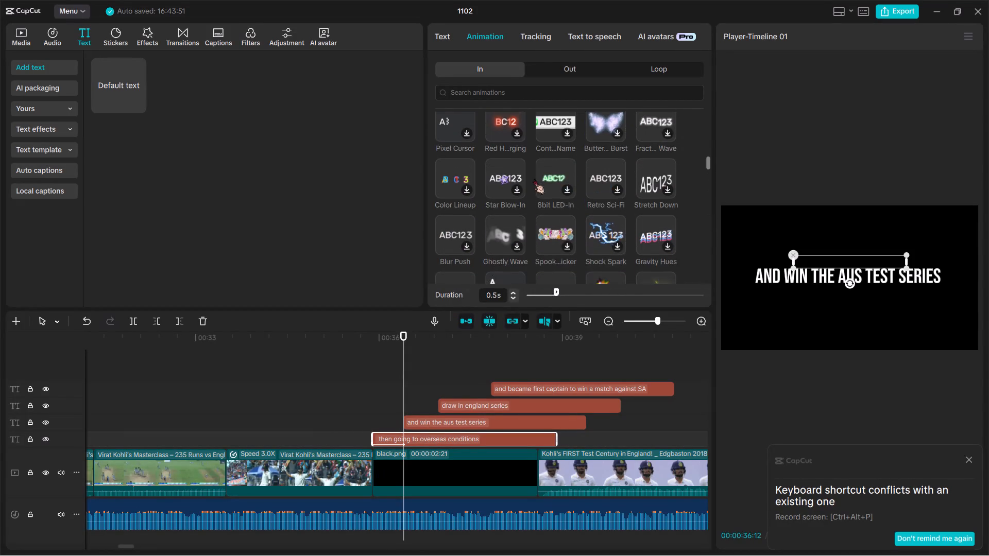
scroll(503, 190, up, 2)
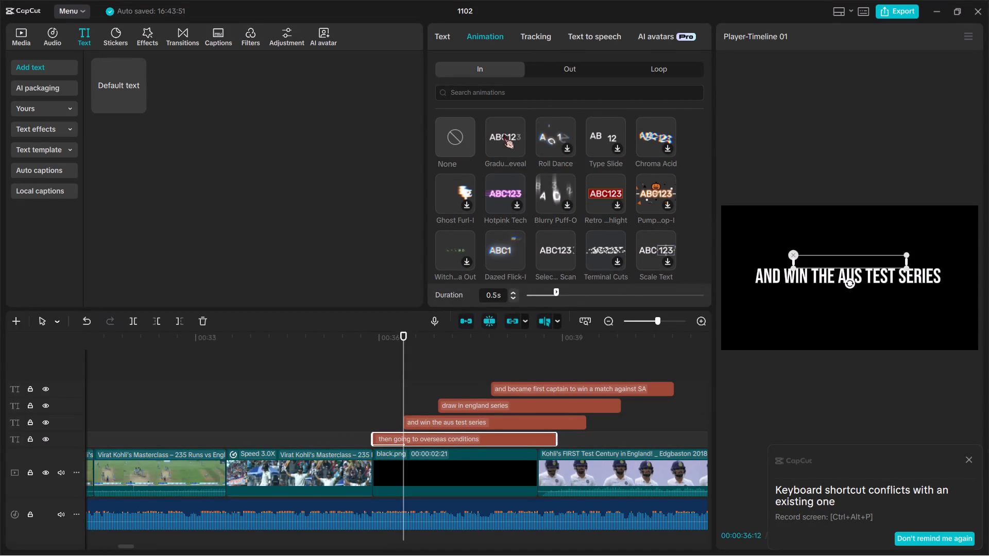
triple_click(503, 134)
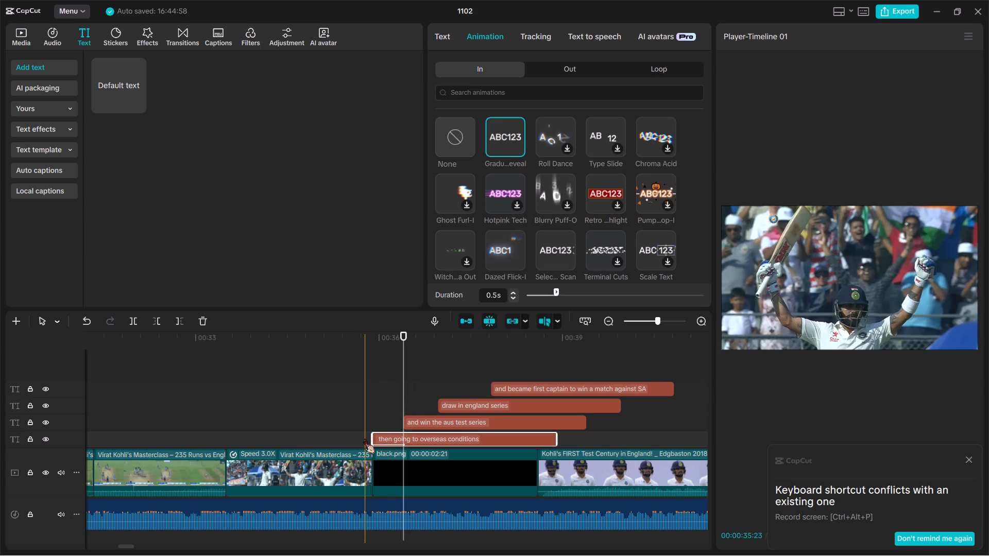
Add the Fade Out exit animation to the "then going to overseas conditions" line.
click(546, 73)
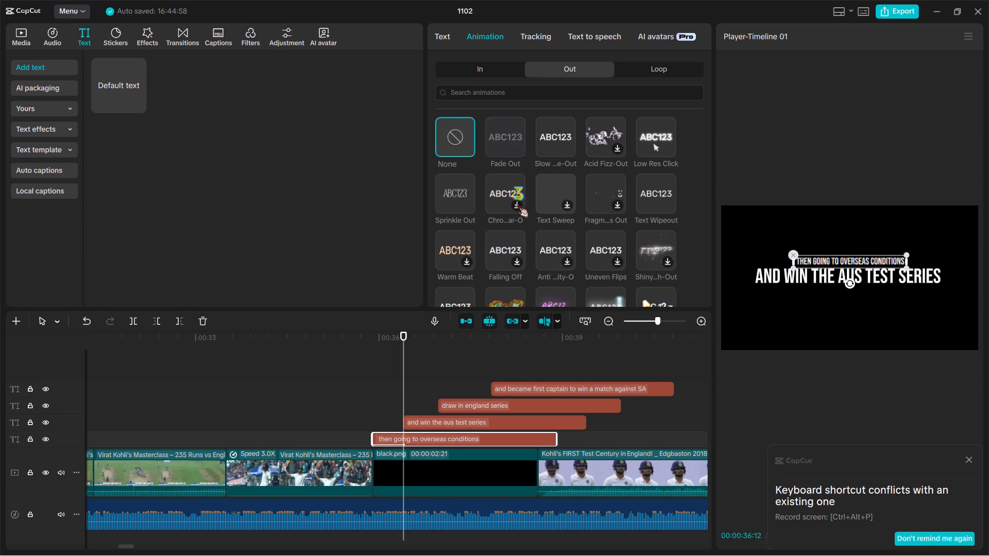
double_click(513, 144)
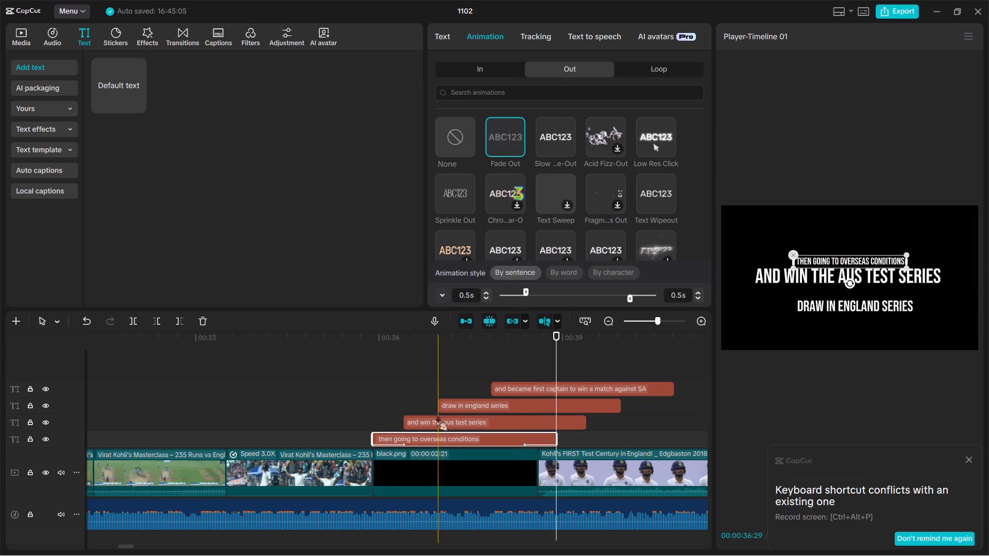
On the "and win the aus test series" line, try the Fade Out exit animation and replace it with the "Slow ...e-Out" preset beside it.
click(437, 416)
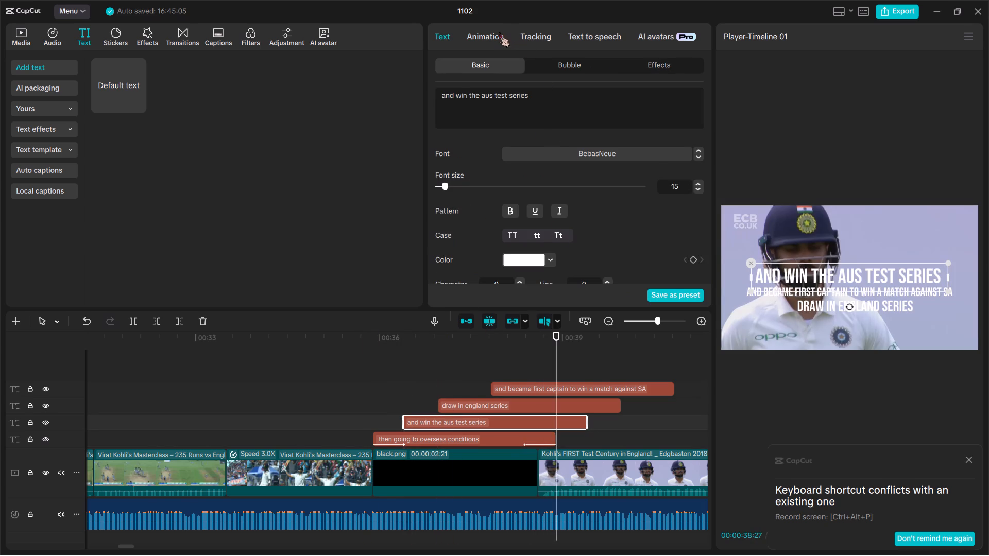
click(499, 32)
double_click(497, 142)
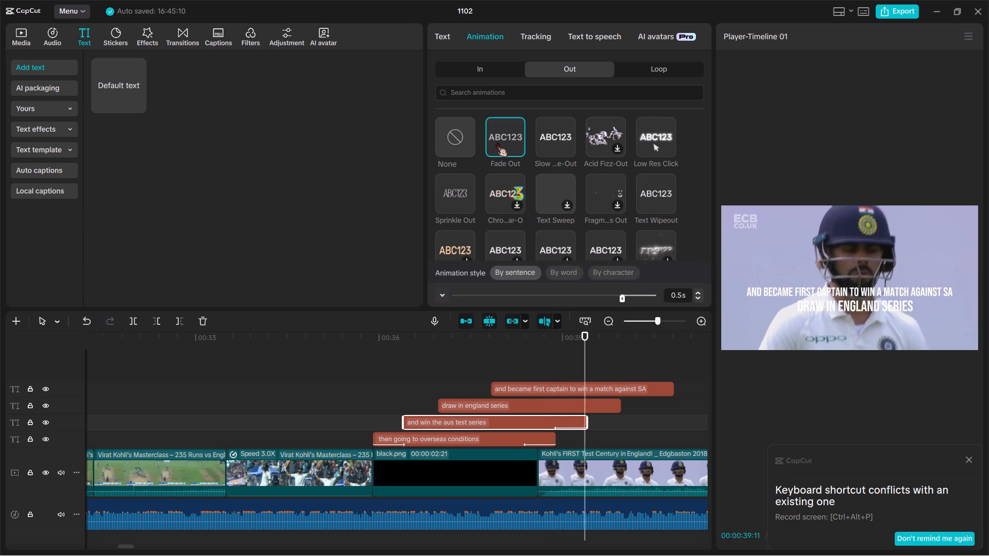
double_click(549, 135)
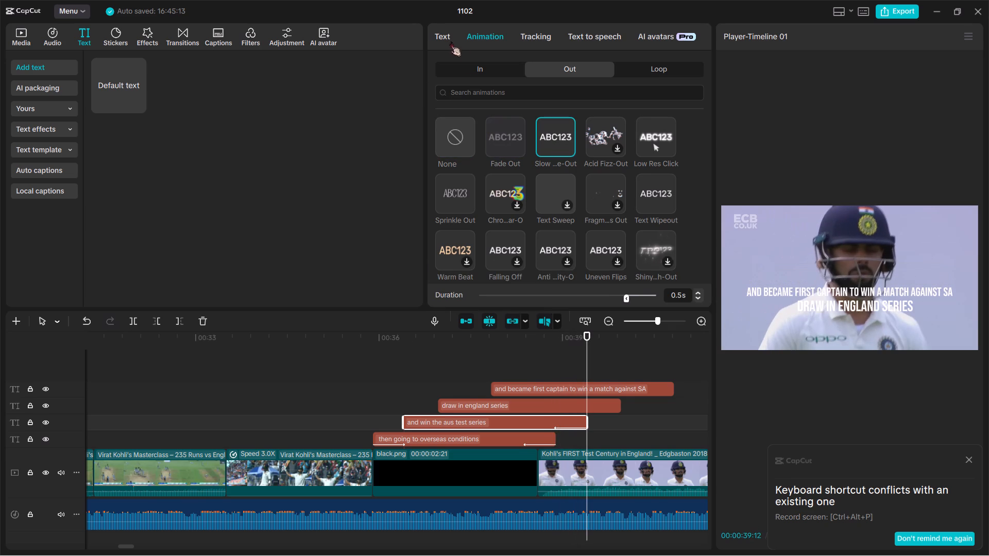
Apply the Gradual Reveal entrance animation to the "and win the aus test series" line.
click(469, 67)
double_click(494, 138)
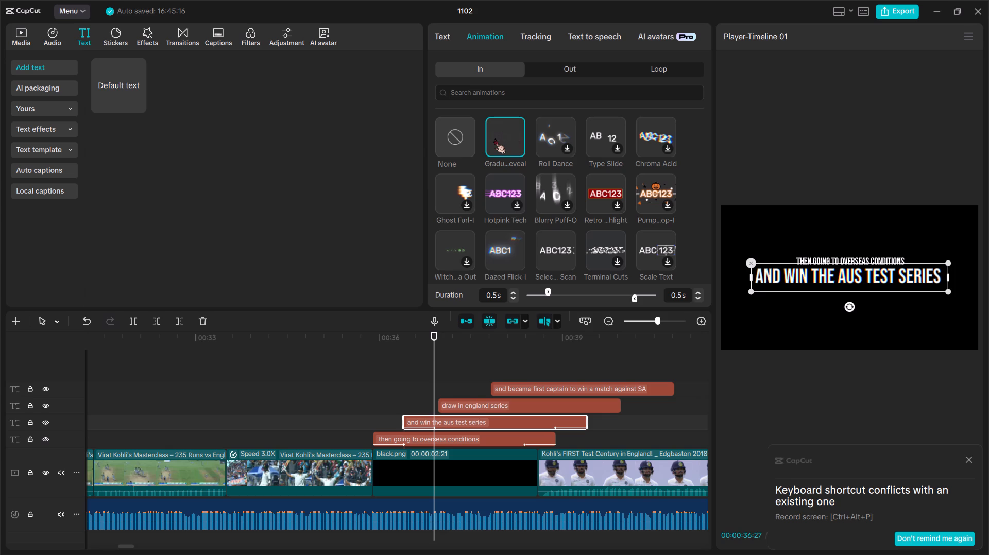
Replace the entrance animation of the "and win the aus test series" line with the "Neon ... Rise" preset.
scroll(494, 138, down, 1)
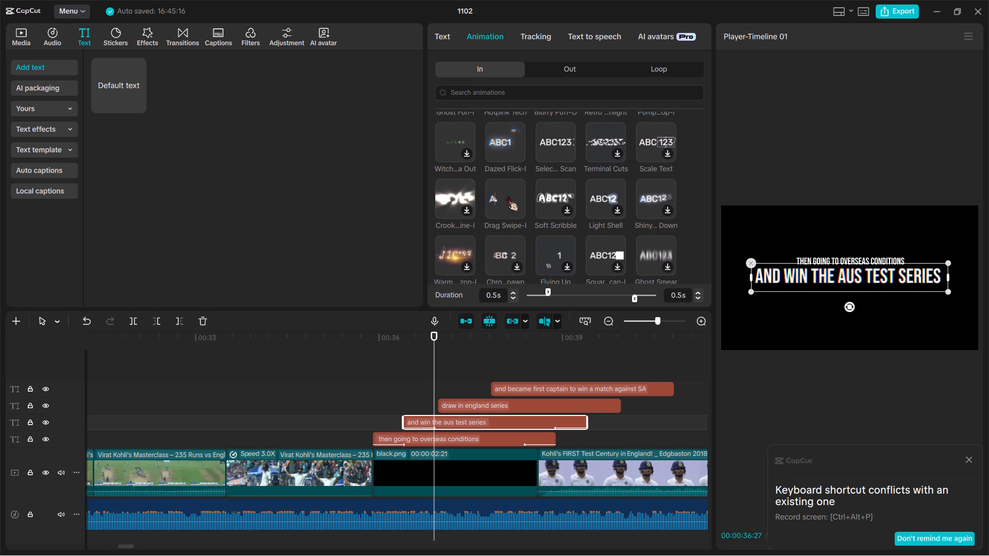
scroll(507, 196, down, 1)
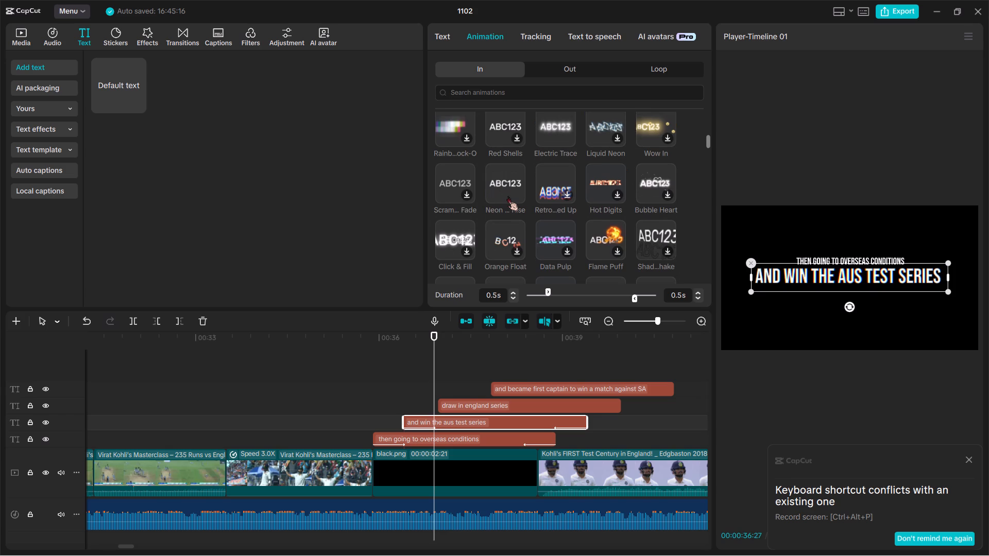
scroll(507, 196, down, 1)
double_click(507, 196)
double_click(507, 196)
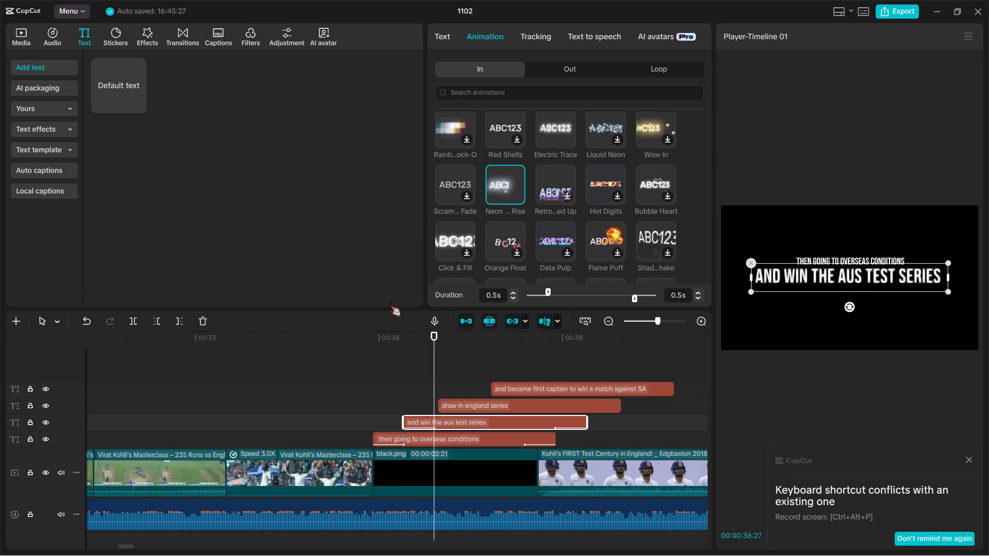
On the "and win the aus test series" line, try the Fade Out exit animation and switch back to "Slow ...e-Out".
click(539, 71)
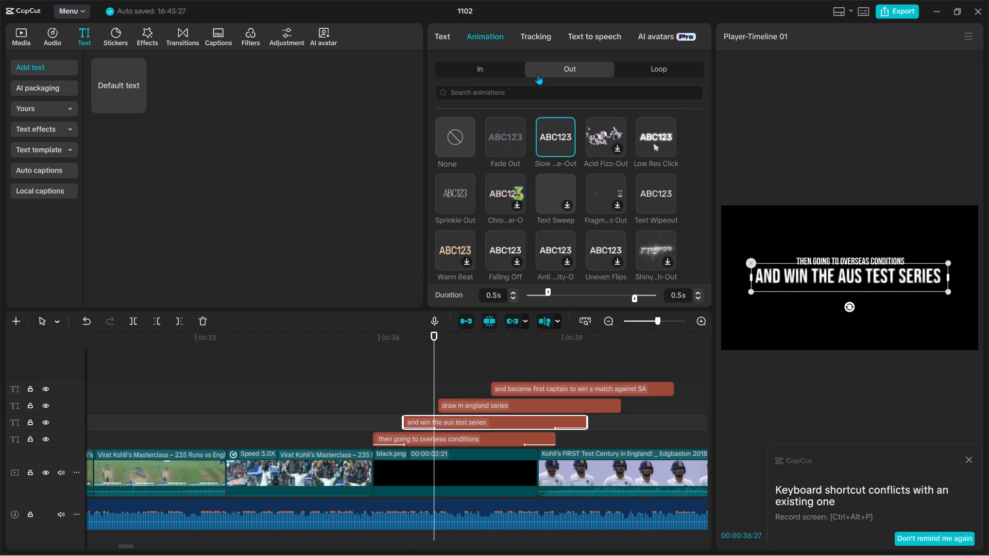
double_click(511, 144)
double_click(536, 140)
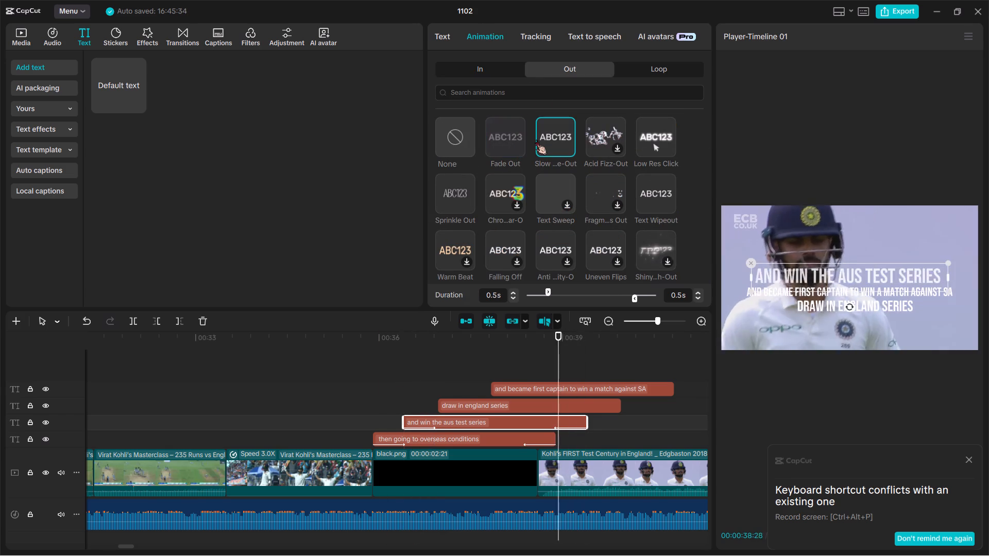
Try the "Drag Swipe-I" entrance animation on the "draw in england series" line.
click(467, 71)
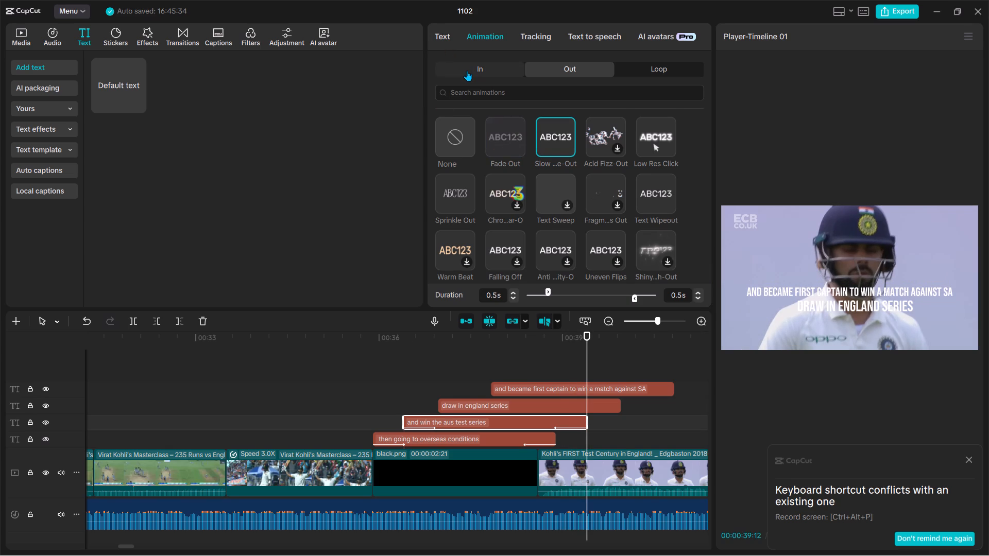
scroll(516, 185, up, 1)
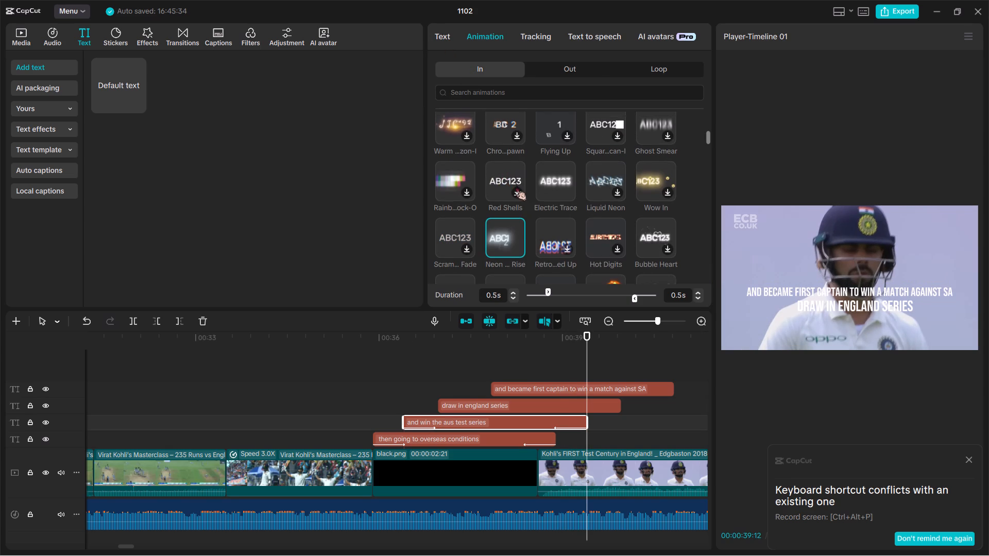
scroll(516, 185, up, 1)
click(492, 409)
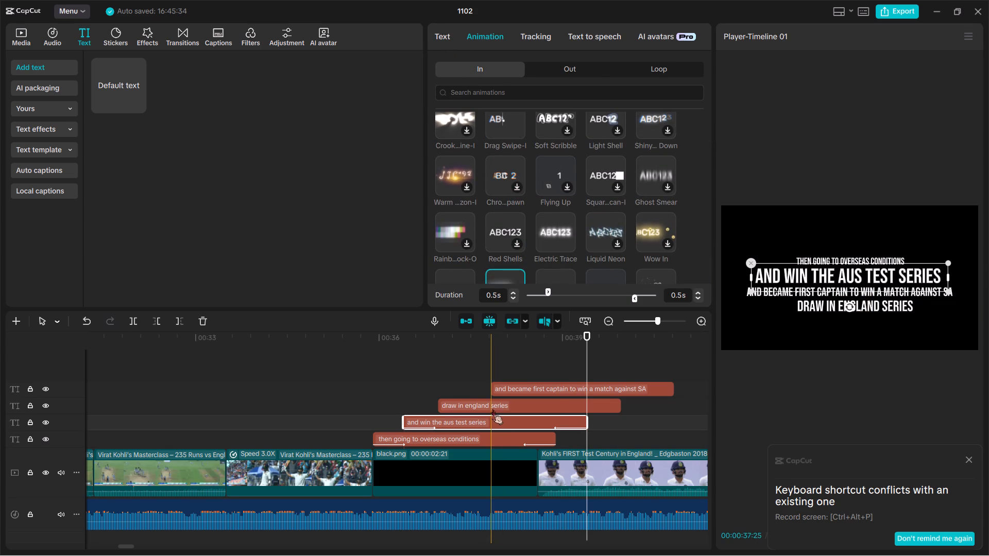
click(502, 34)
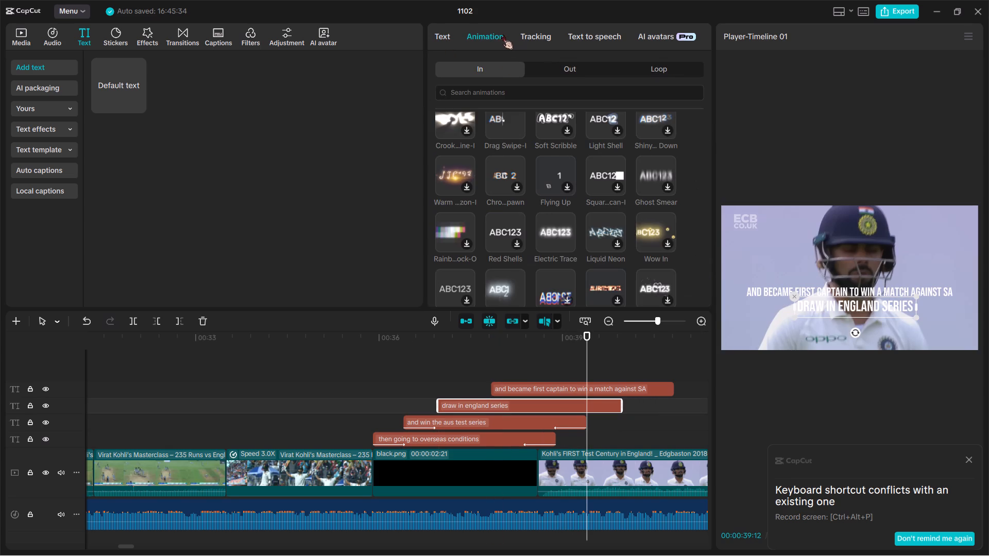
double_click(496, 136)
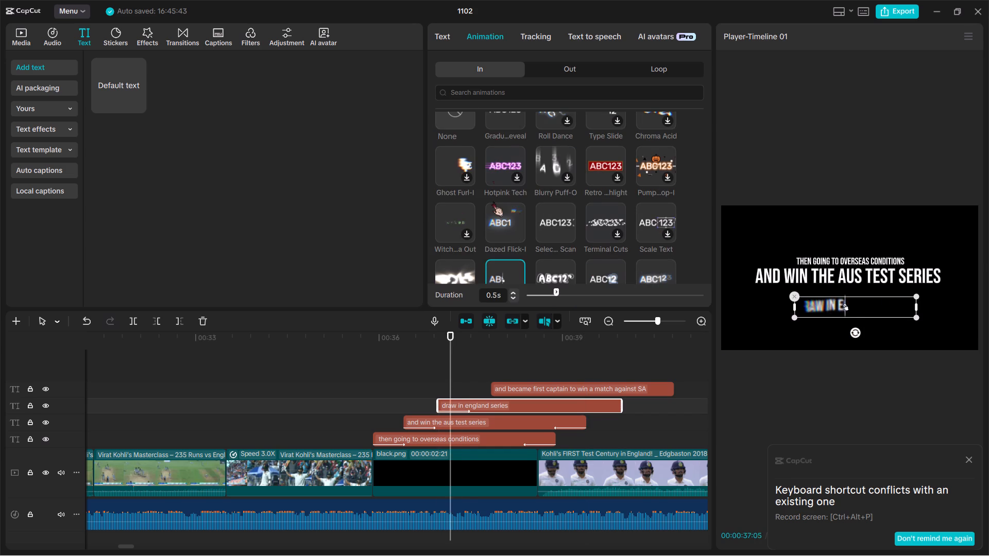
Give the "draw in england series" line the "Partic...trance" entrance animation with a duration of 1.0 s.
scroll(492, 201, down, 2)
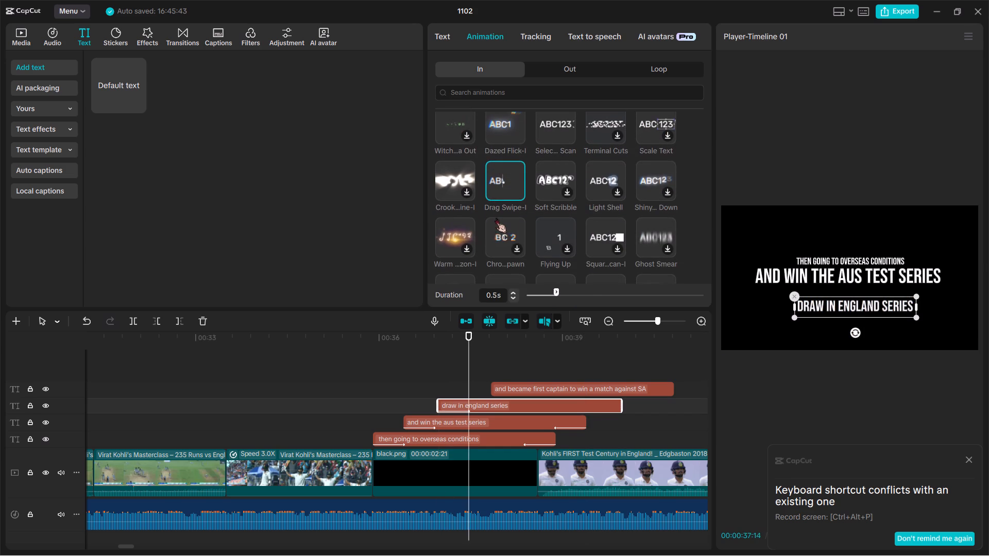
scroll(496, 218, down, 1)
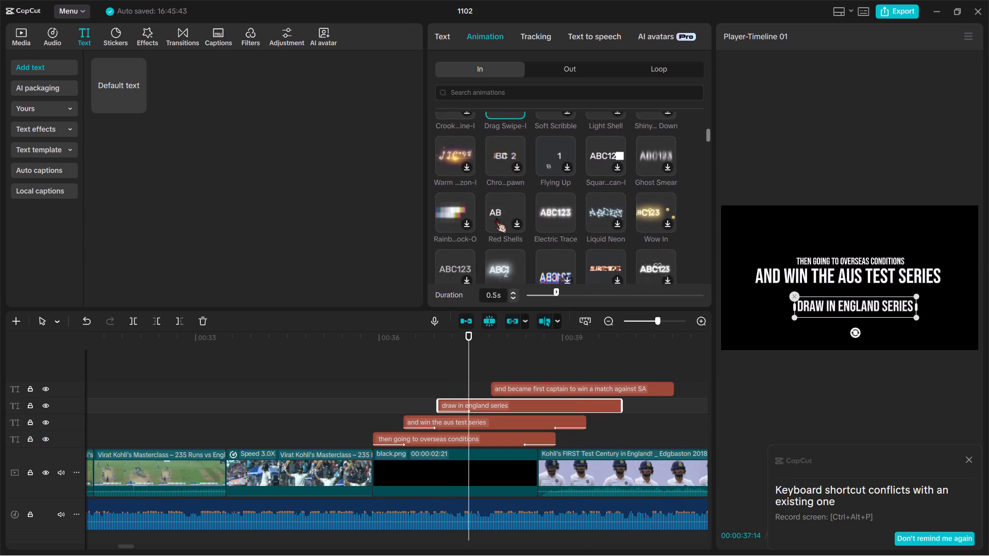
scroll(496, 218, down, 1)
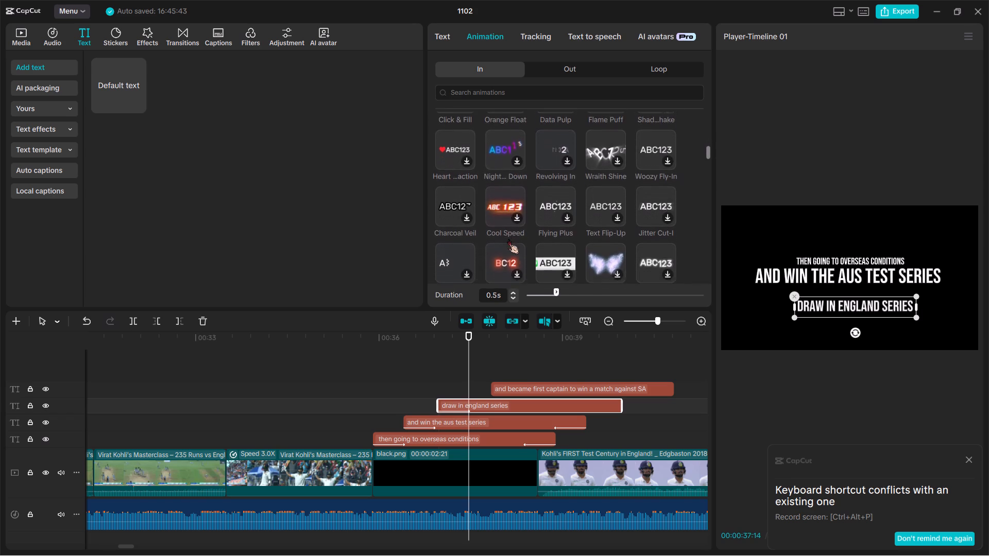
scroll(508, 239, down, 2)
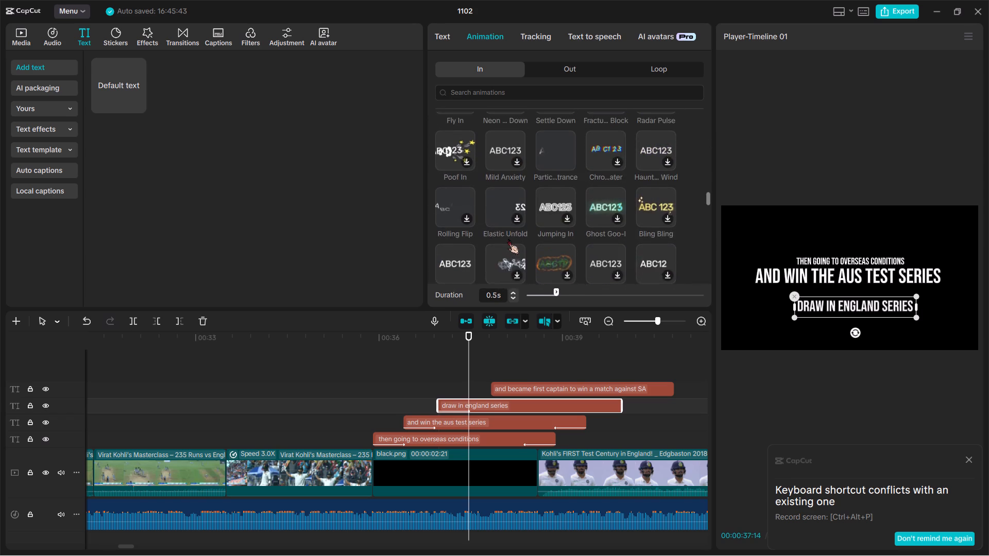
double_click(554, 180)
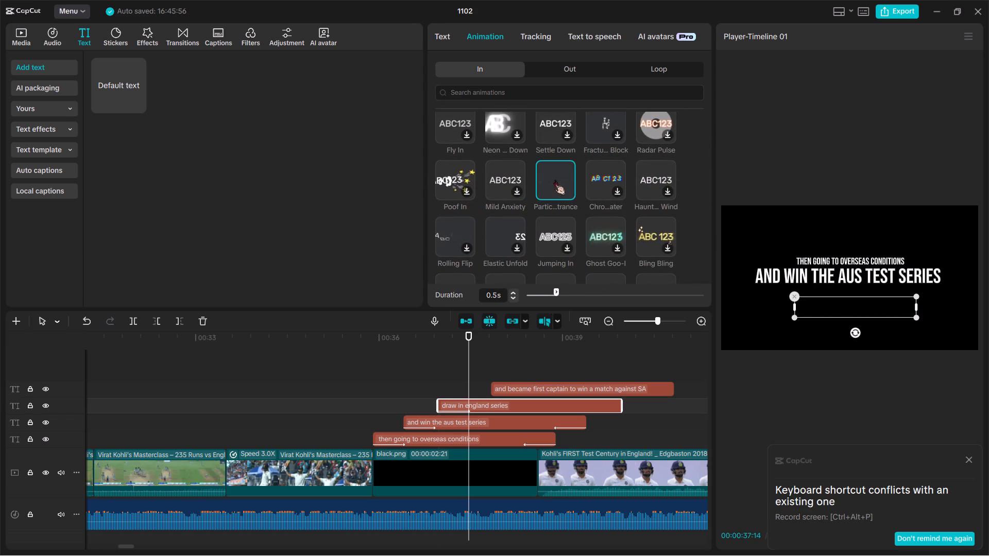
scroll(515, 255, down, 2)
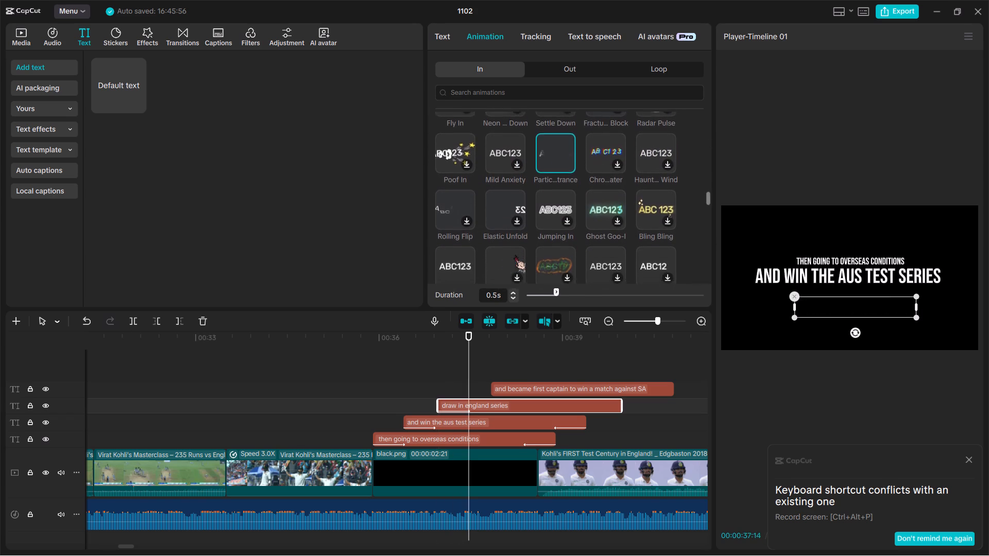
scroll(515, 255, down, 3)
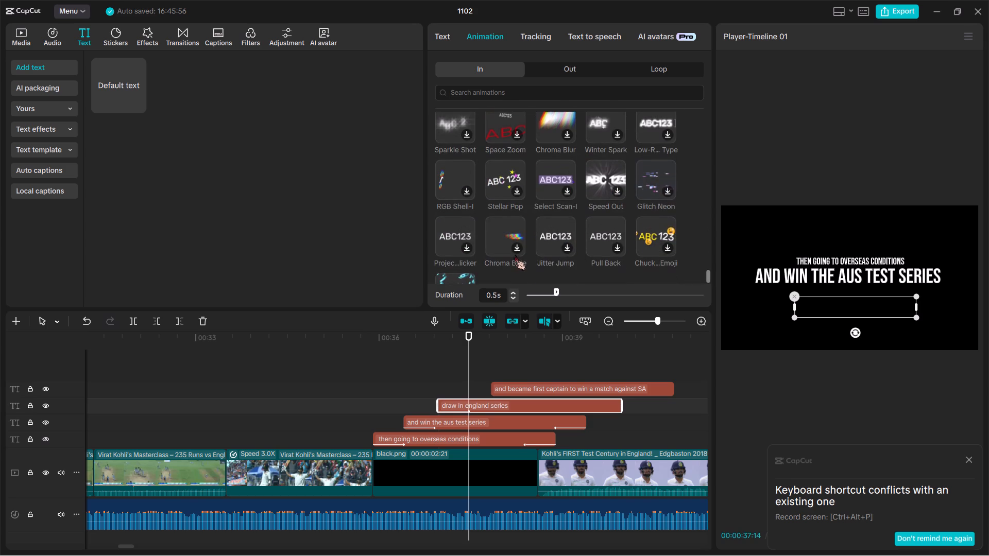
scroll(515, 255, down, 3)
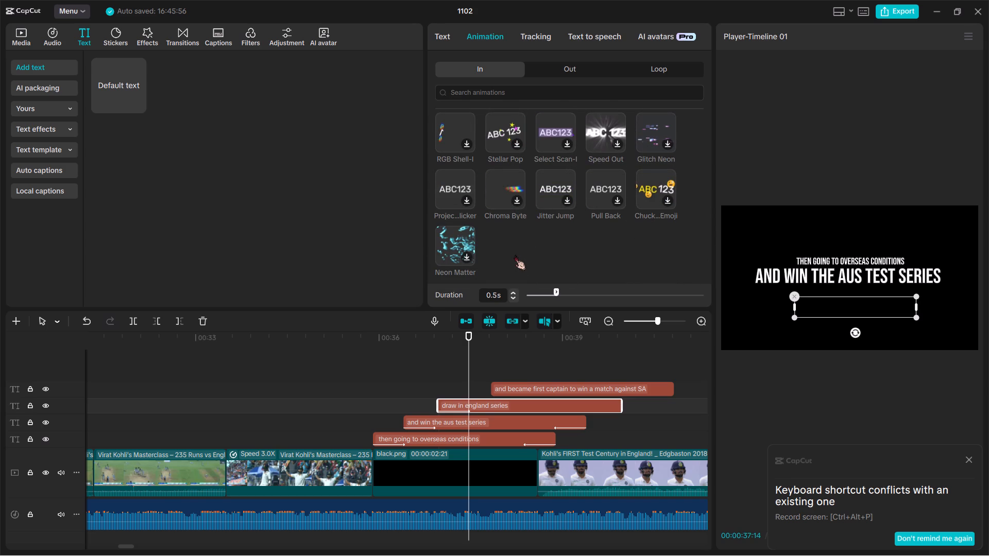
scroll(515, 255, down, 1)
drag(555, 289, 586, 286)
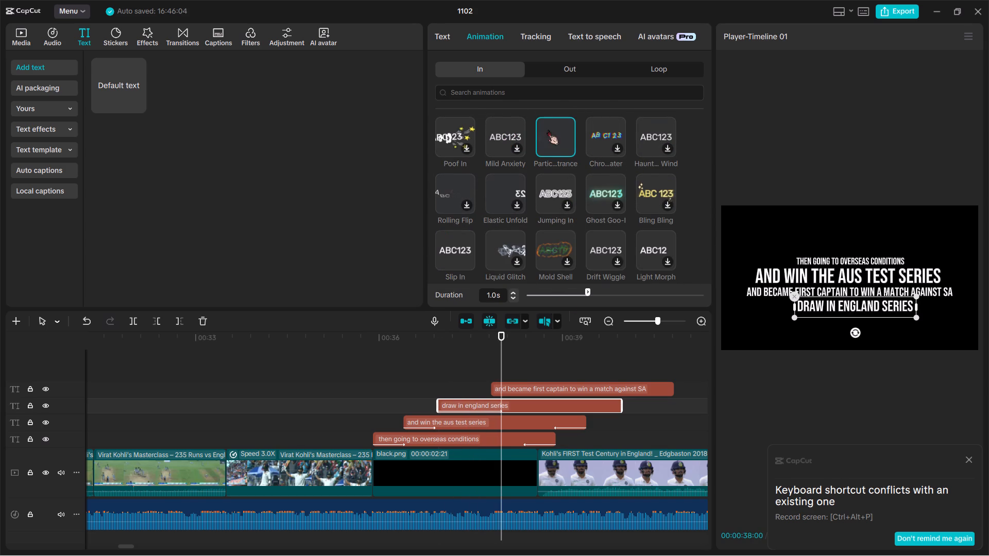
Add the "Slow ...e-Out" exit animation to the "draw in england series" line.
click(545, 60)
click(546, 65)
double_click(539, 140)
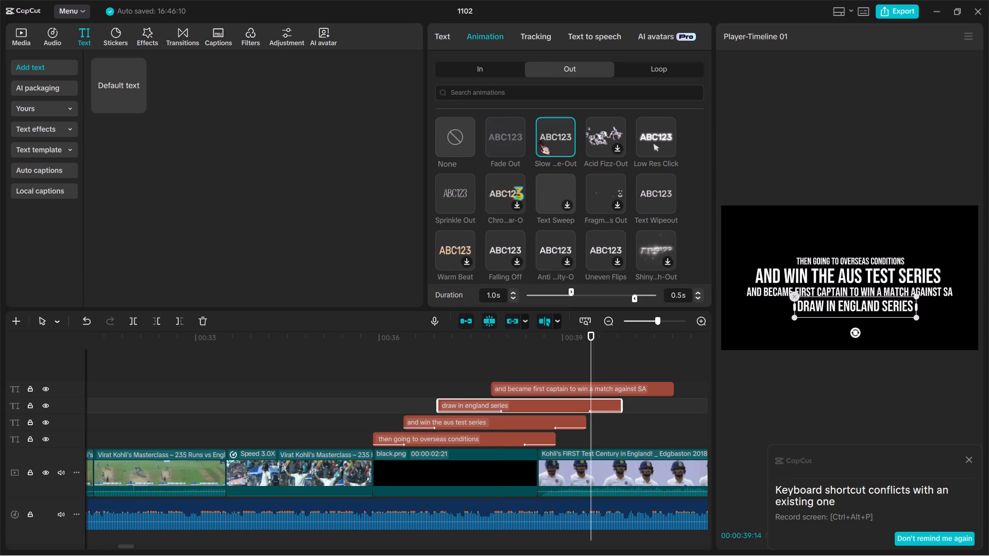
Add the Fade Out exit animation to the "and became first captain to win a match against SA" line.
click(513, 386)
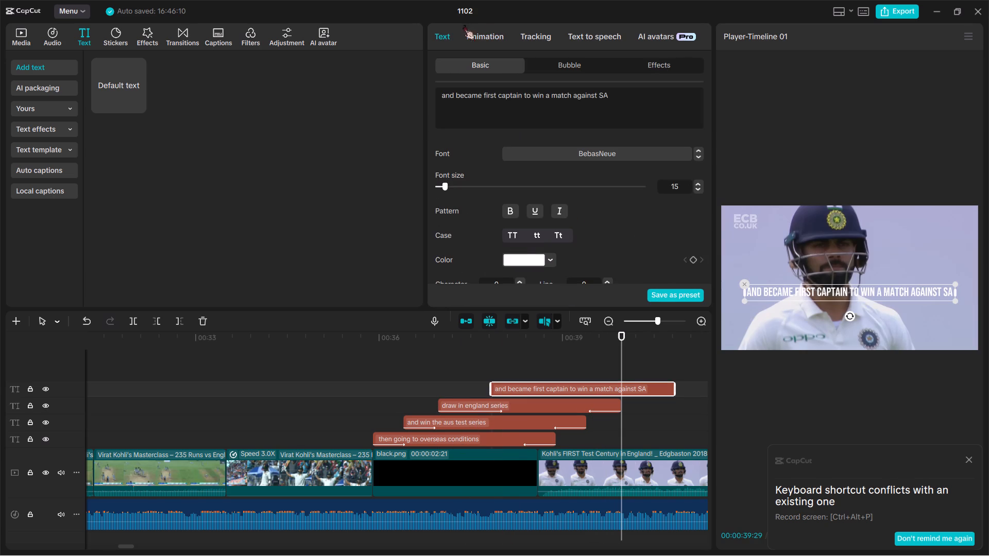
click(480, 33)
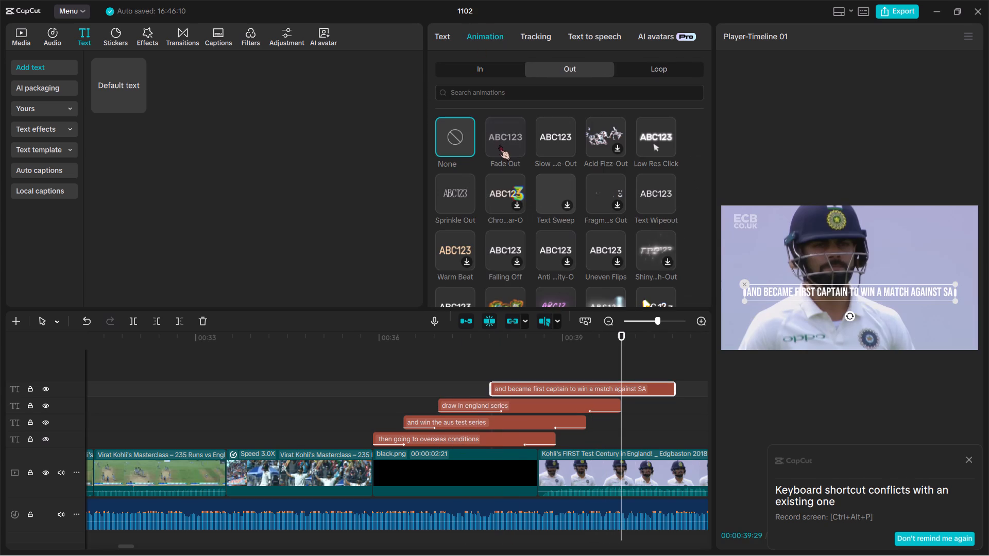
double_click(499, 145)
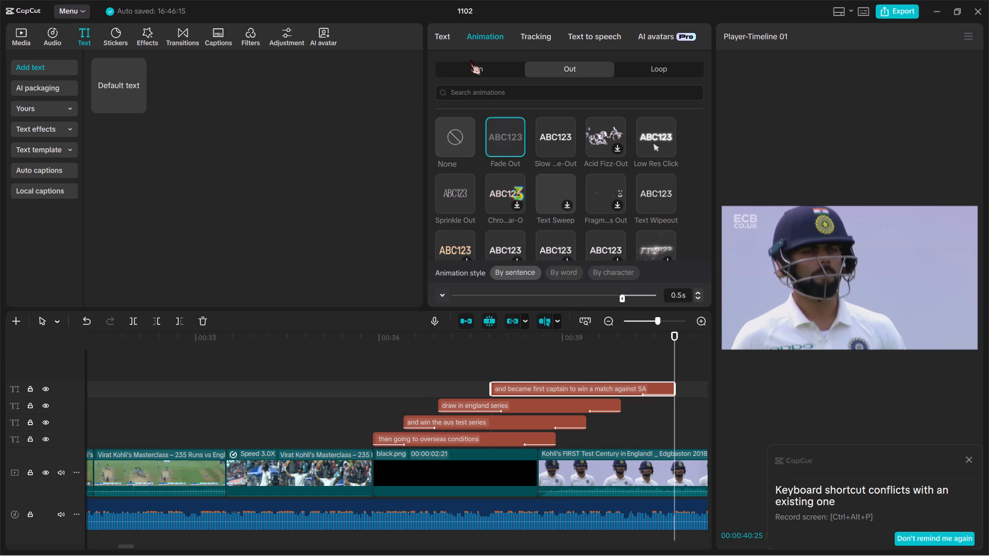
Apply the Gradual Reveal entrance animation to the "and became first captain to win a match against SA" line.
click(470, 66)
double_click(516, 147)
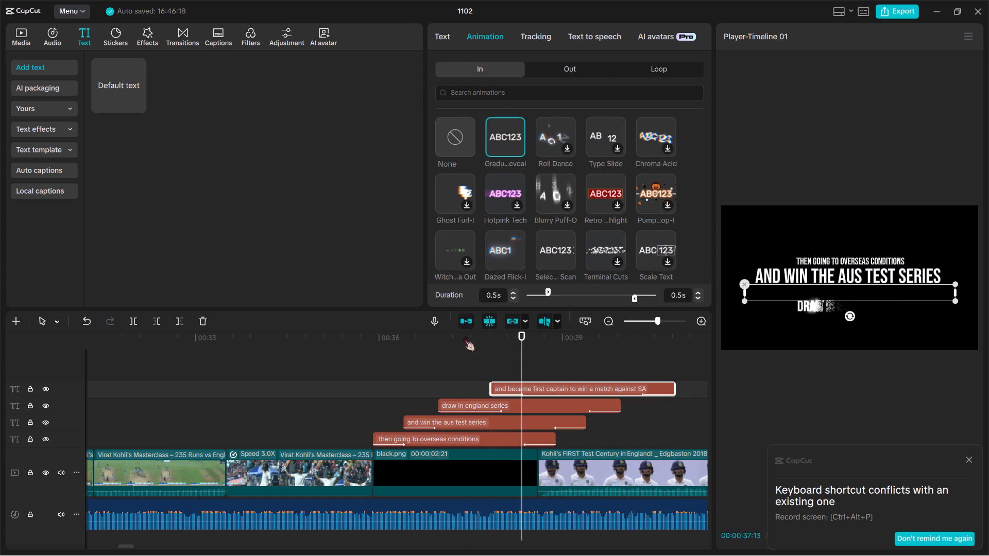
Swap the last two title lines in the stagger, so "and became first captain..." starts about half a second before "draw in england series".
click(523, 383)
drag(523, 383, 519, 410)
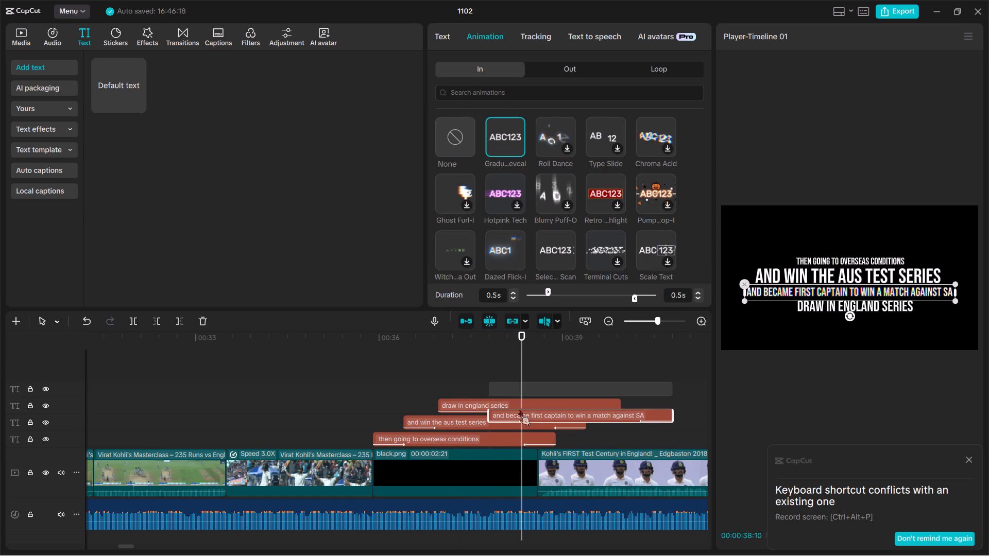
drag(519, 410, 495, 411)
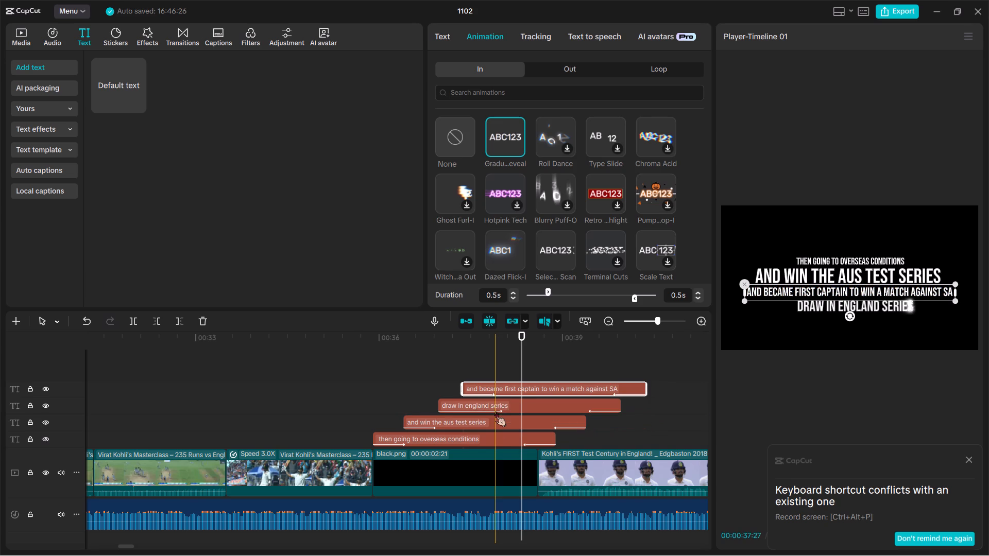
drag(501, 404, 502, 374)
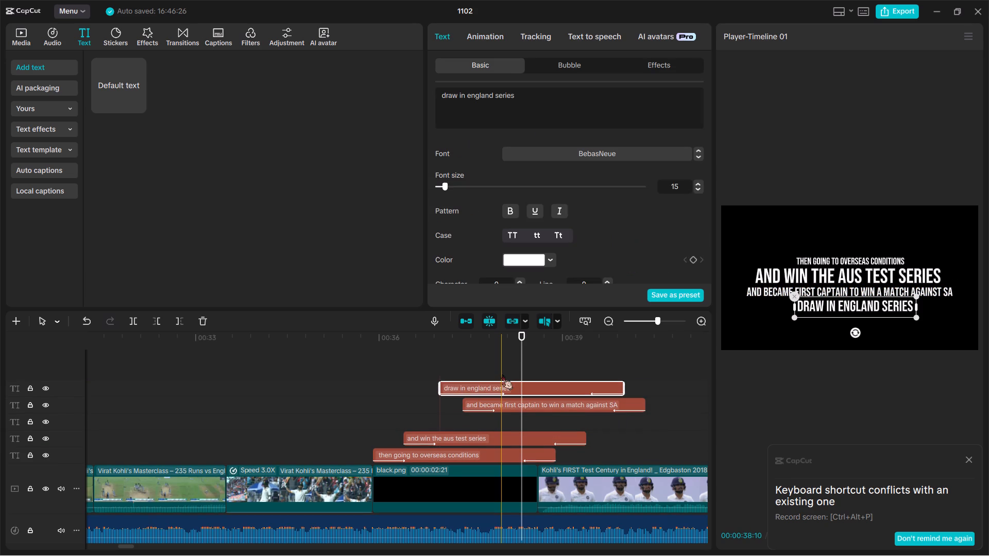
drag(498, 405, 486, 426)
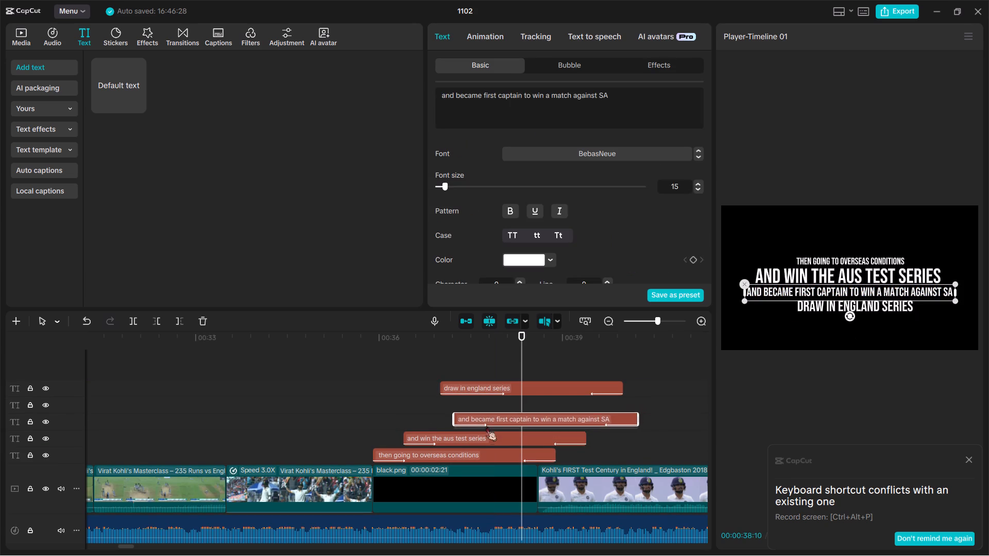
drag(486, 426, 479, 427)
drag(472, 379, 499, 390)
drag(499, 390, 526, 405)
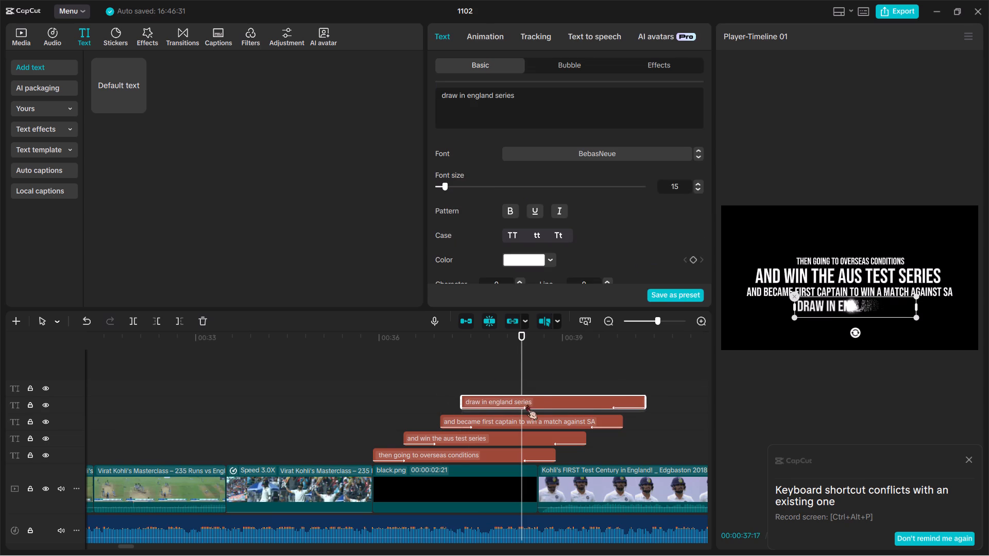
drag(526, 405, 531, 408)
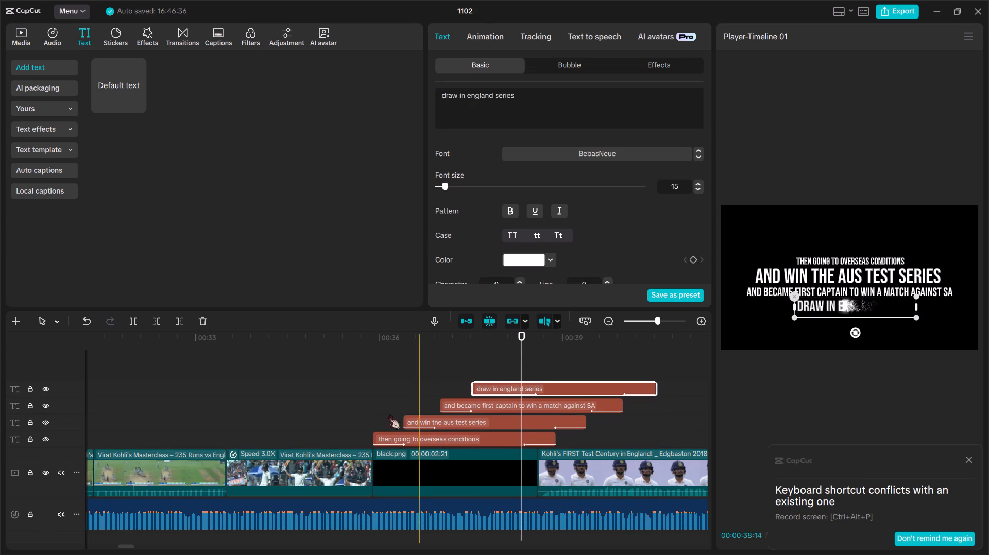
Play back the staggered title over the black clip into the Edgbaston footage to check the line order and animations.
key(space)
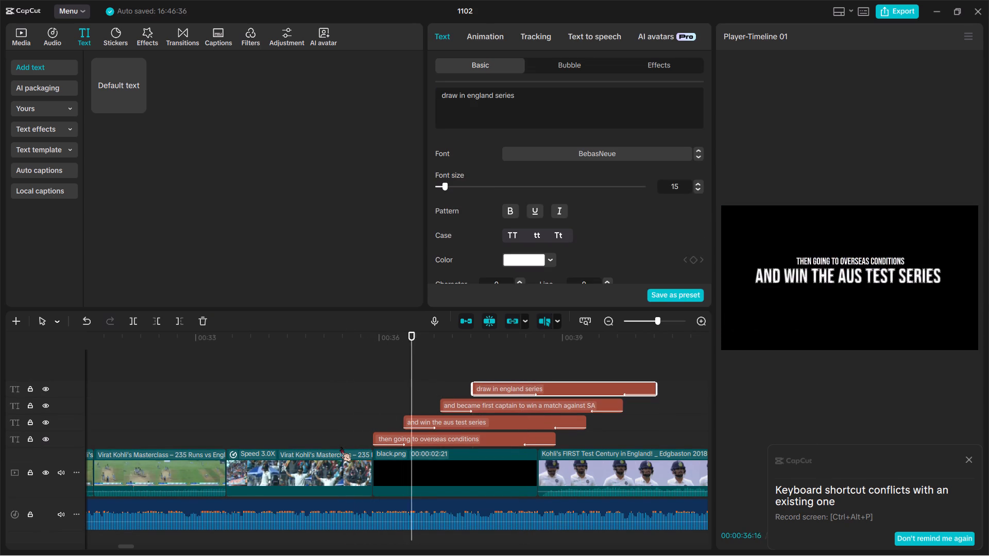
key(space)
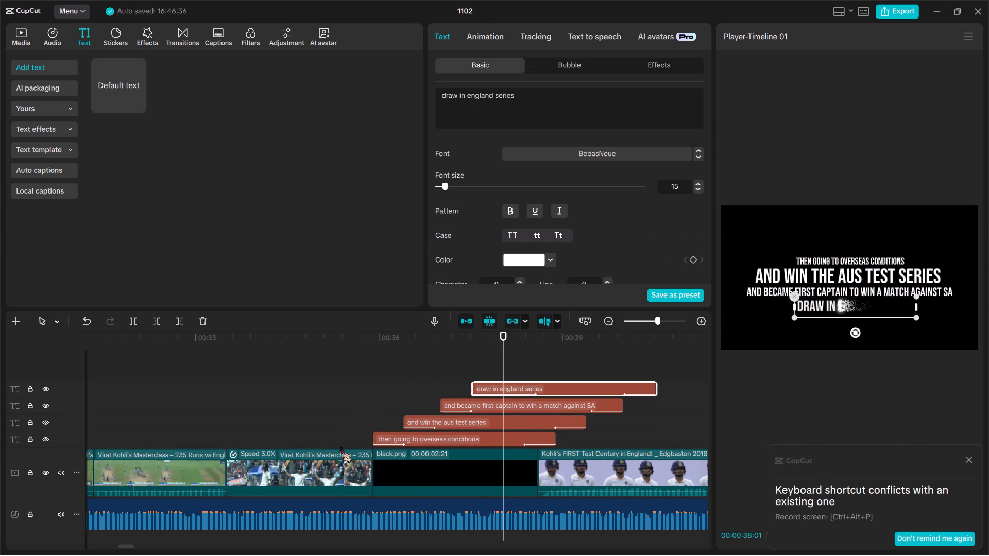
key(space)
key(space)
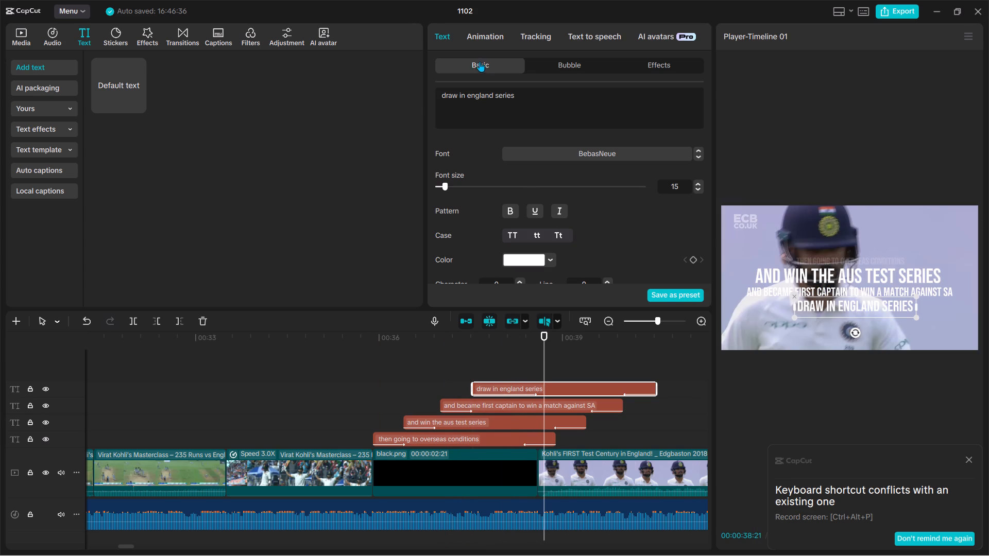
Apply the Gradual Reveal entrance animation to the "draw in england series" line.
click(486, 32)
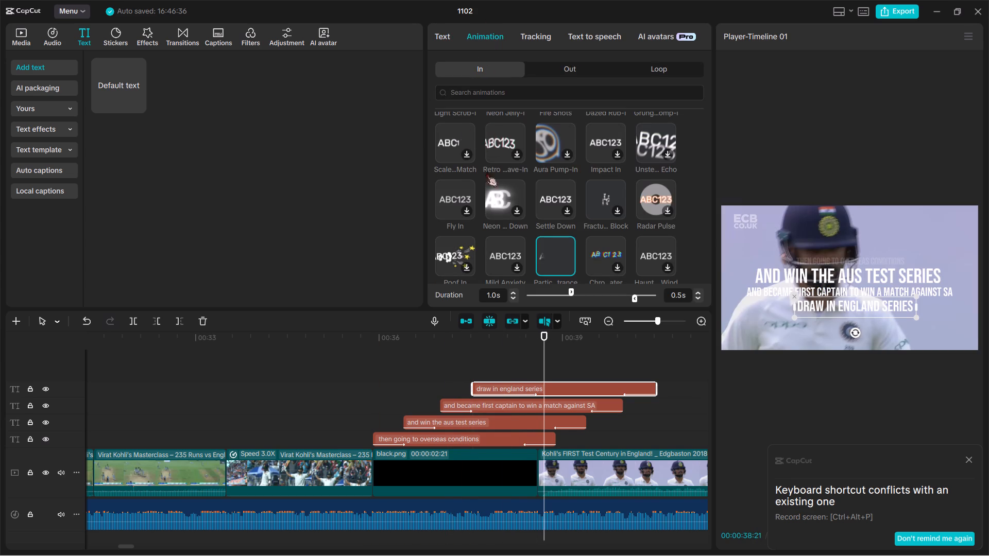
scroll(488, 179, up, 6)
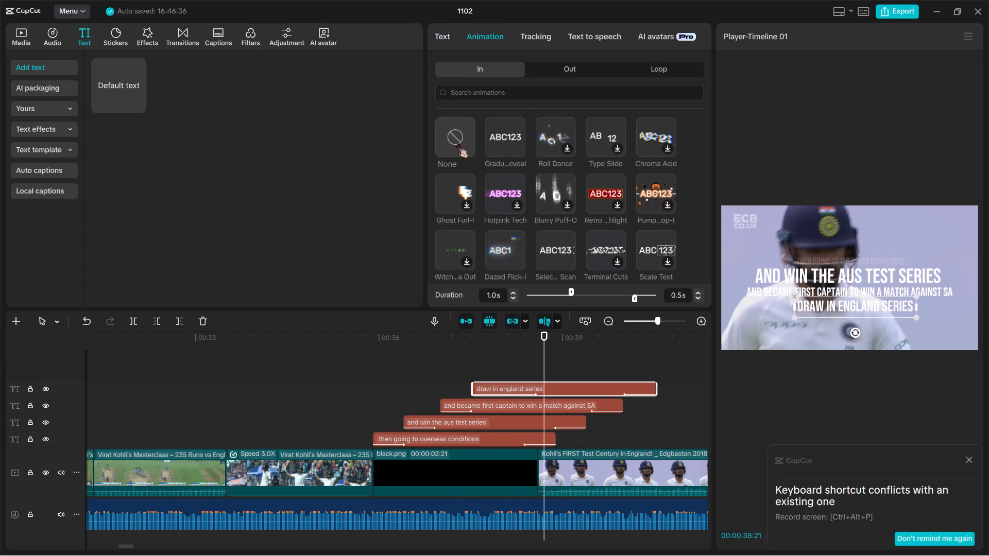
double_click(502, 149)
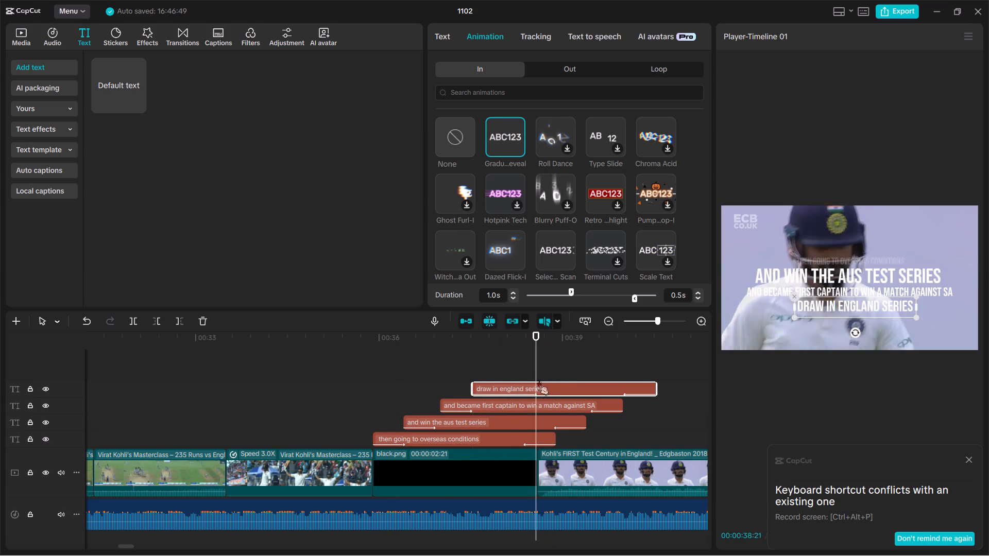
Extend the end of the black clip under the title to a length of 3 seconds.
click(559, 376)
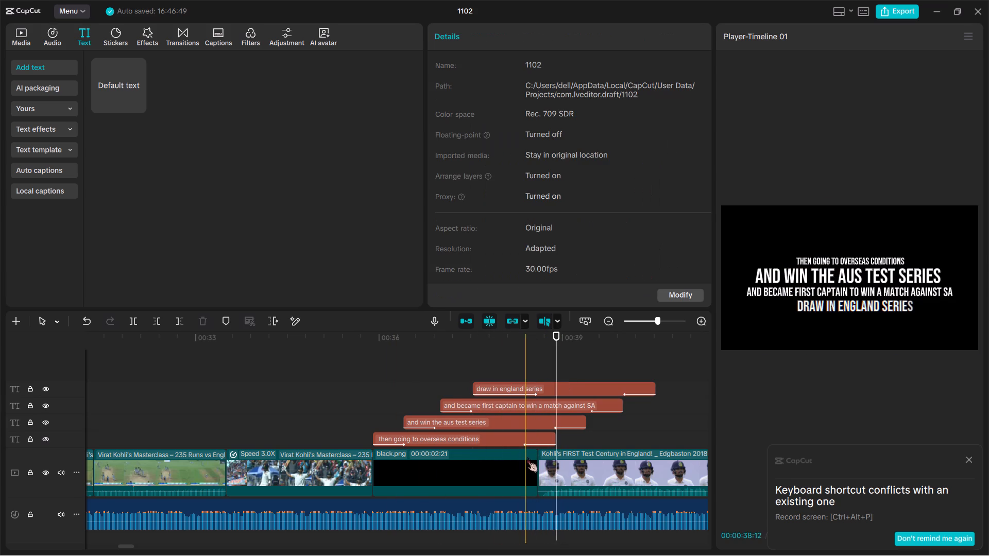
drag(534, 468, 550, 471)
Trim the "draw in england series" line and the black clip to a common end point, making the black clip 2:28 long.
click(552, 389)
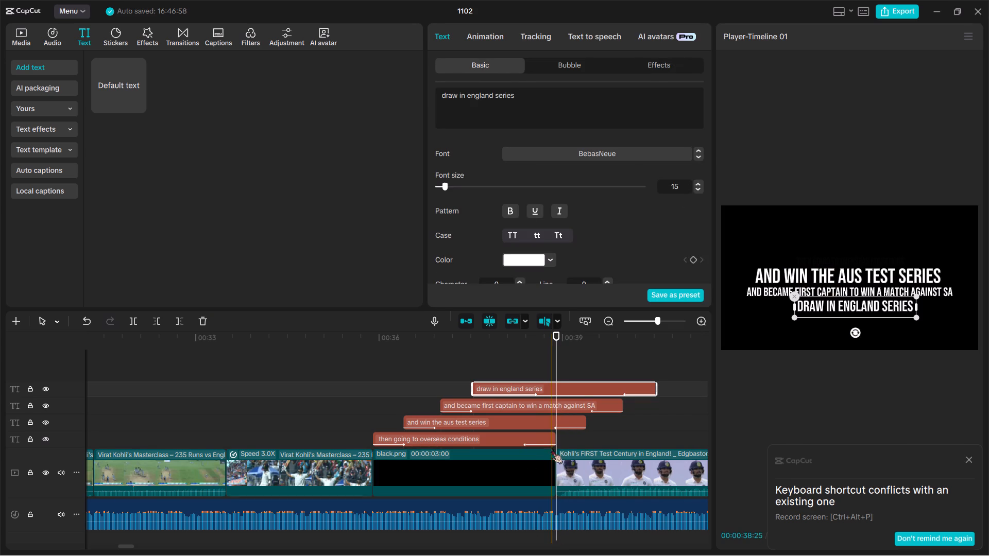
key(w)
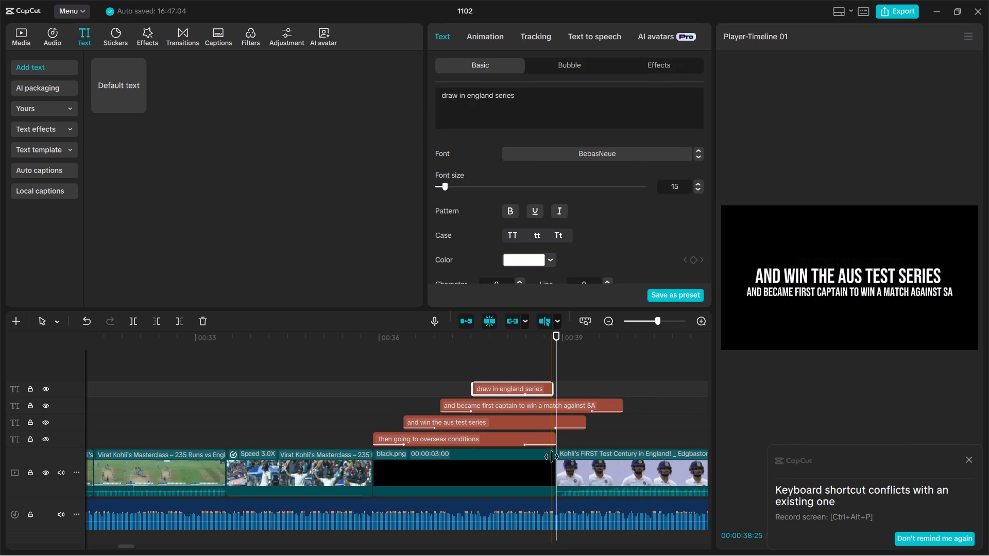
double_click(552, 457)
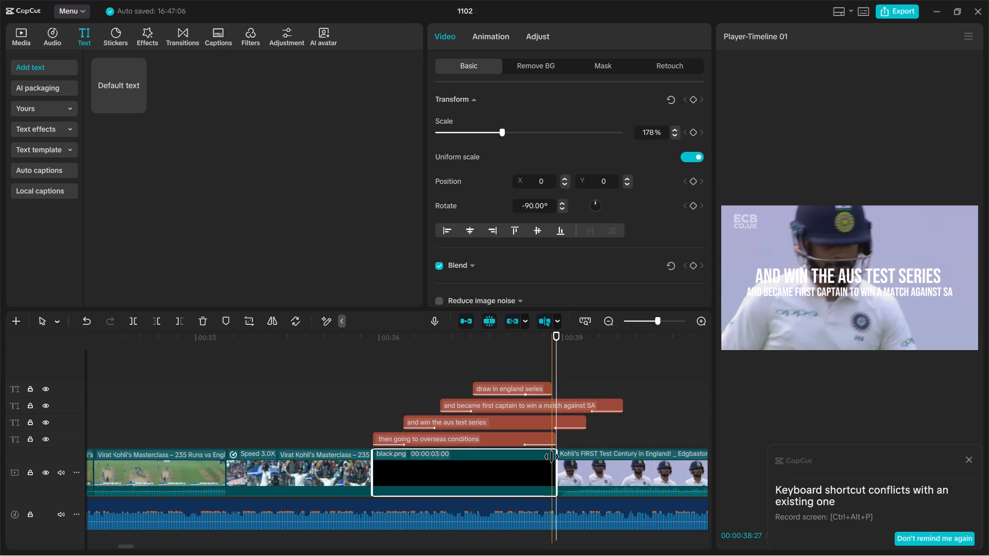
key(w)
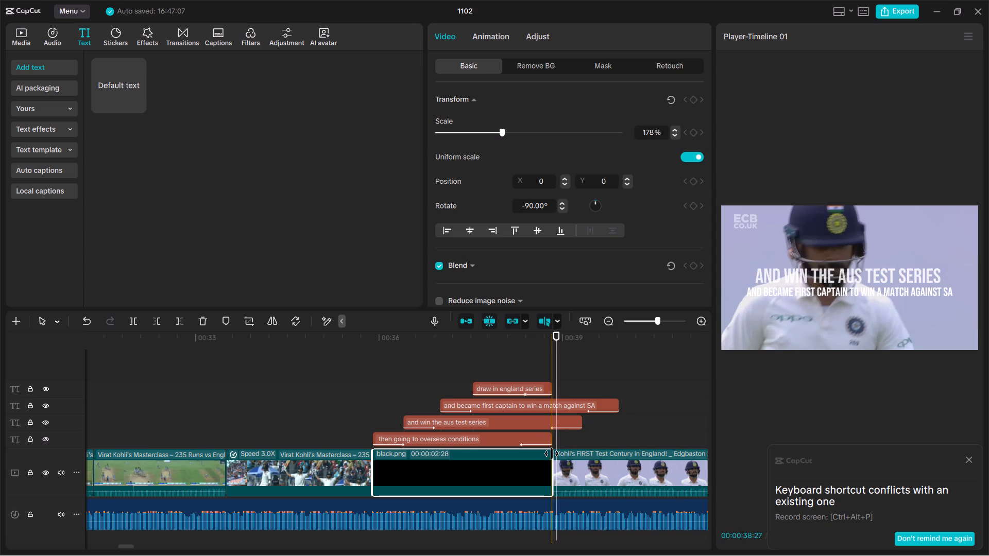
Shorten the "and win the aus test series" and "and became first captain..." lines to finish exactly at the end of the black clip.
click(555, 425)
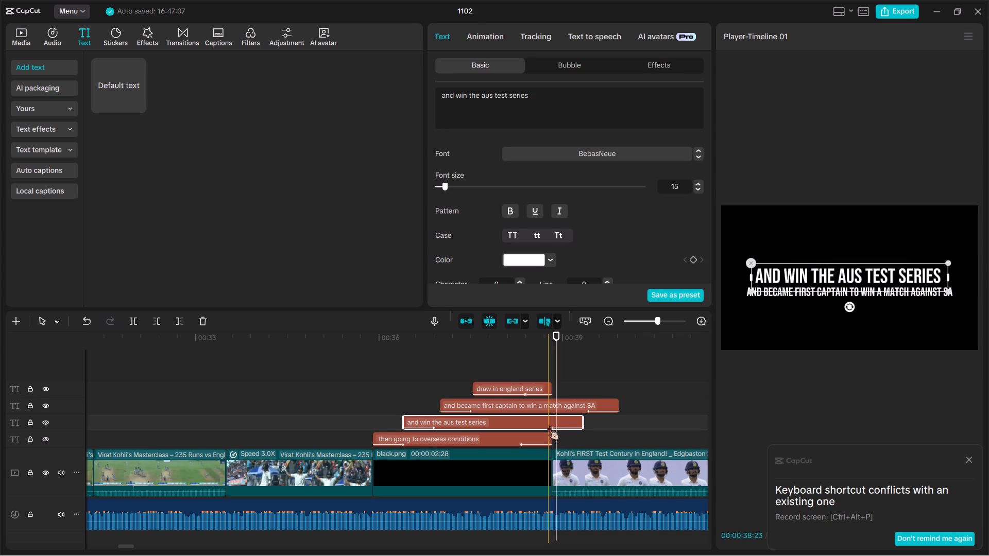
key(w)
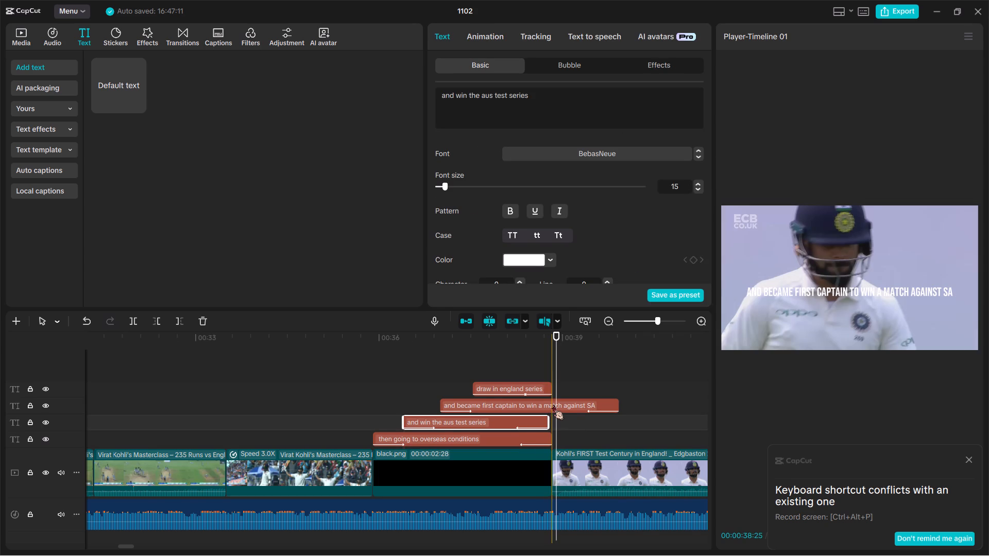
click(553, 405)
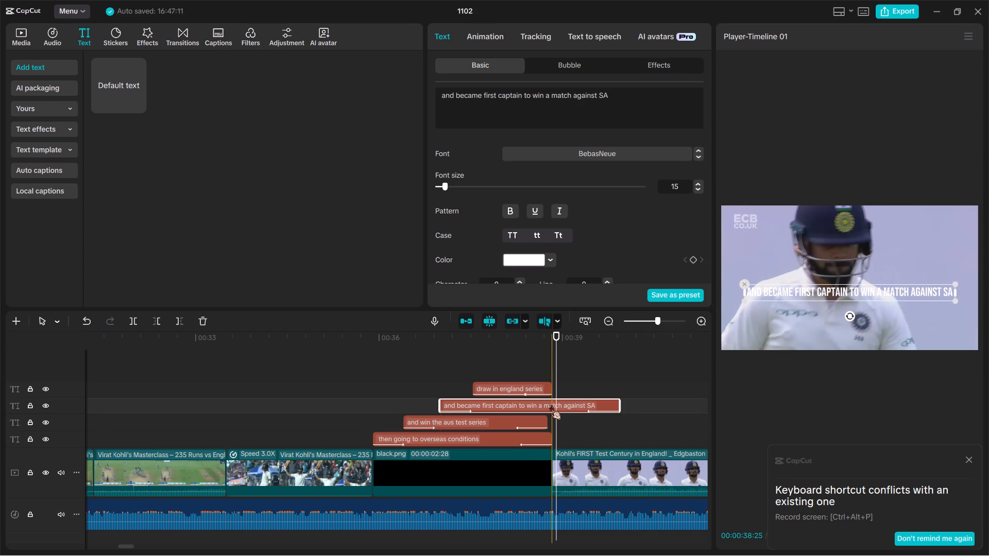
key(w)
click(543, 415)
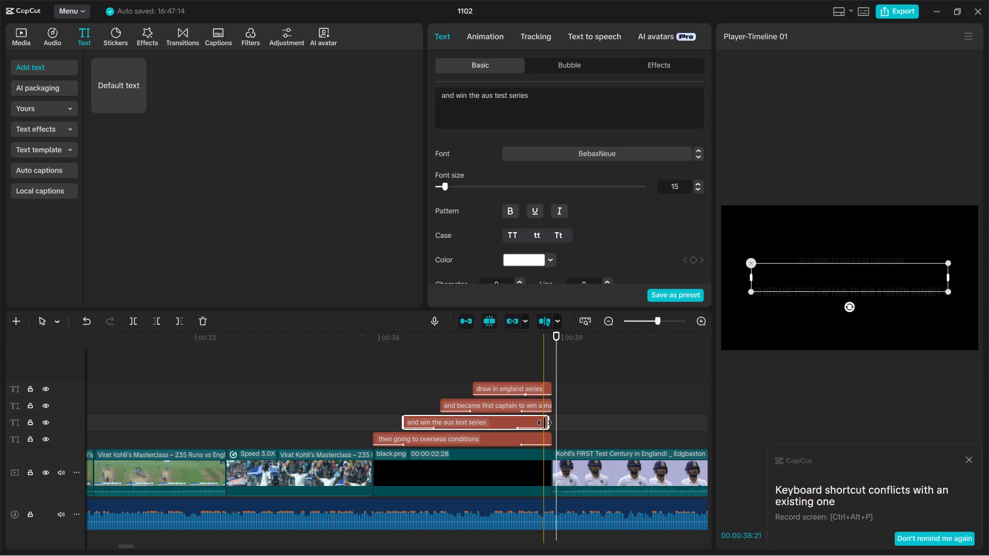
click(549, 426)
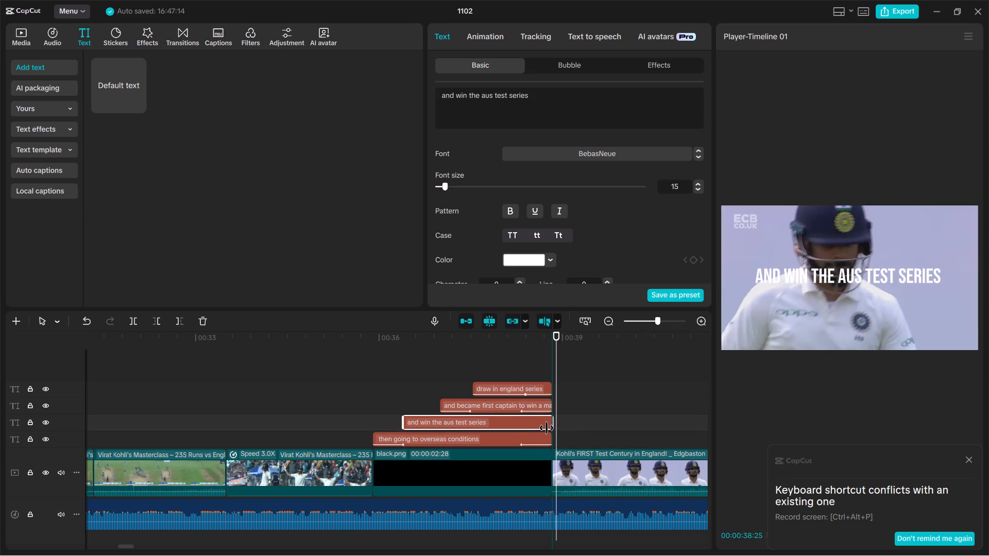
Play back the shortened title over the black clip to check the line timing and animations.
key(space)
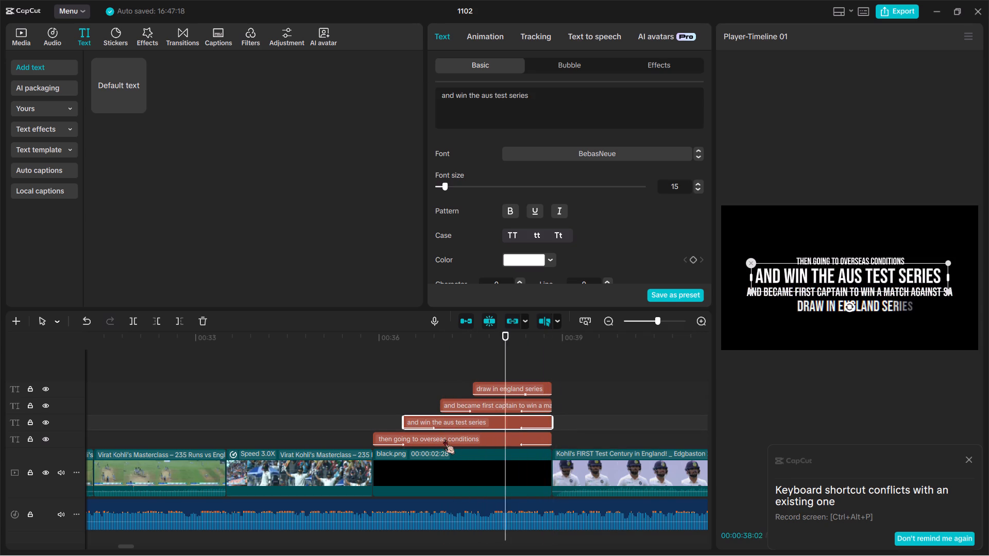
key(space)
key(space)
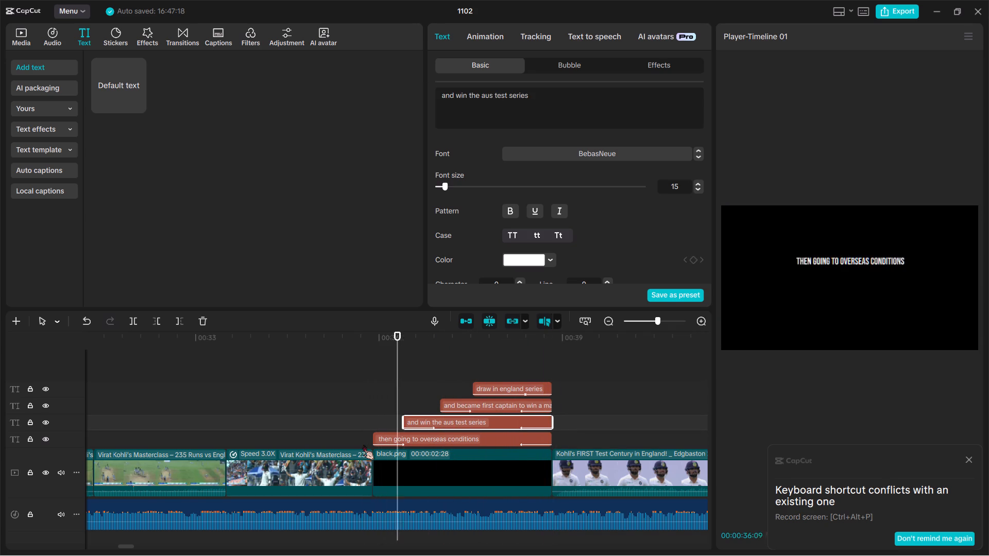
key(space)
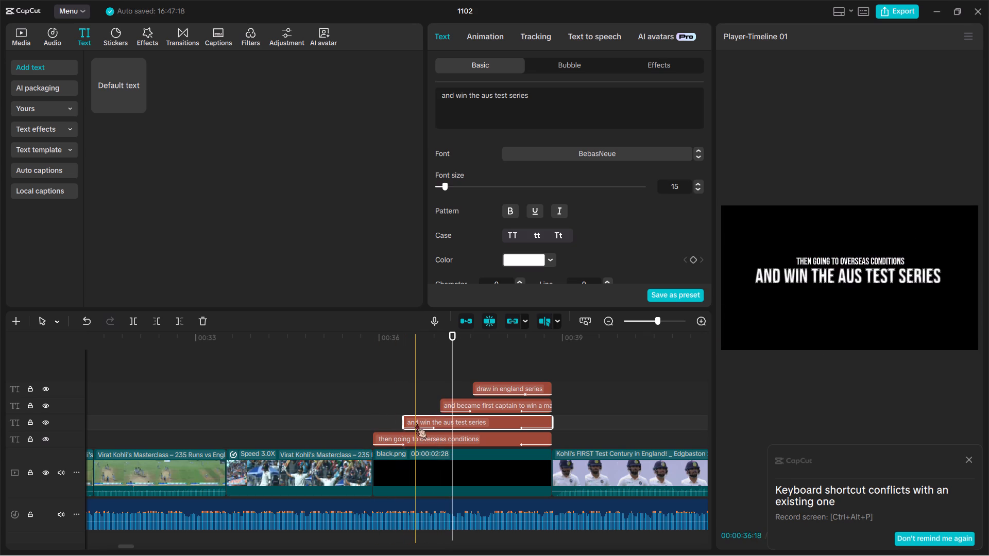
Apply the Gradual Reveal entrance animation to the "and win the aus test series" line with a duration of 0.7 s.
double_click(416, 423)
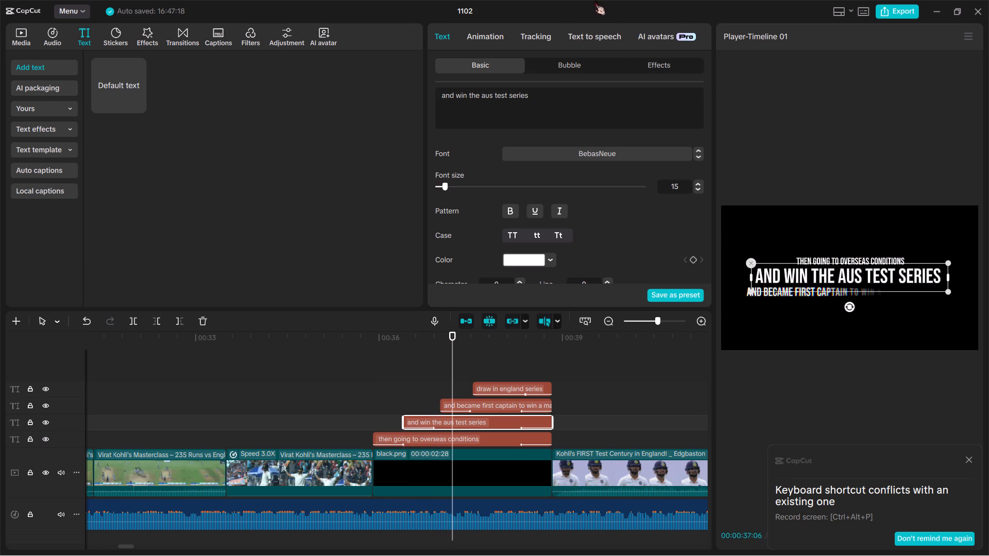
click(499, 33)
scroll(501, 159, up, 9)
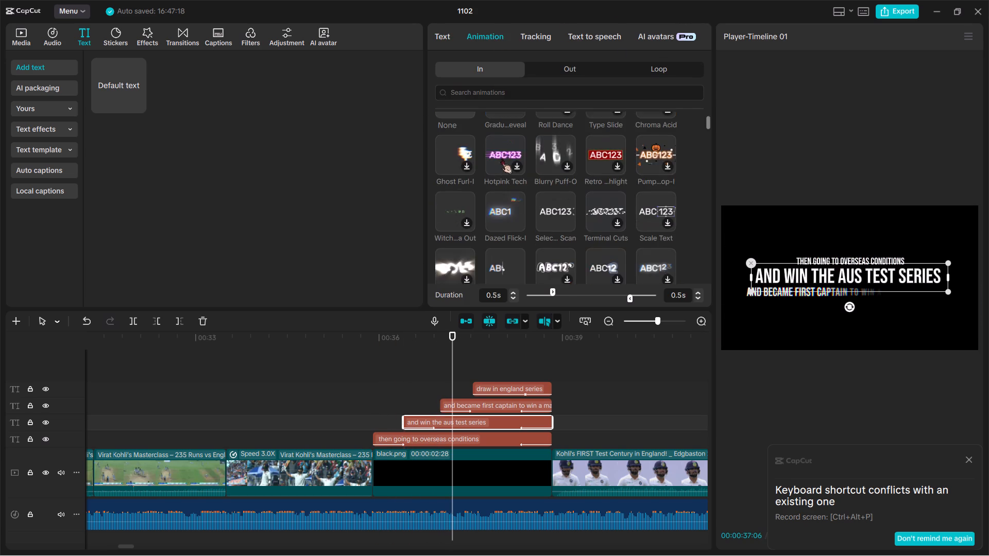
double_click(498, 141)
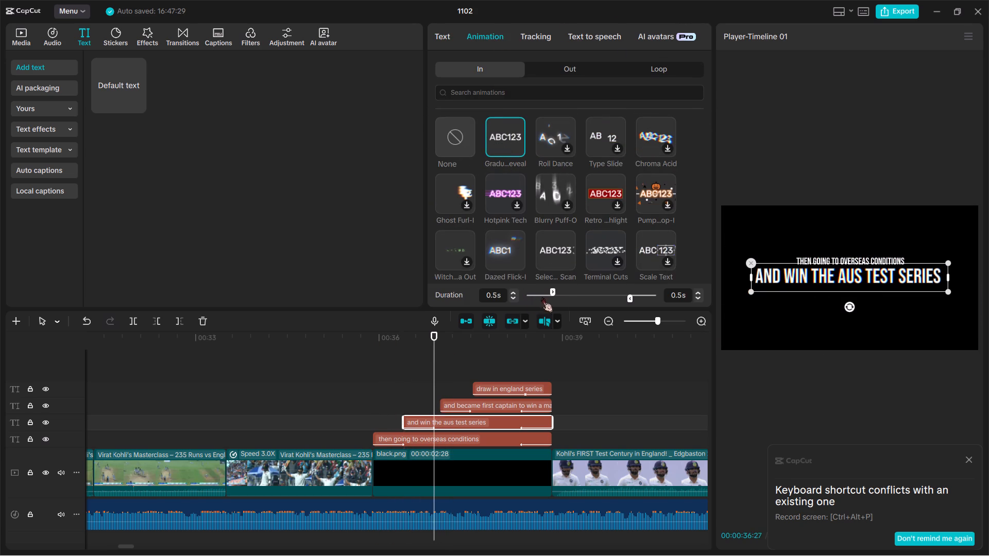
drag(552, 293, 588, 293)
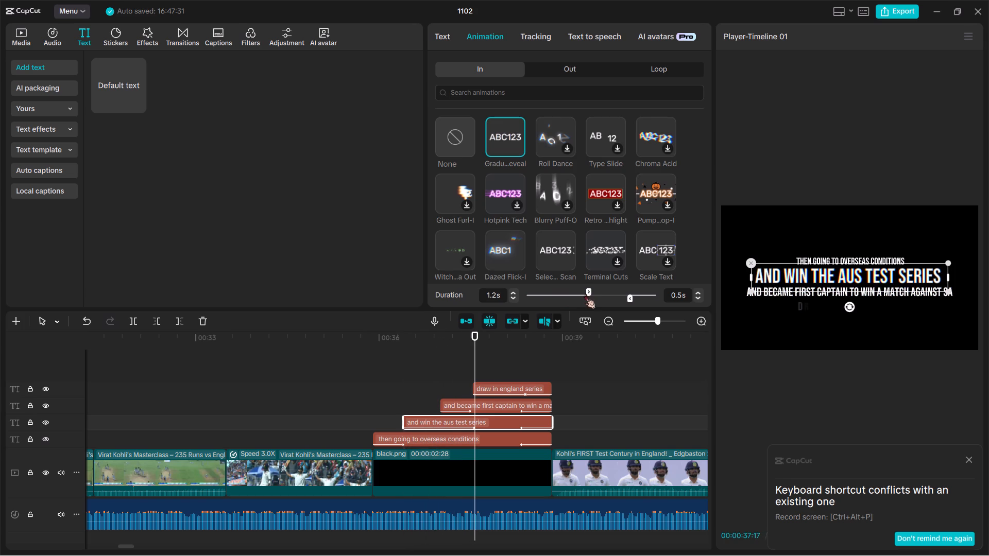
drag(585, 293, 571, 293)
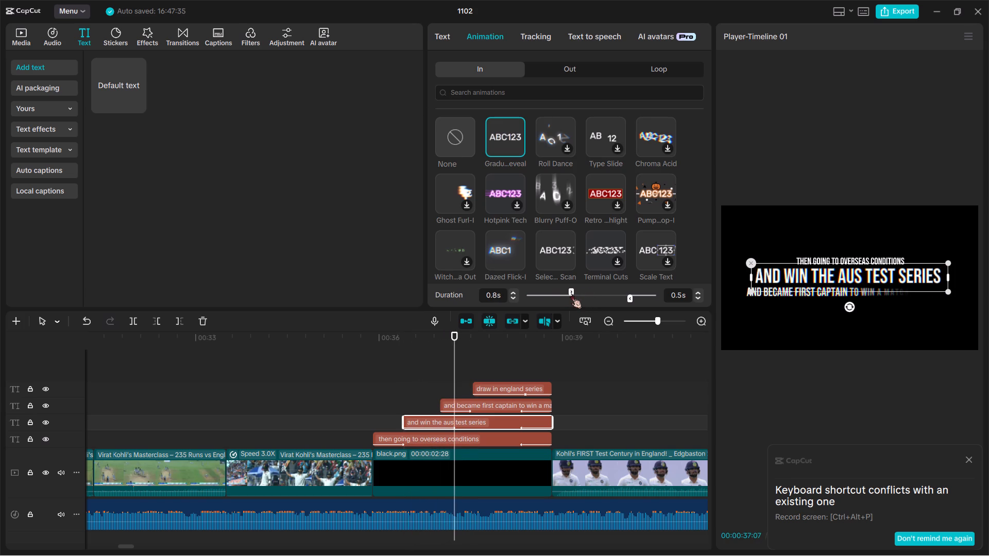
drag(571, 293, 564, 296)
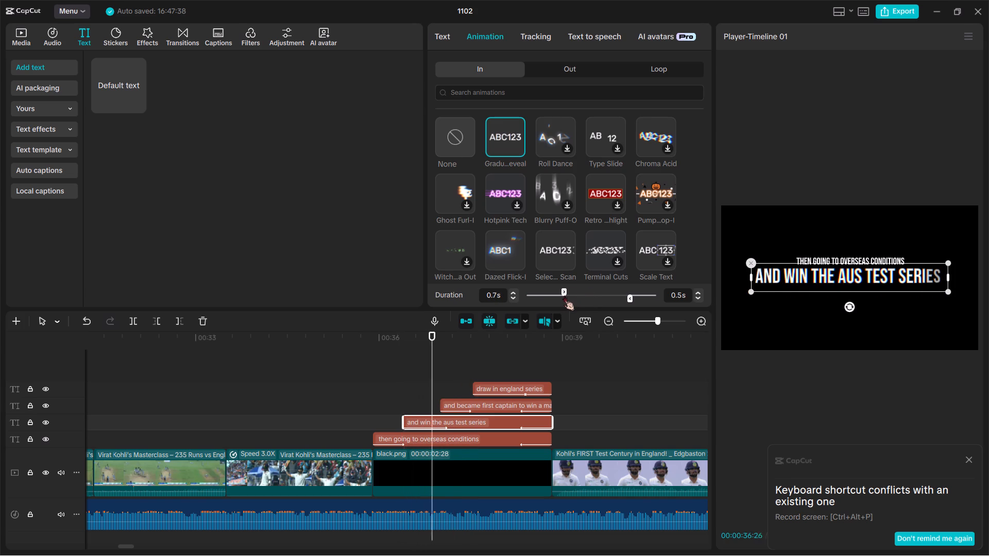
Play back the title from the start of the black clip to check the second line's entrance timing.
click(377, 404)
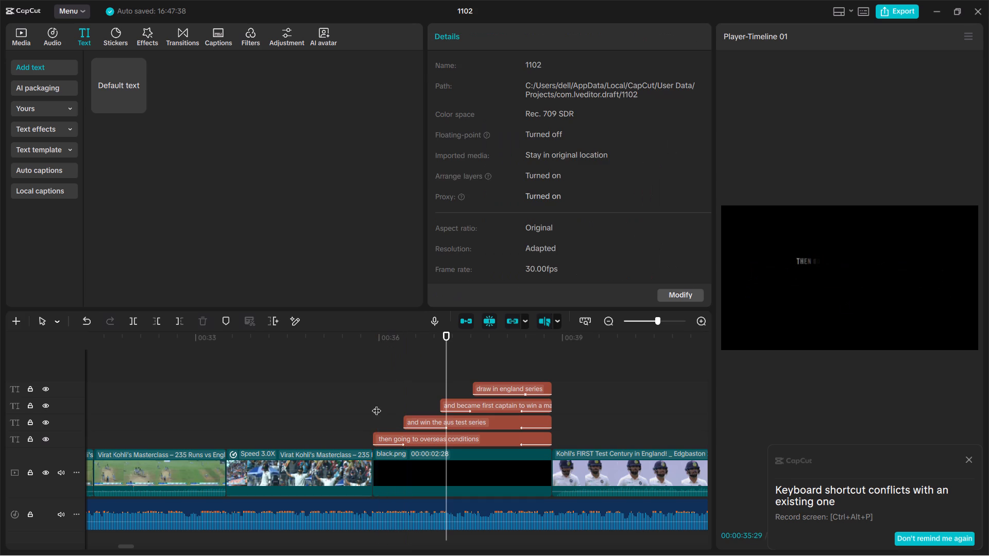
key(space)
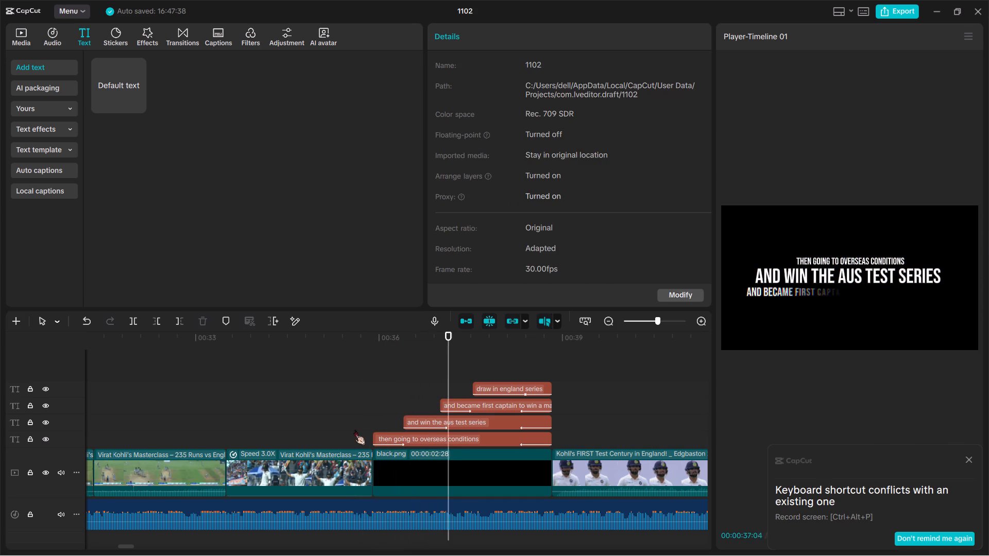
key(space)
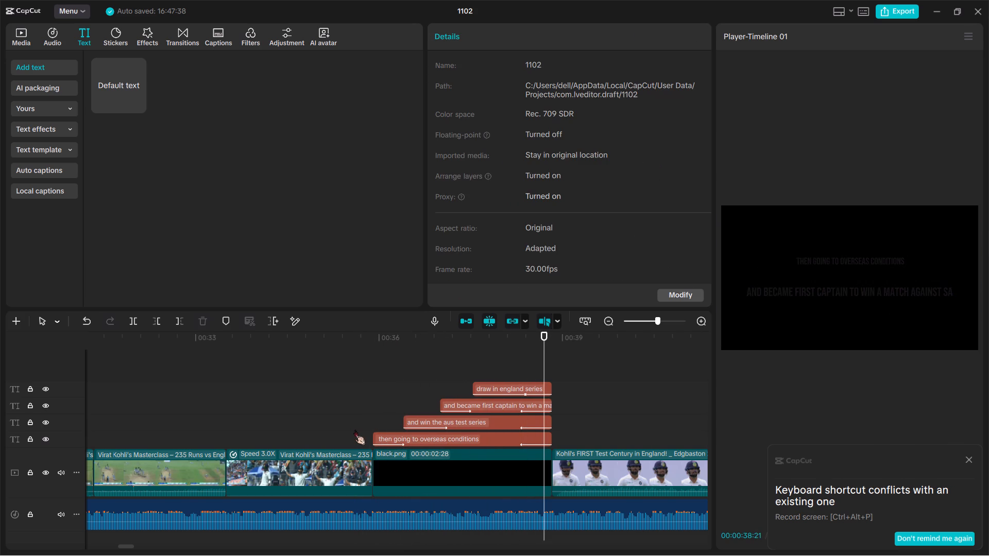
click(410, 424)
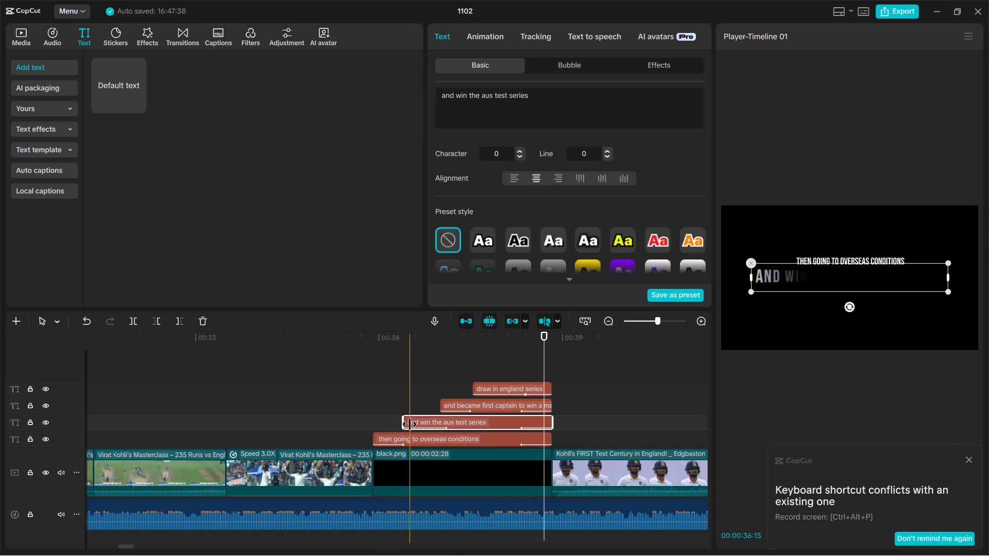
click(369, 415)
Remove the entrance animation from the "and became first captain to win a match against SA" line.
click(465, 401)
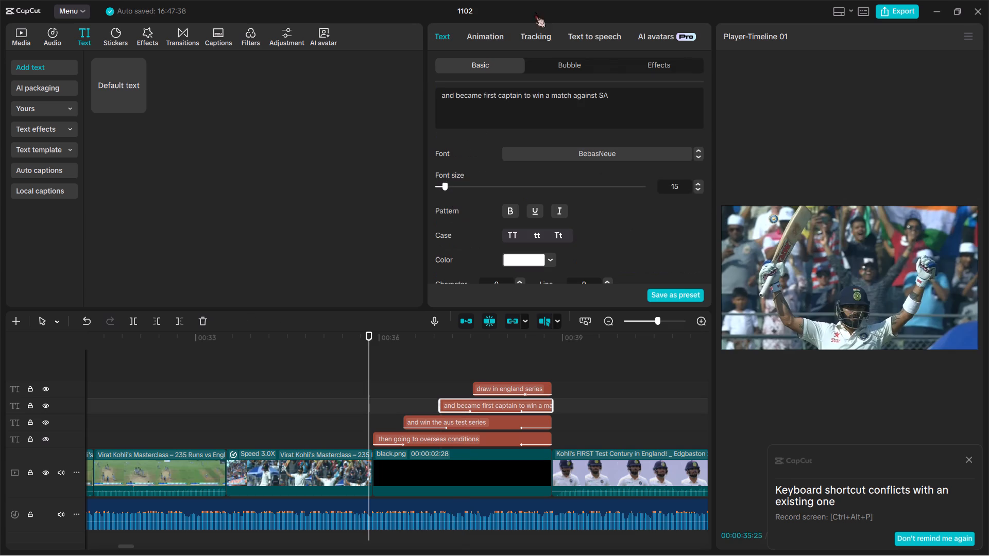
click(490, 35)
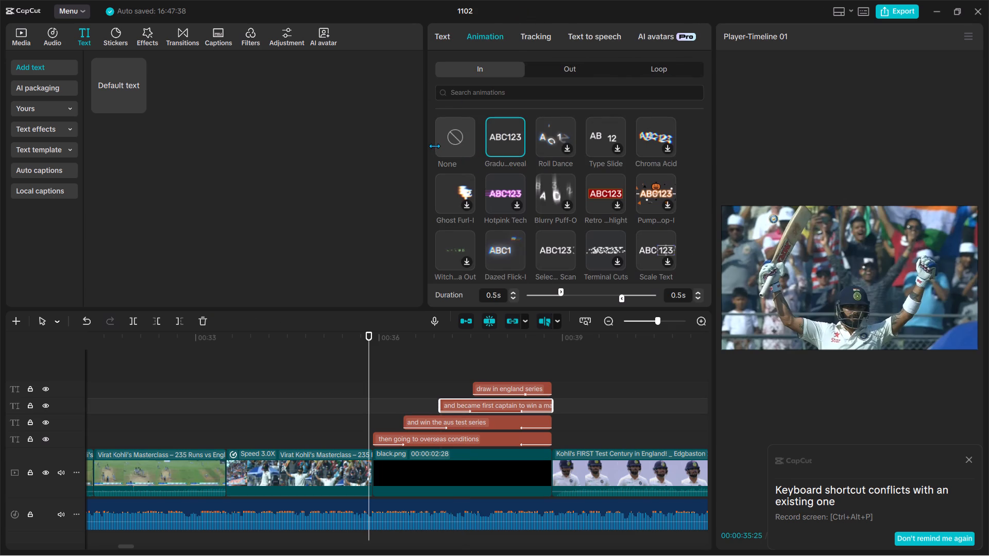
drag(434, 146, 448, 149)
double_click(448, 149)
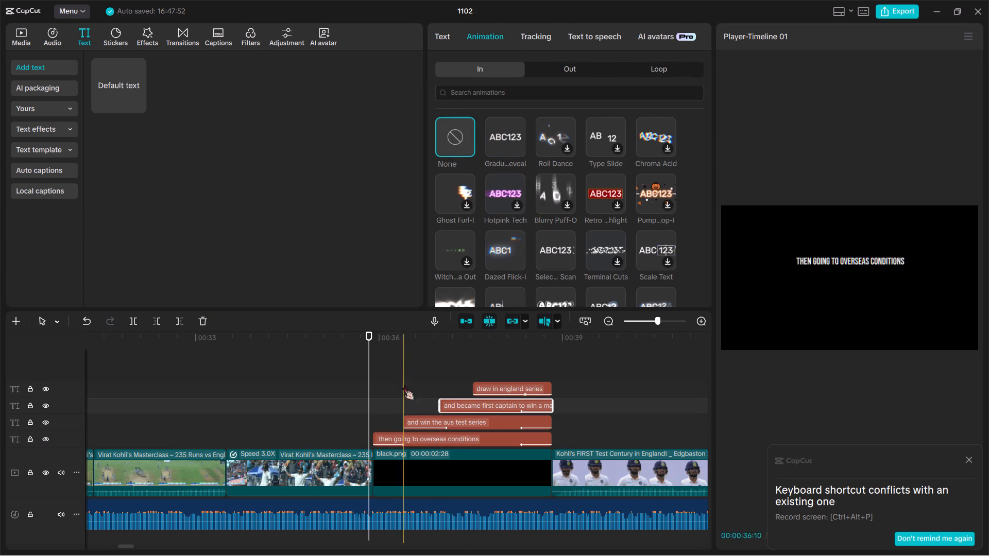
Remove the entrance animation from the "and win the aus test series" line.
click(428, 419)
click(478, 29)
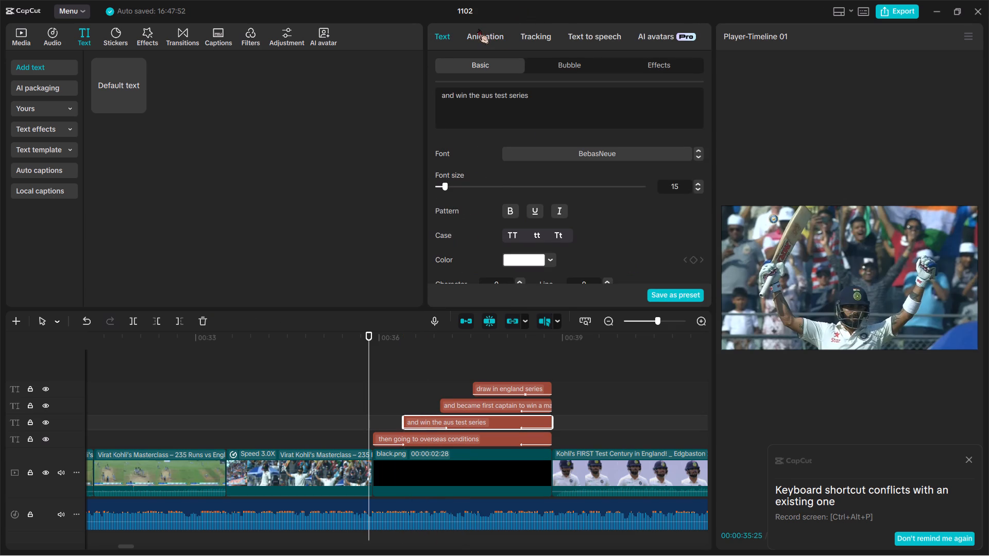
click(461, 147)
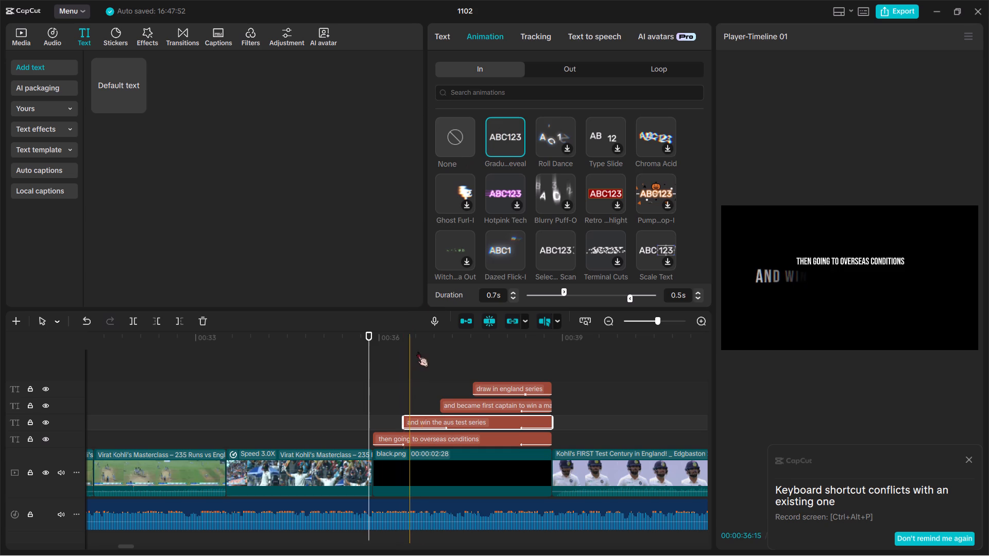
double_click(459, 141)
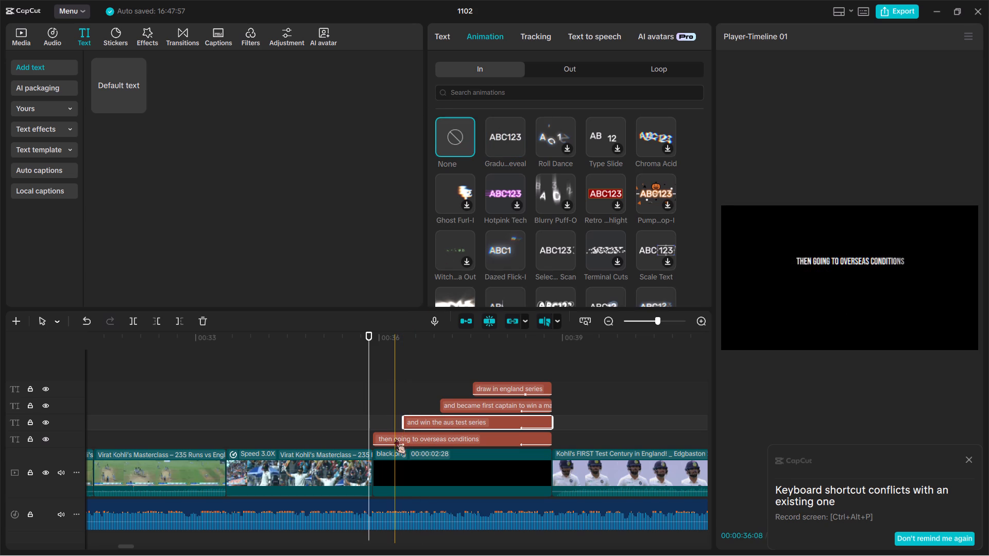
Play back the staggered title into the Edgbaston footage to check how the two middle lines now appear.
double_click(395, 439)
key(space)
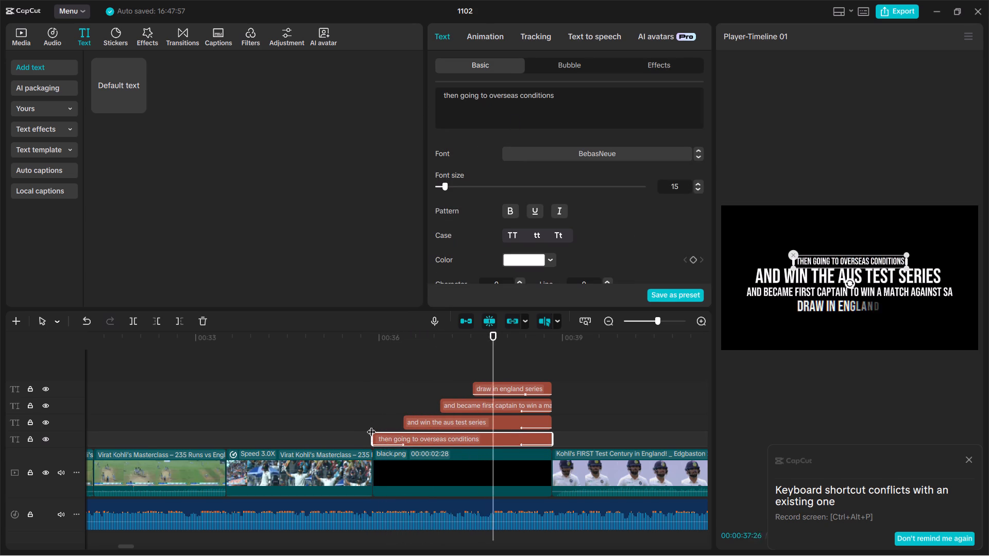
key(space)
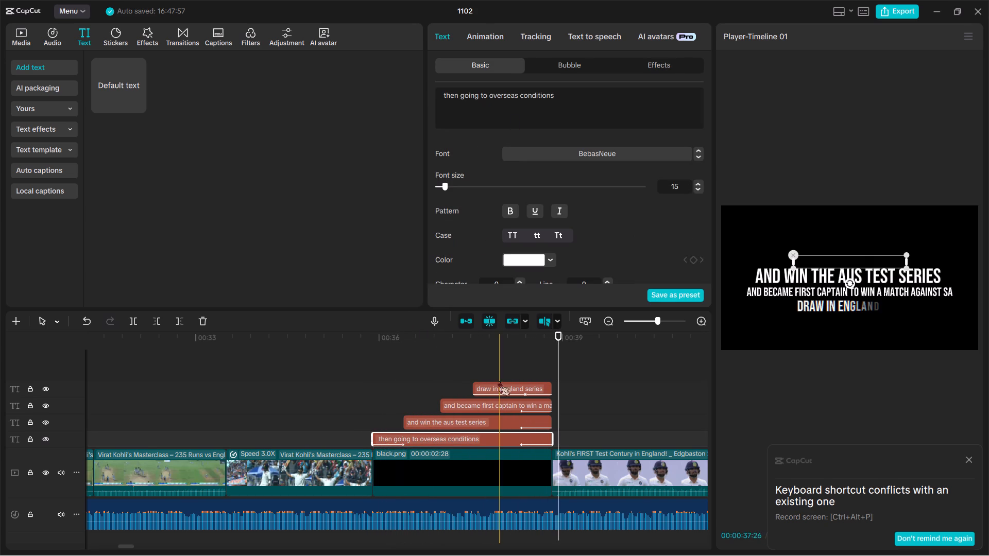
Remove the entrance animation from the "draw in england series" title line.
click(500, 388)
click(490, 44)
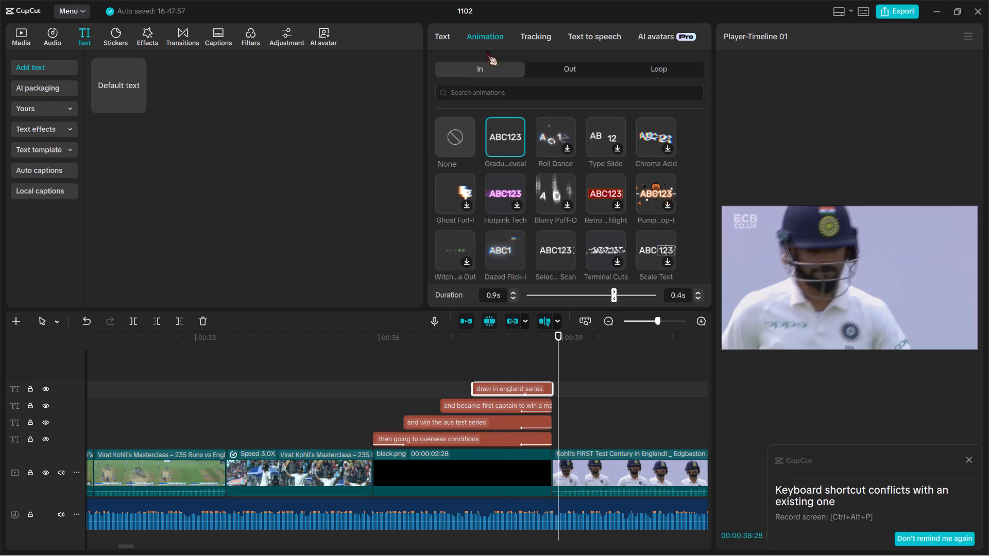
double_click(452, 149)
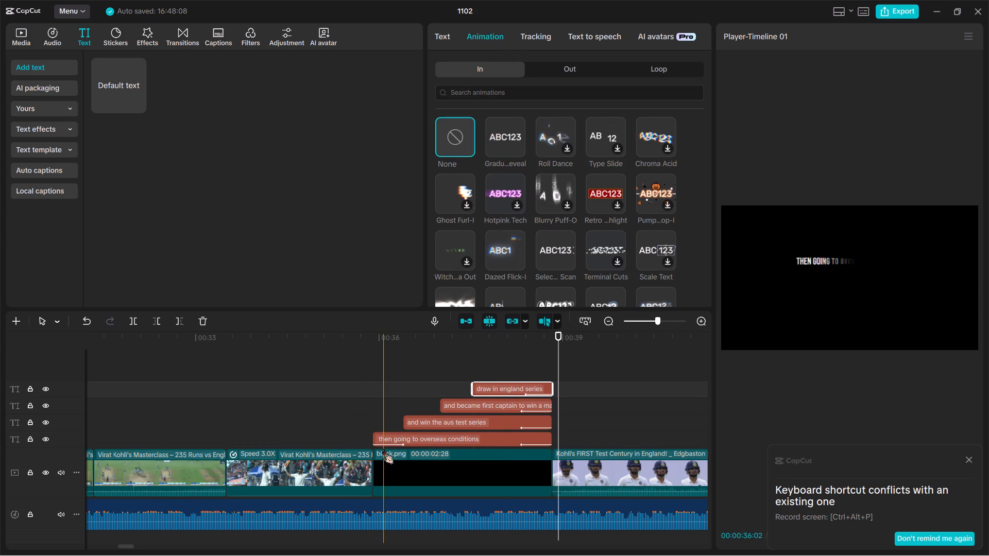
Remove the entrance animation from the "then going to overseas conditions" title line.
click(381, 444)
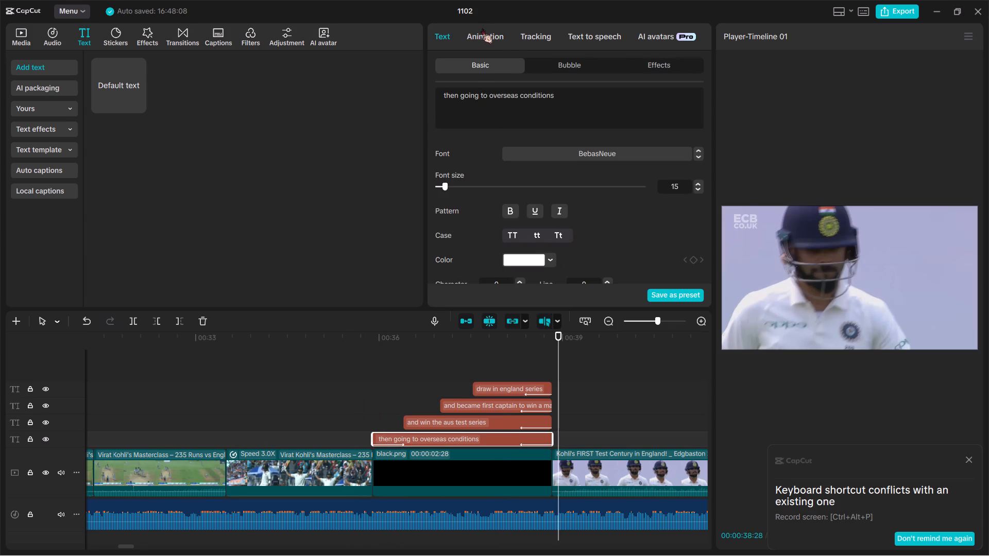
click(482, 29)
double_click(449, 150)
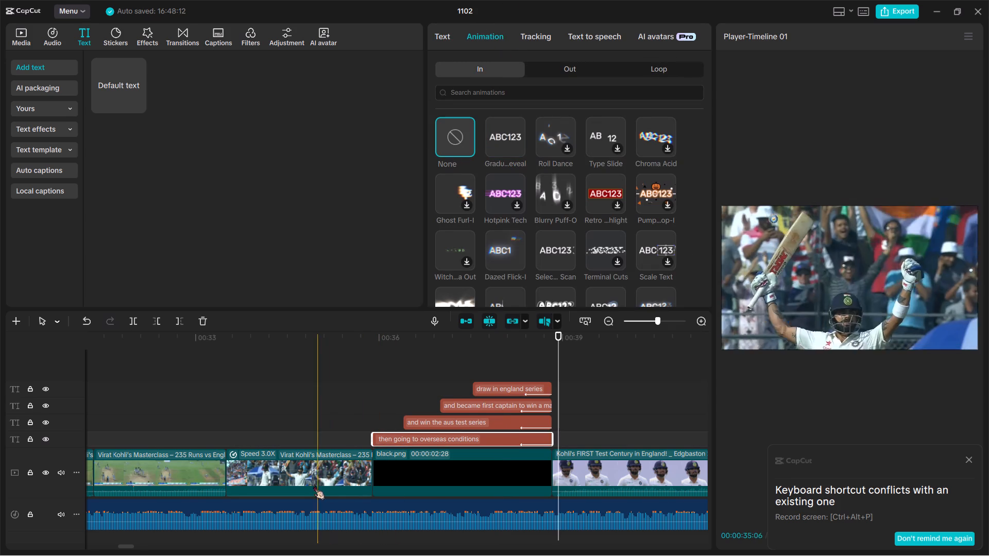
Play back the title over the black clip several times to check how the first line appears.
key(space)
key(space)
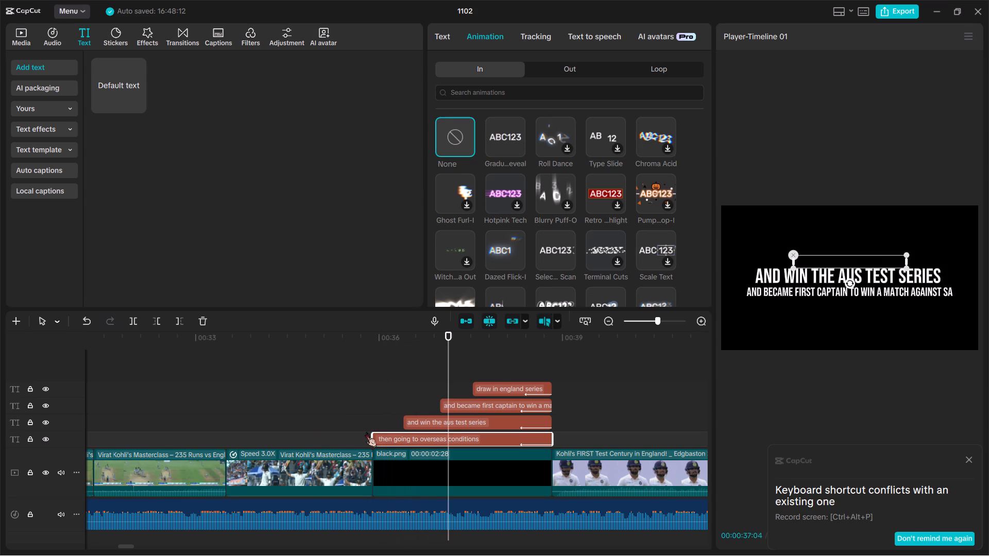
click(350, 421)
key(space)
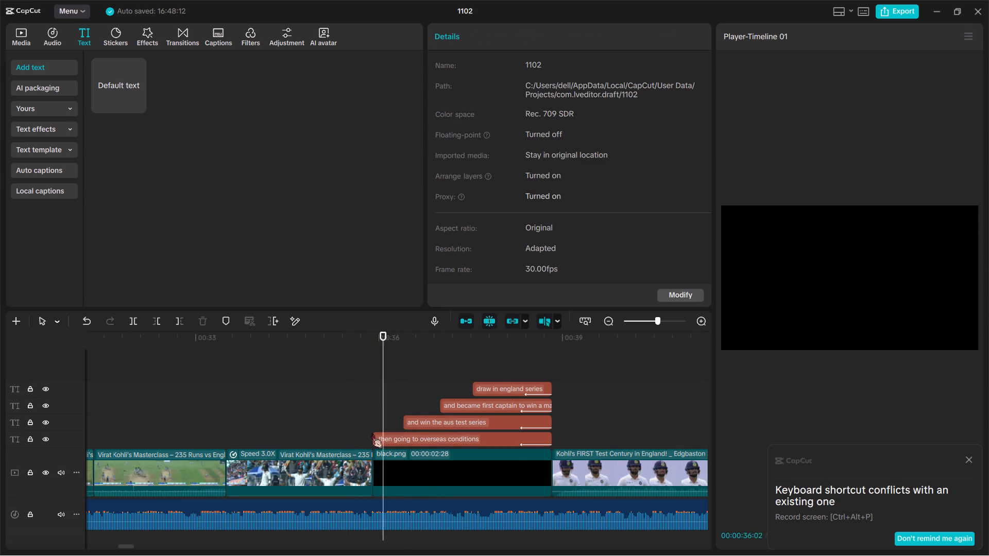
key(space)
click(386, 440)
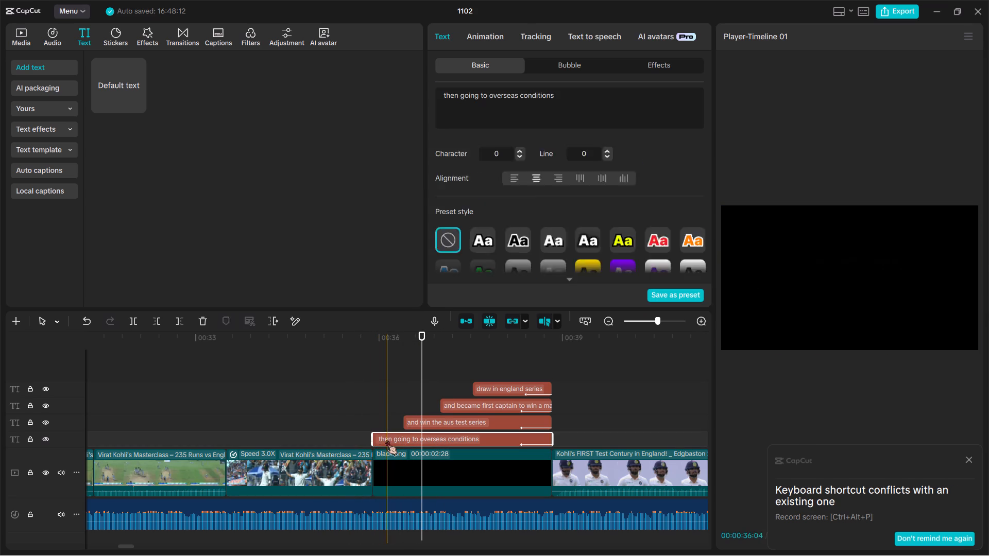
key(space)
key(space)
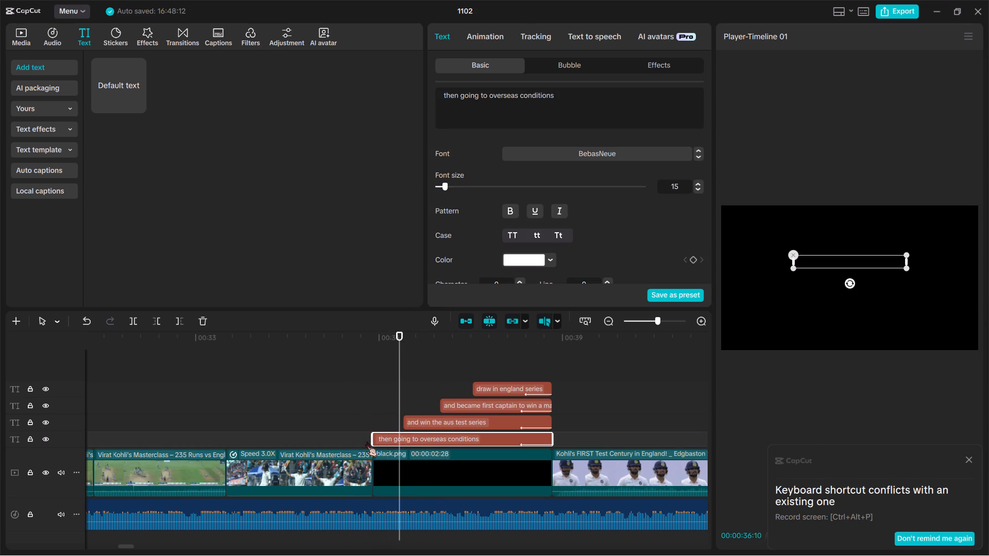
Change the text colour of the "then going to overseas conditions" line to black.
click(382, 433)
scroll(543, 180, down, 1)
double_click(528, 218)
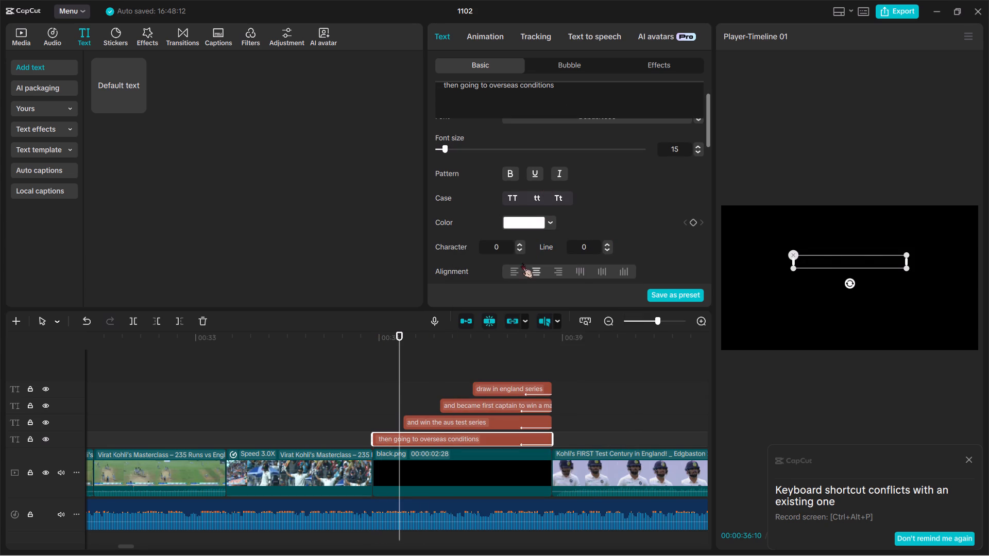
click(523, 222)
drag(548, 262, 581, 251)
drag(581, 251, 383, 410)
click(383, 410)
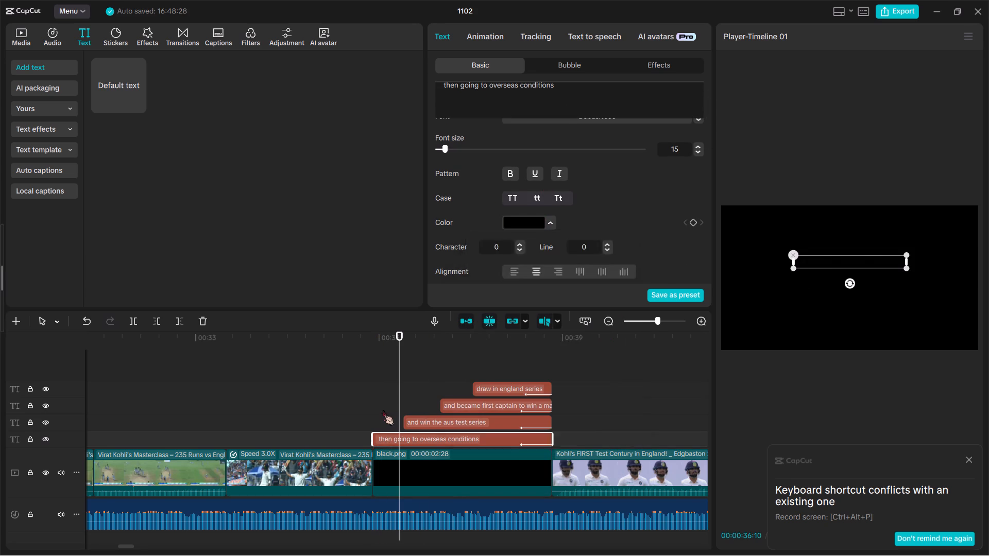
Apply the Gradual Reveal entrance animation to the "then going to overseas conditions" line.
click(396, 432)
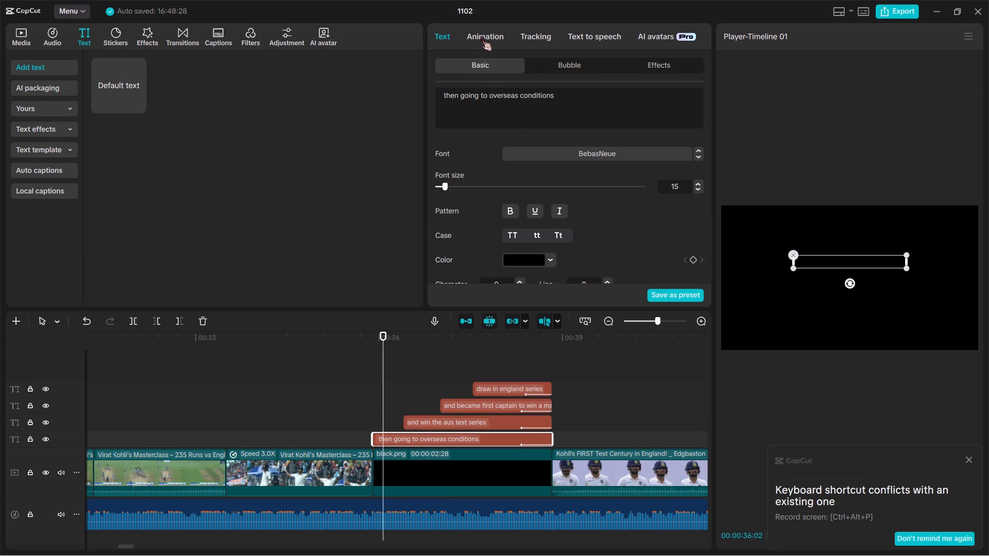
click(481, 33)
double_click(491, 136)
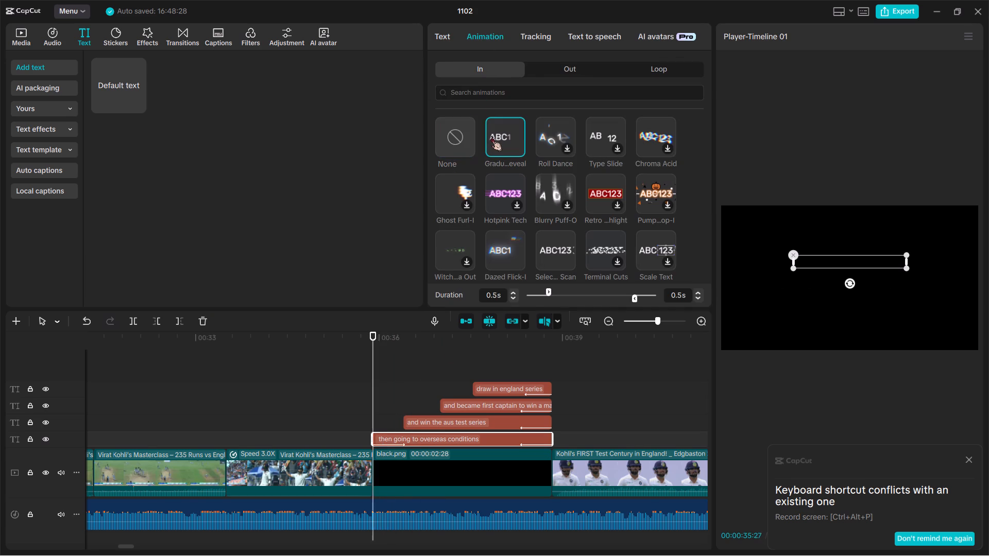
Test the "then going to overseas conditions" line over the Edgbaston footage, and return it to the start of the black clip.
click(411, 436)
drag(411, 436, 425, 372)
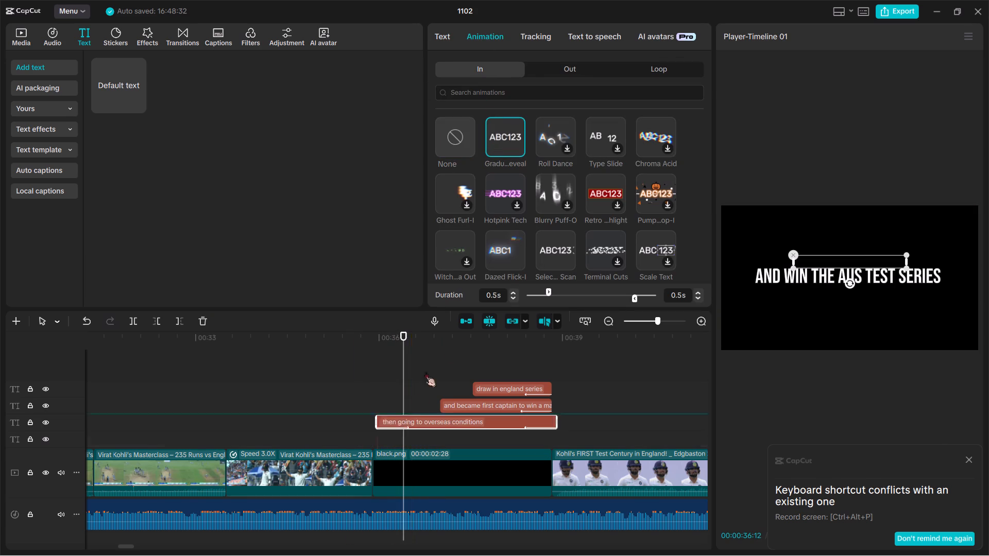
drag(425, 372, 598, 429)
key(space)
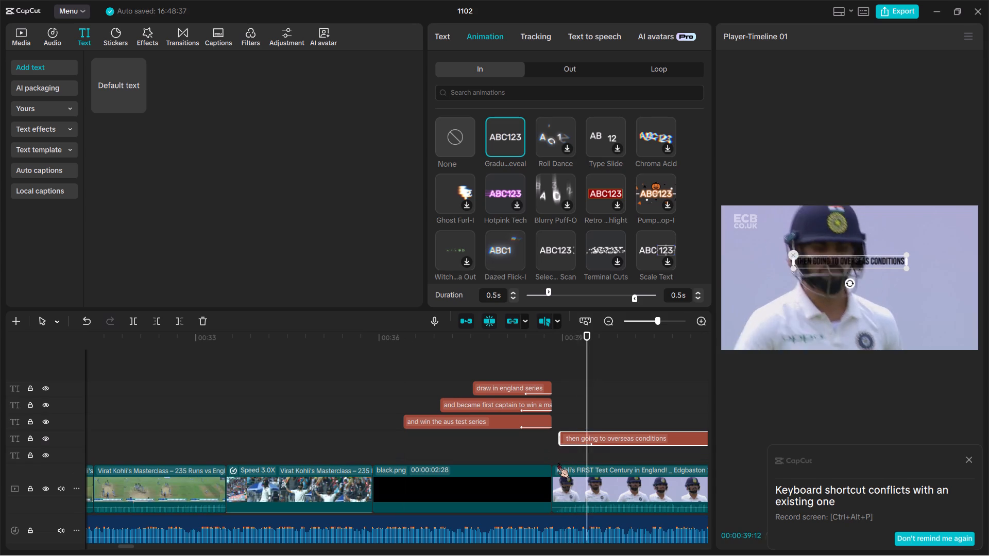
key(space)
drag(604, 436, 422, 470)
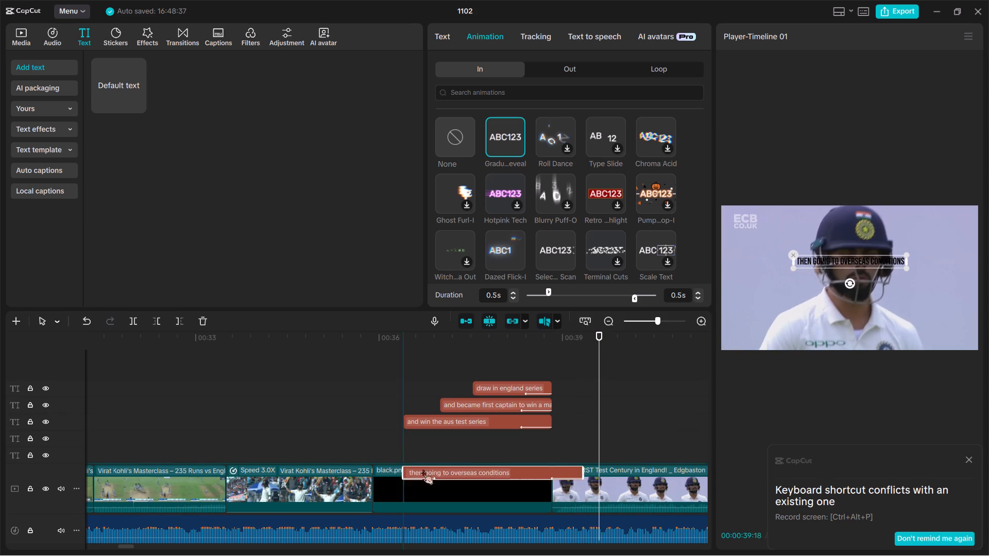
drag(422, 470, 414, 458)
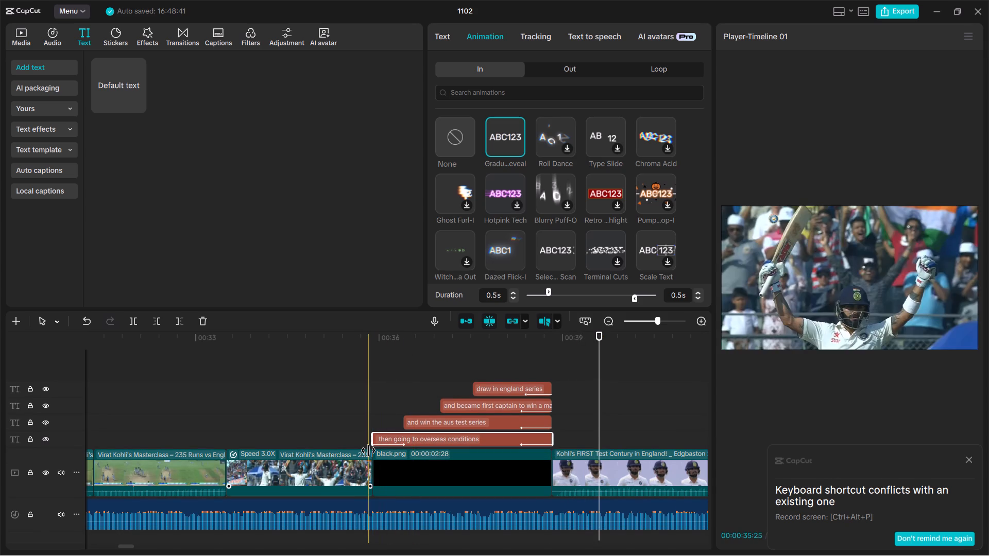
Set the text colour of the "then going to overseas conditions" line to white.
key(space)
key(space)
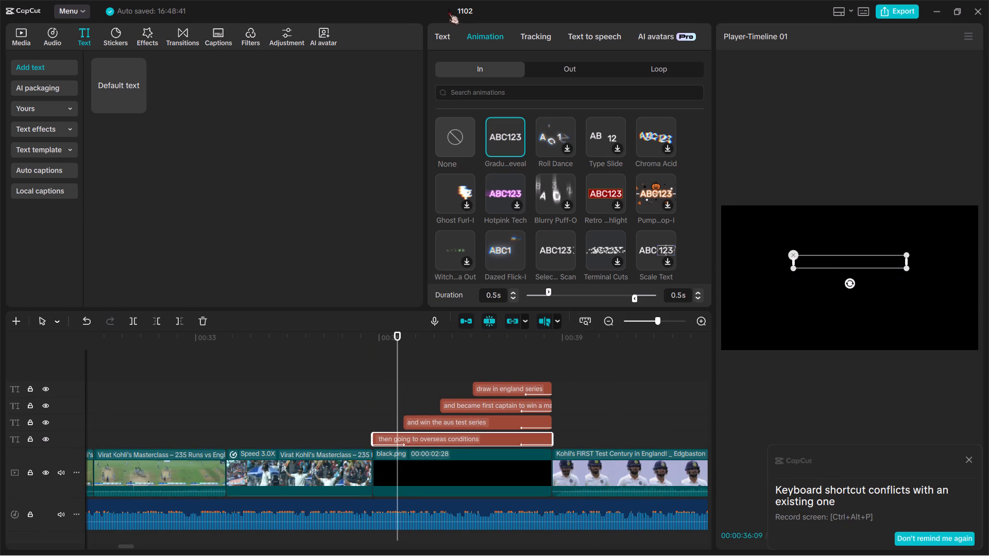
click(436, 32)
scroll(521, 224, down, 1)
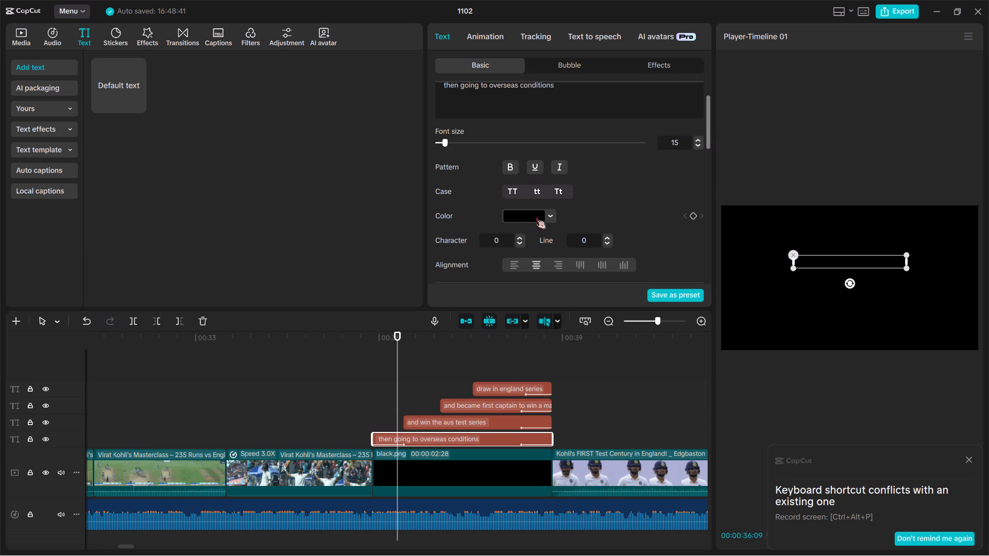
click(552, 216)
drag(485, 260, 478, 239)
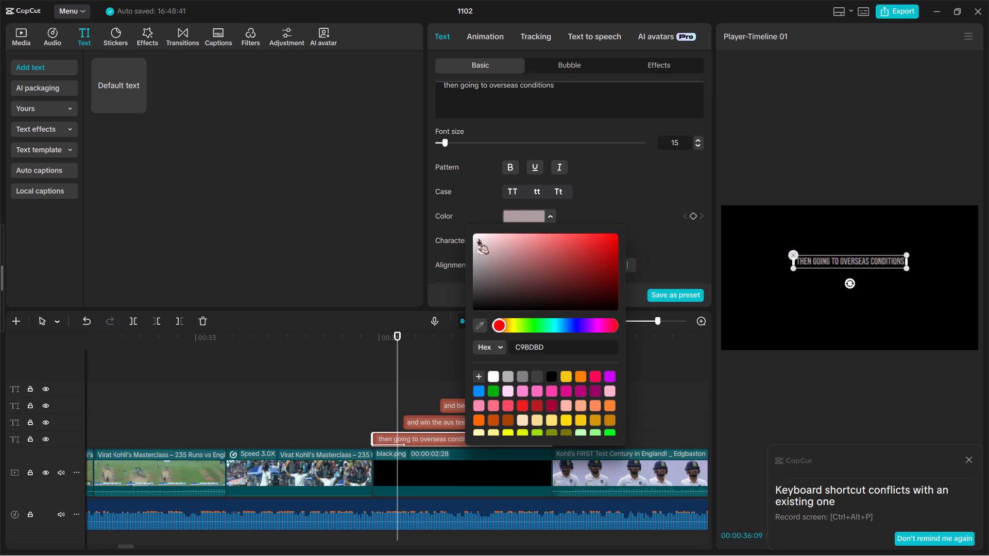
drag(478, 239, 467, 208)
Play back the title from the start of the black clip to check the first line's entrance.
drag(343, 423, 365, 432)
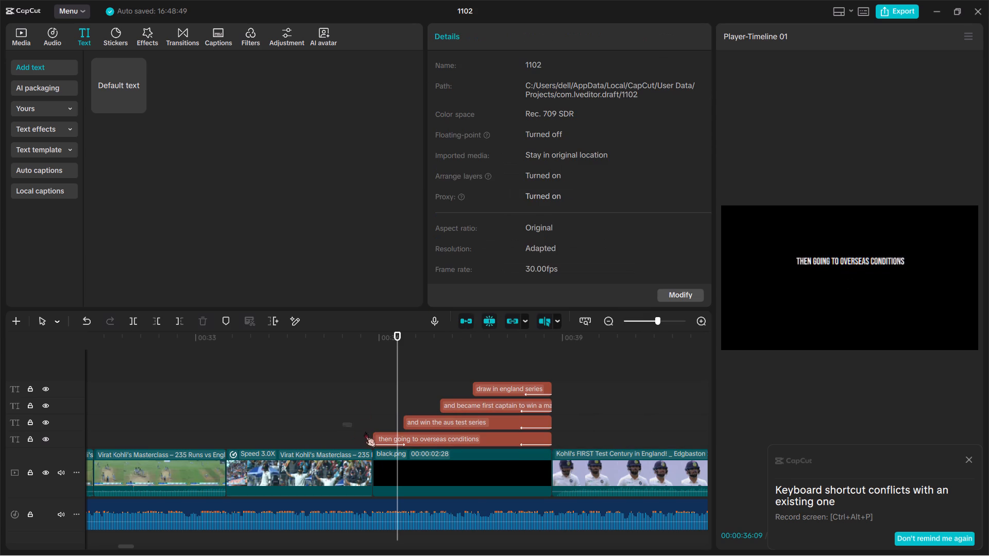
drag(365, 432, 372, 438)
key(space)
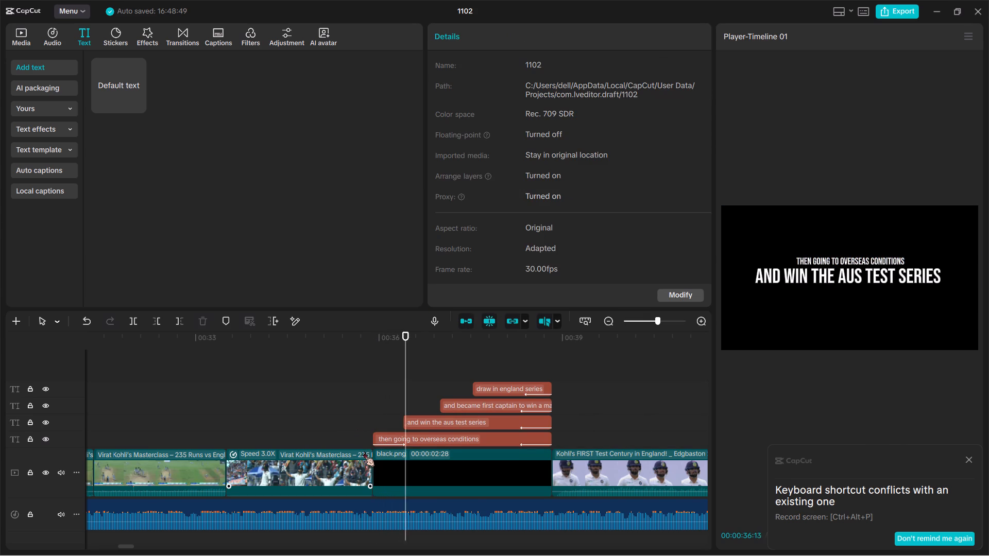
key(space)
Remove the entrance animation from the "then going to overseas conditions" title line.
click(387, 435)
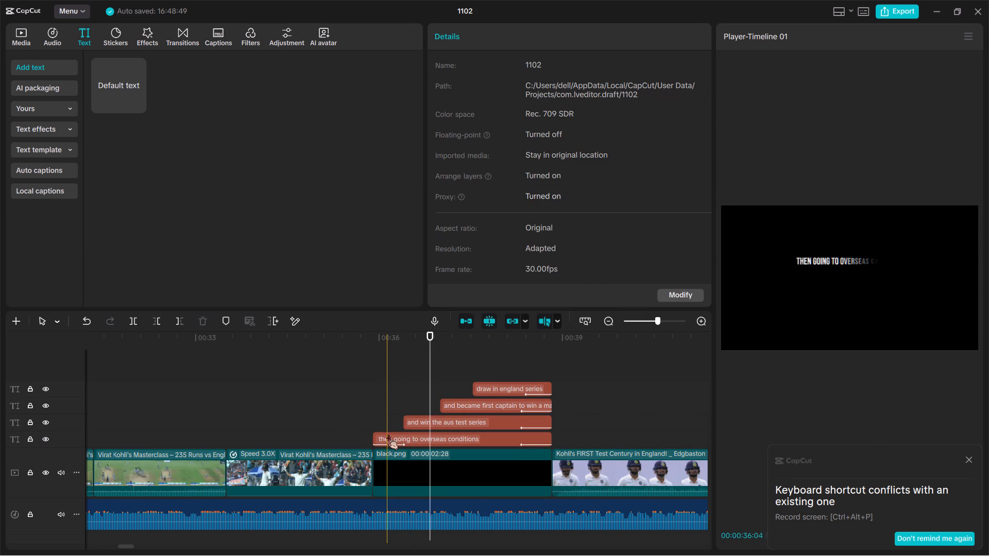
click(503, 32)
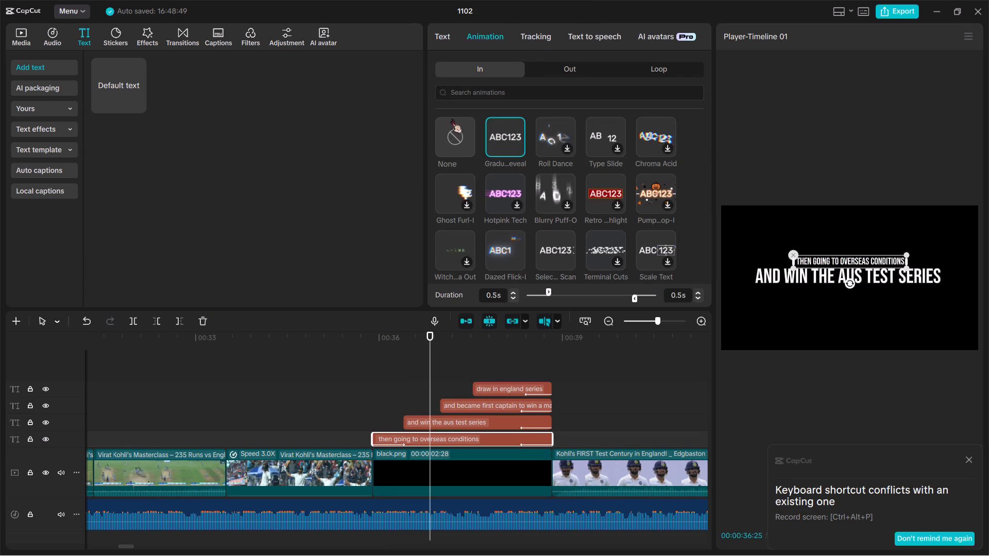
double_click(457, 132)
Play back the whole staggered title into the Edgbaston footage to check the lines' timing.
key(space)
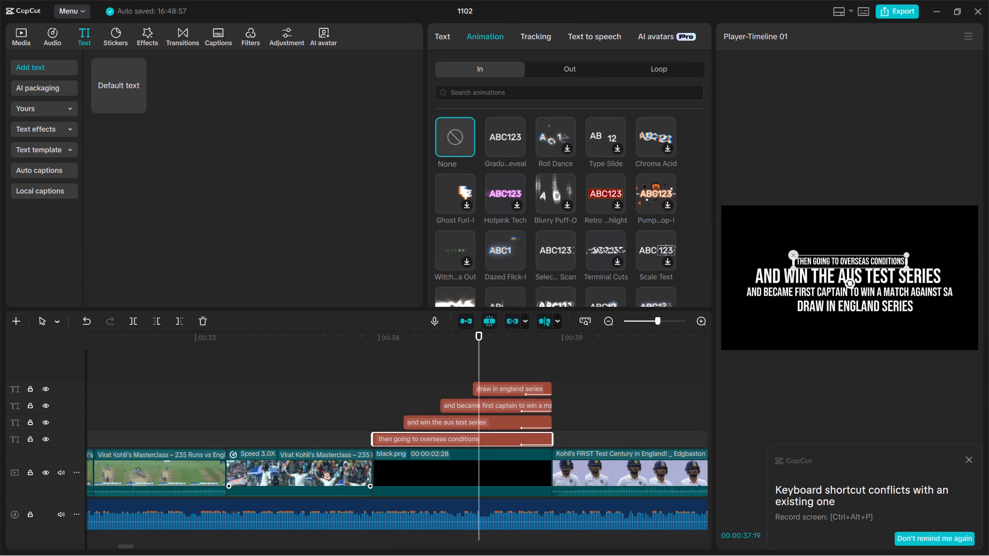
key(space)
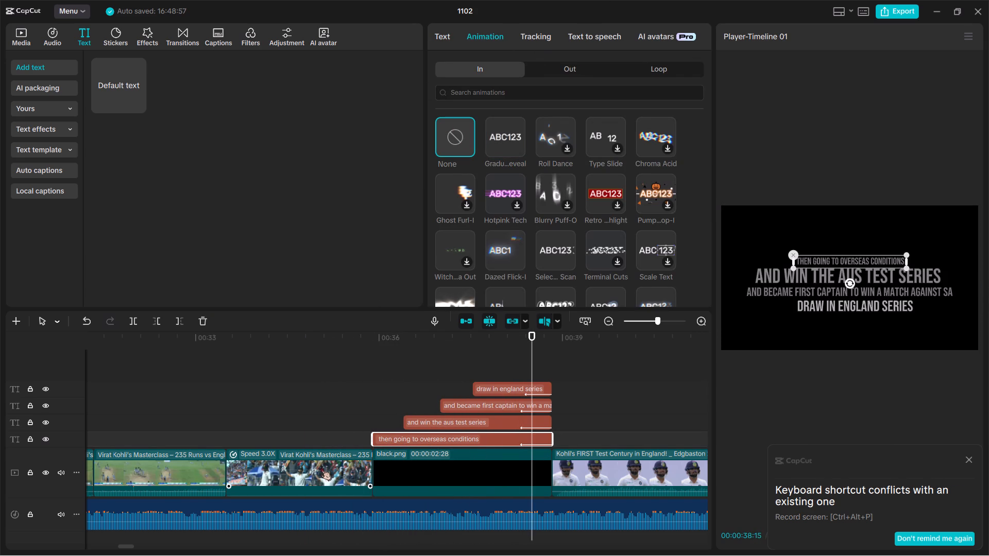
key(space)
scroll(320, 465, left, 1)
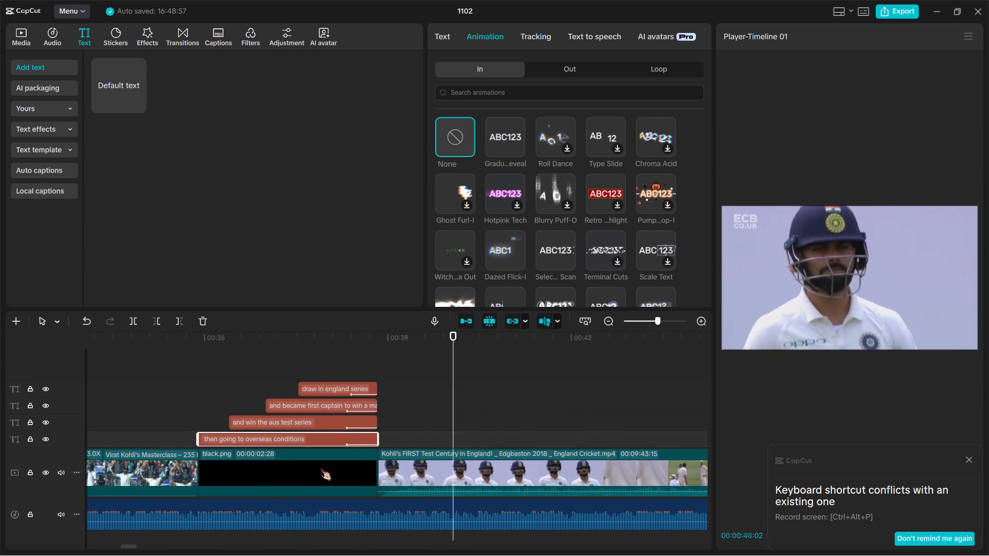
key(space)
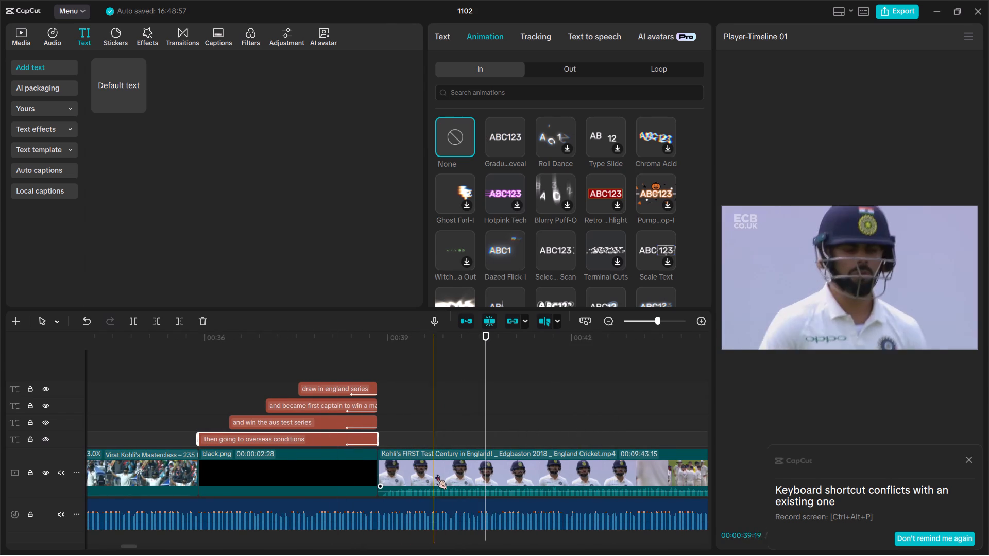
Split the Edgbaston 2018 century clip at about 00:00:40:18.
click(453, 470)
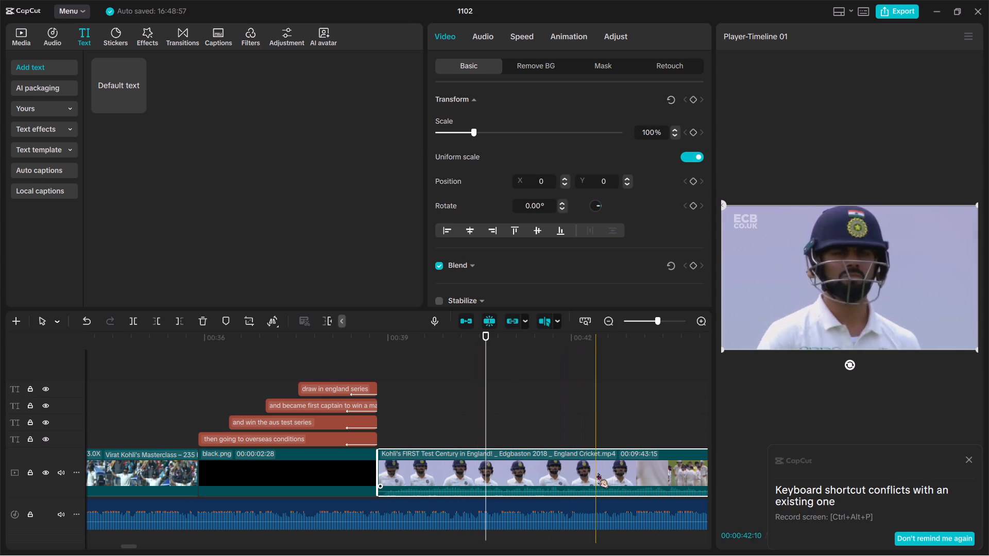
scroll(629, 475, left, 1)
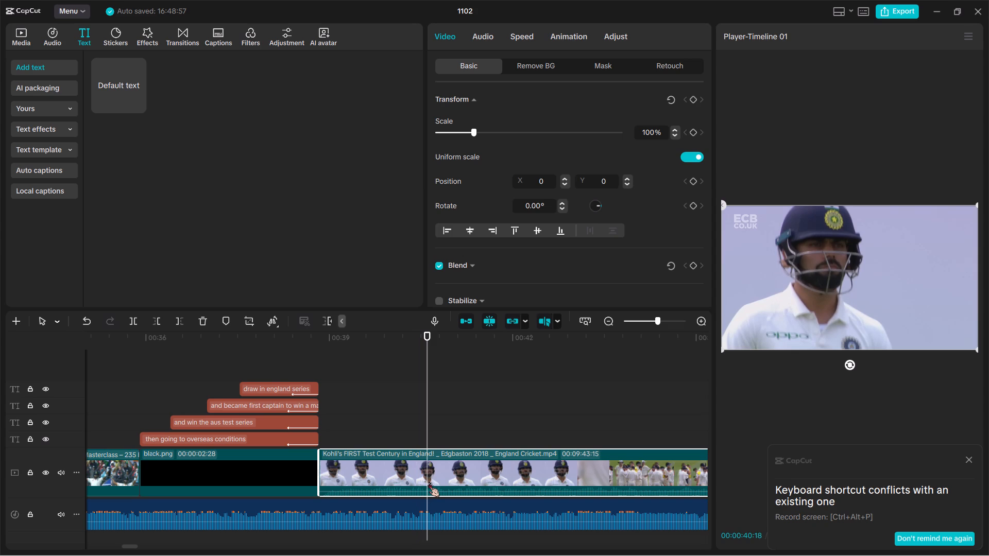
key(ctrl+b)
Play past the 00:00:40:18 cut and skim the following Edgbaston footage to about 00:01:12 for usable batting moments.
key(space)
scroll(429, 482, left, 1)
key(space)
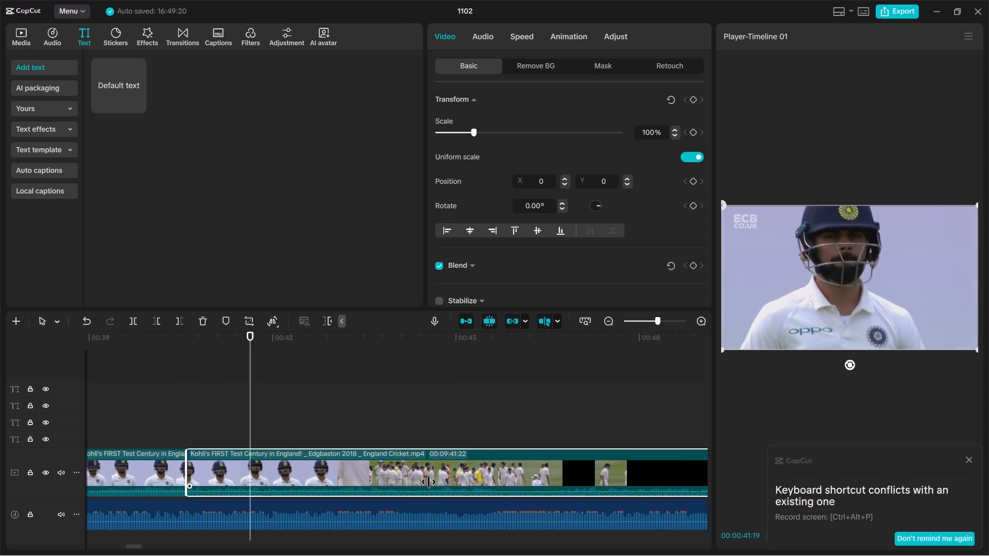
scroll(494, 483, left, 1)
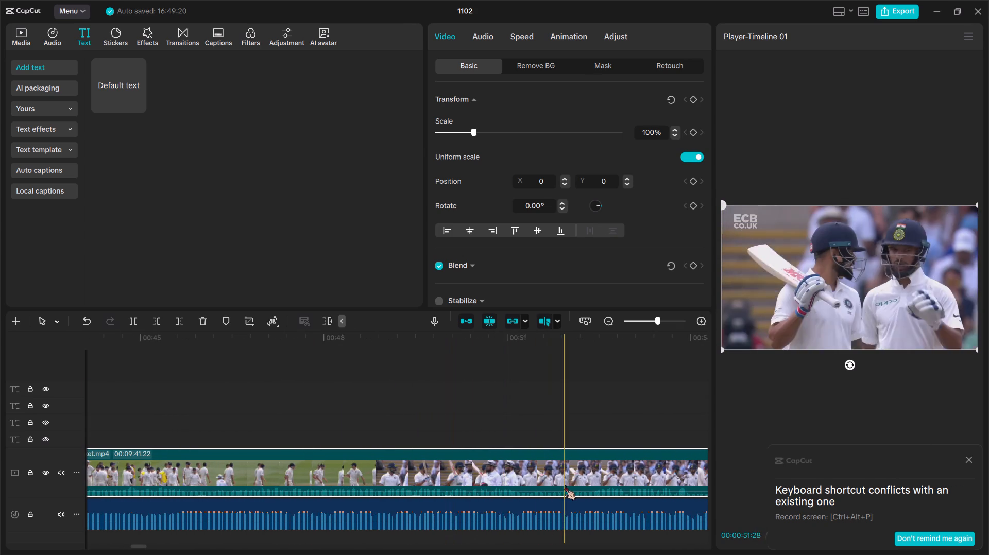
scroll(565, 485, left, 2)
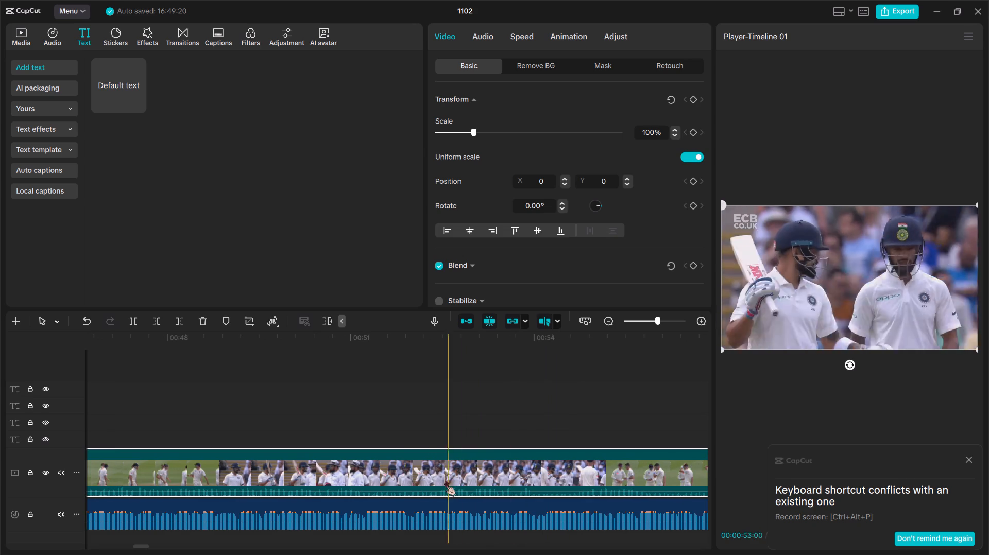
scroll(599, 475, left, 1)
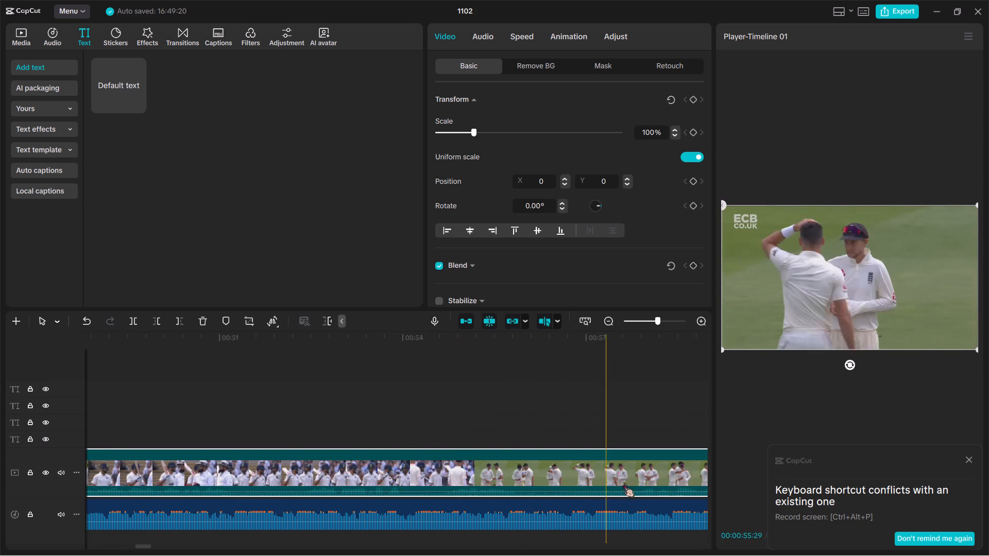
scroll(636, 485, left, 1)
scroll(575, 479, left, 1)
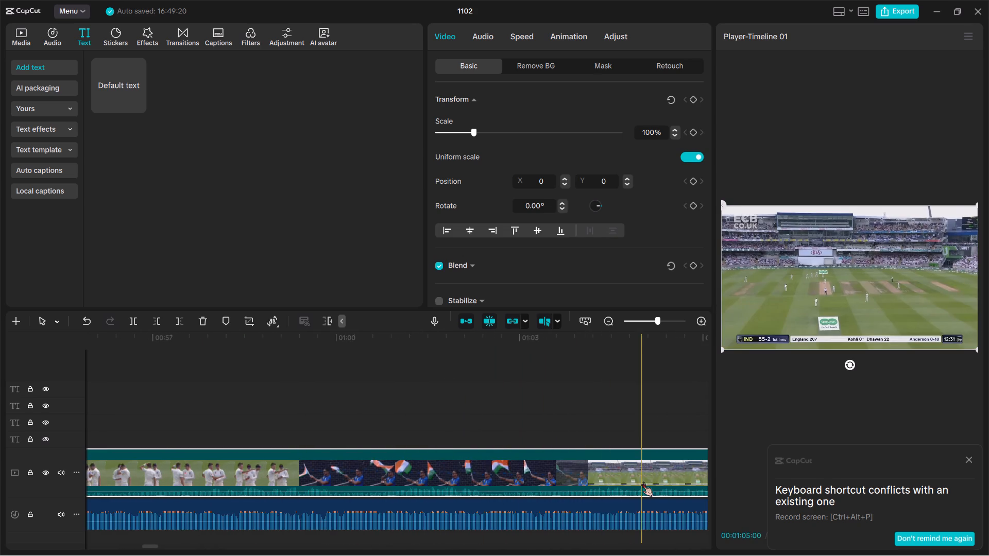
scroll(642, 481, left, 1)
ctrl+scroll(593, 465, up, 4)
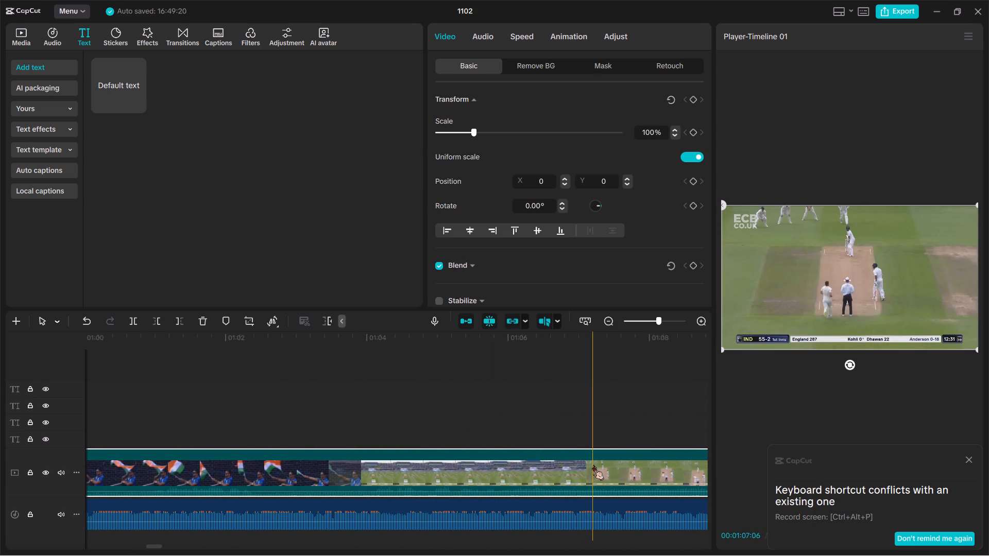
ctrl+scroll(593, 465, up, 3)
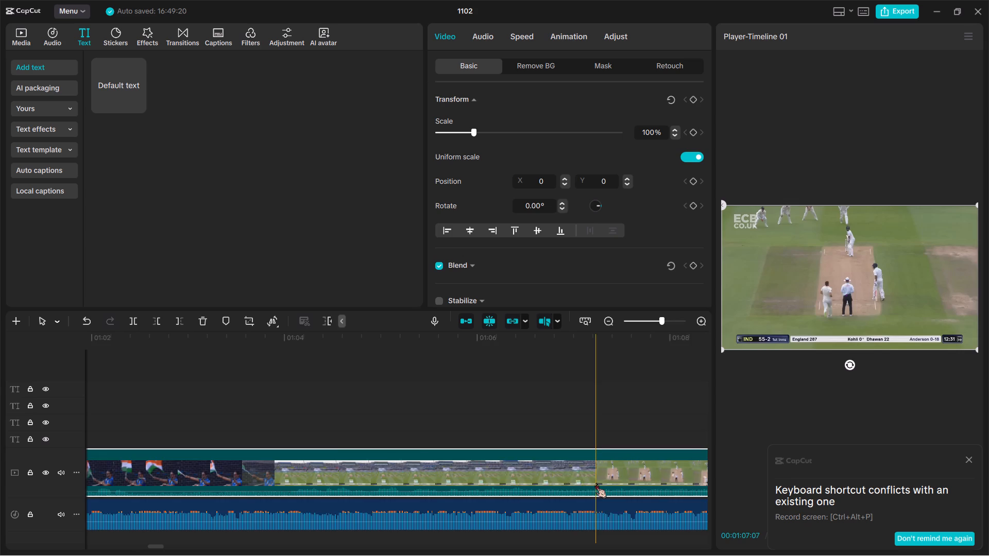
scroll(595, 483, left, 1)
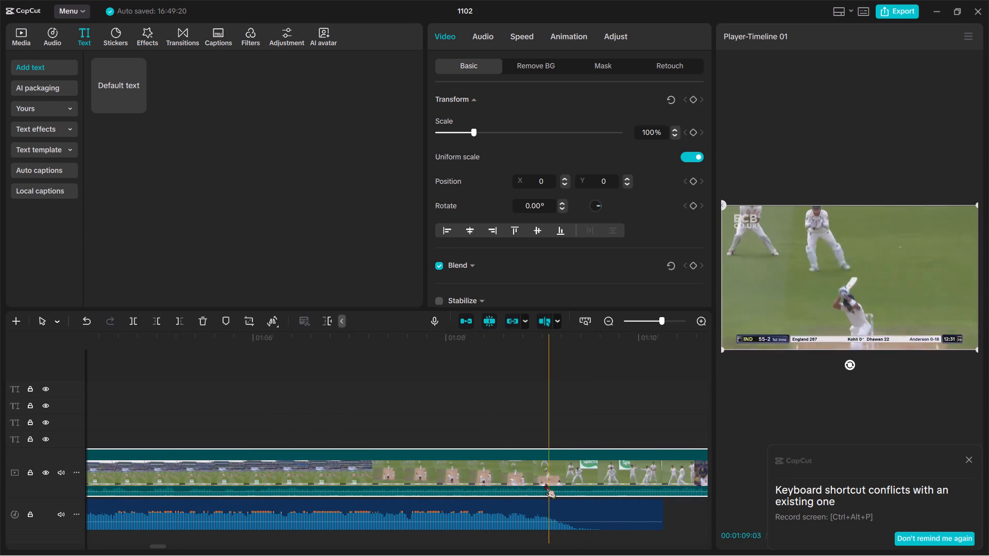
scroll(614, 494, left, 1)
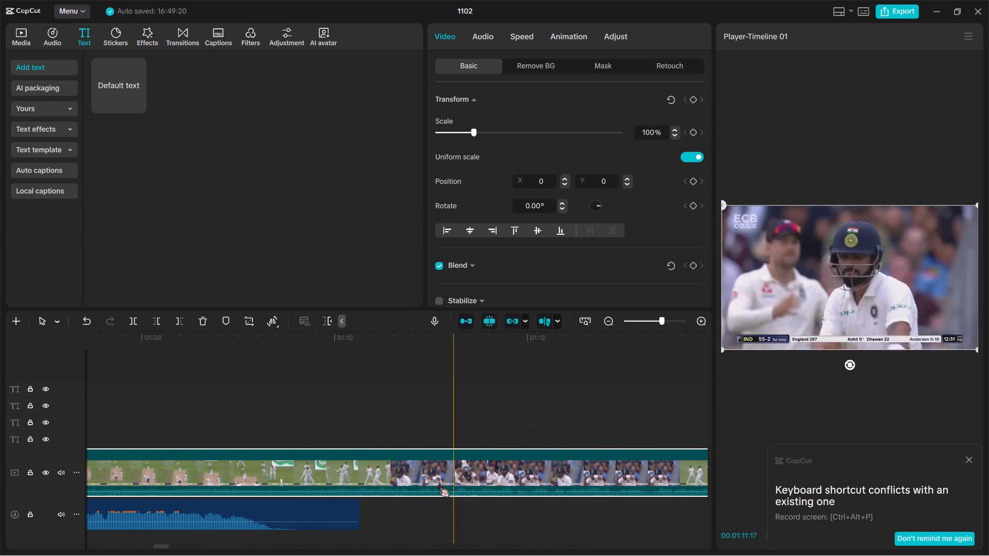
ctrl+scroll(582, 478, down, 6)
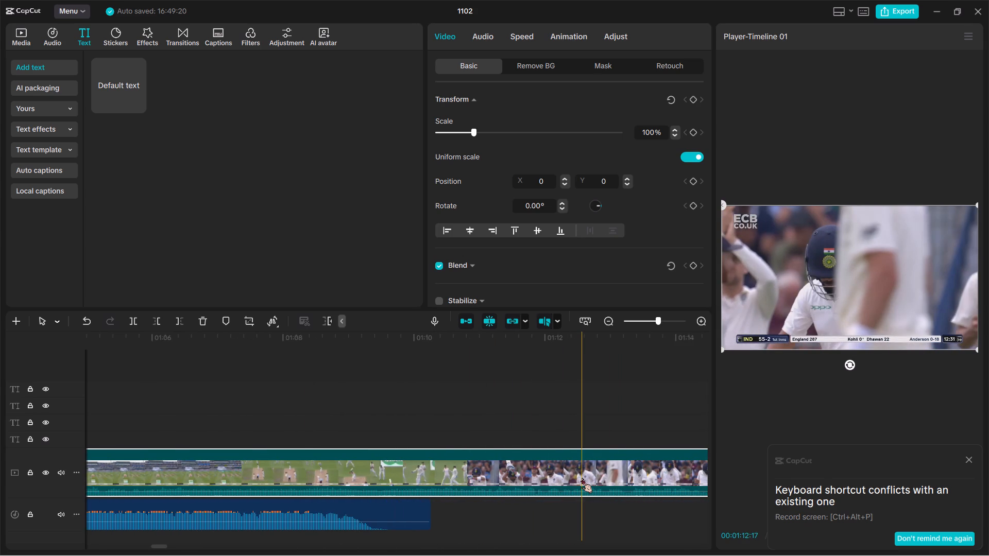
ctrl+scroll(582, 478, down, 2)
Dismiss the keyboard shortcut conflict notice and move the EditPilot widget off the playback controls.
click(965, 461)
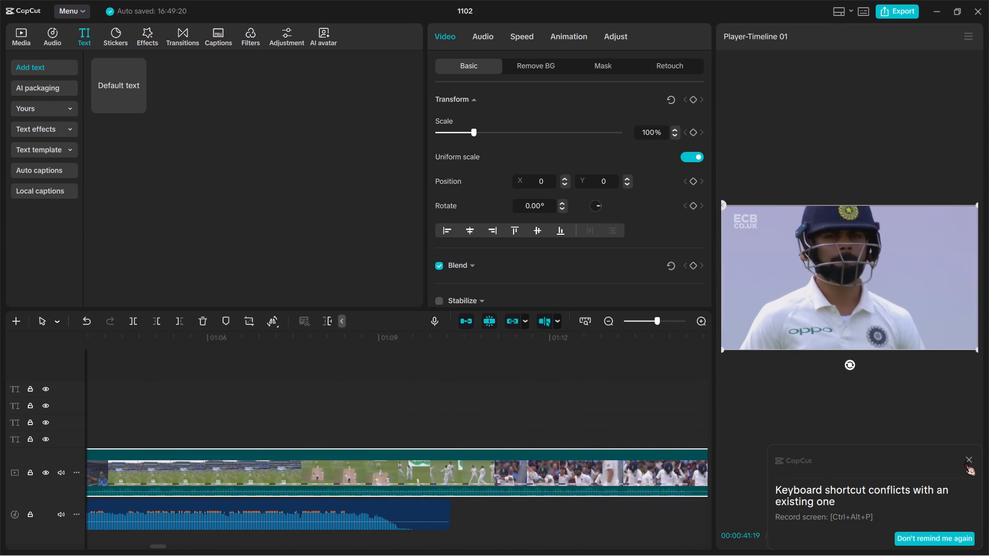
click(971, 457)
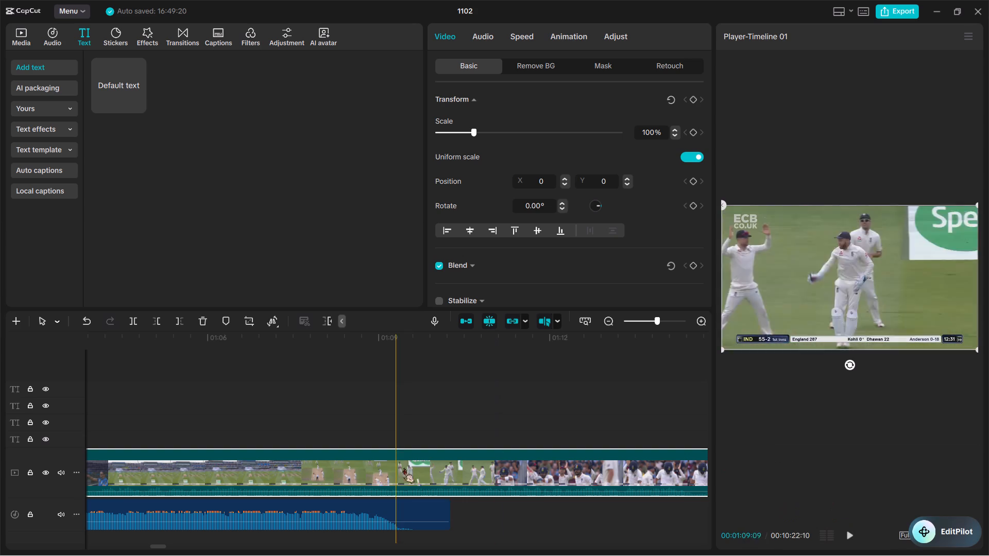
drag(952, 532, 893, 240)
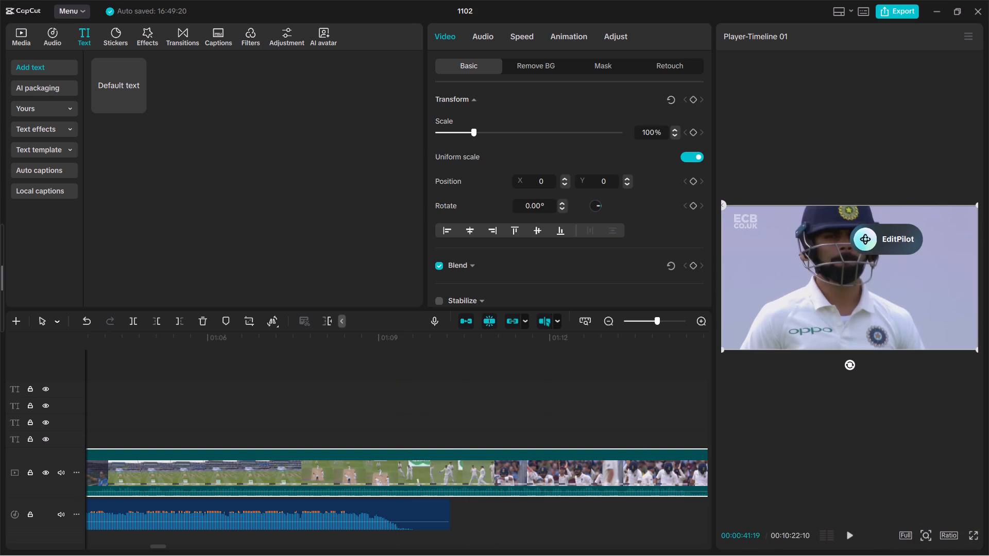
Split the Edgbaston clip at about 00:01:34:25, during the Curran delivery to Kohli, keeping the EditPilot widget clear of the preview image.
scroll(620, 456, left, 1)
scroll(560, 470, left, 1)
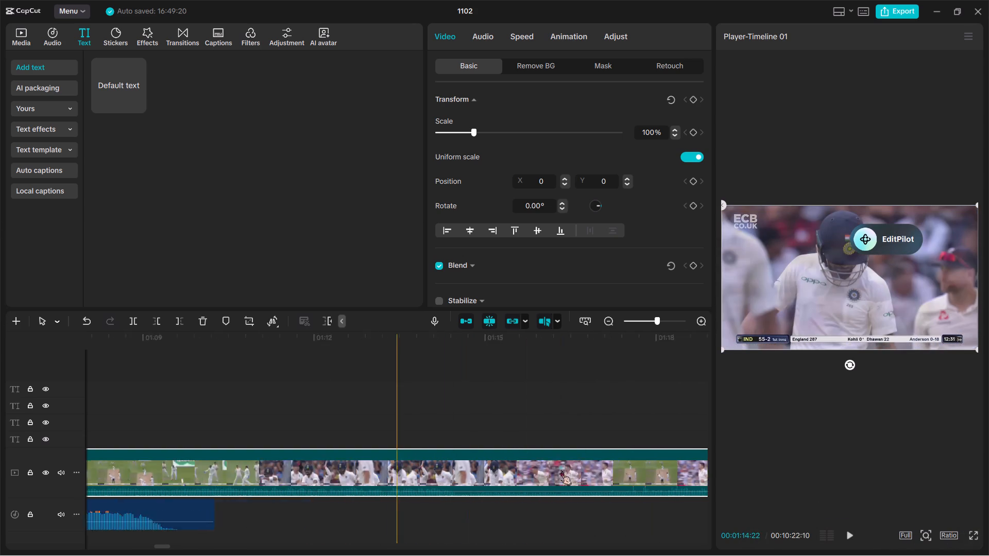
scroll(560, 470, left, 2)
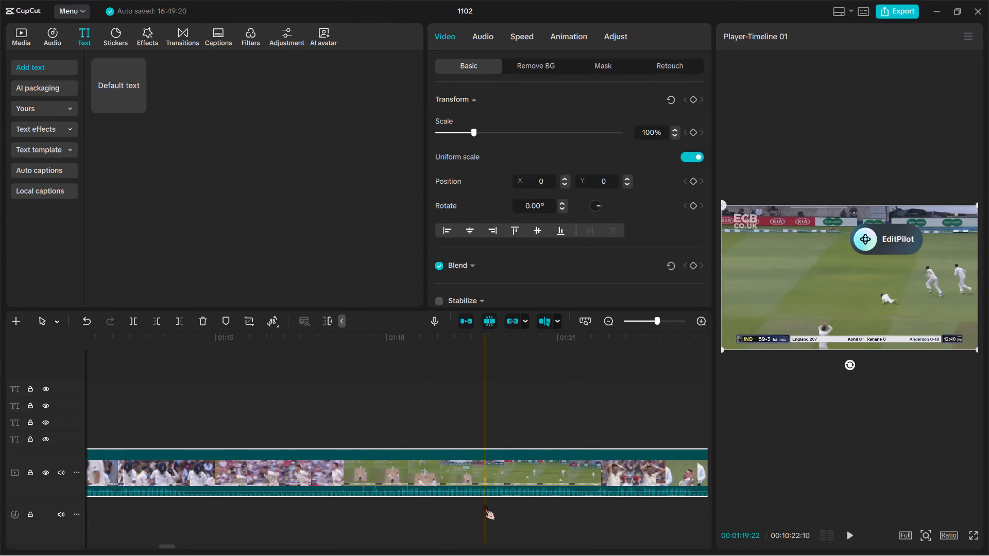
scroll(640, 496, left, 1)
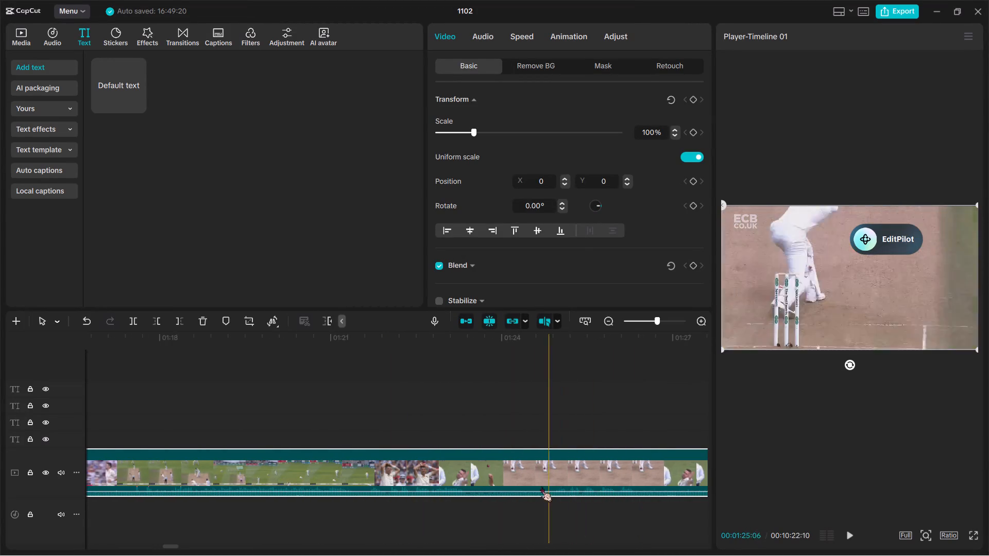
scroll(642, 483, left, 2)
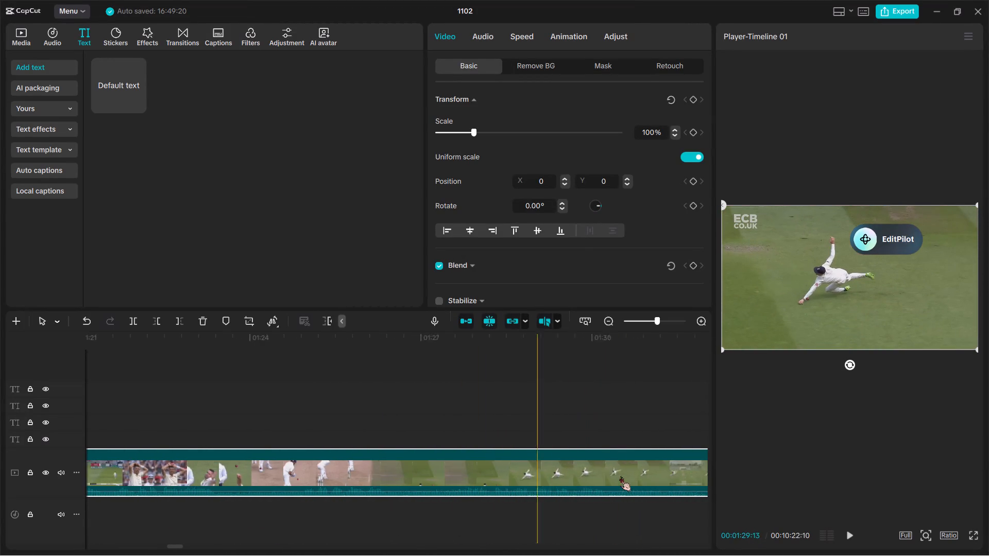
scroll(620, 476, left, 1)
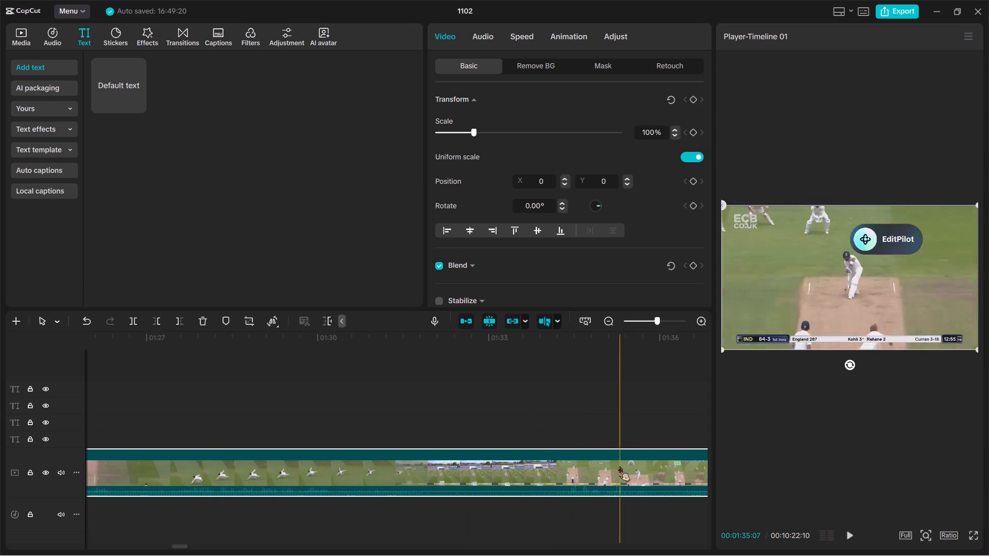
drag(889, 234, 886, 167)
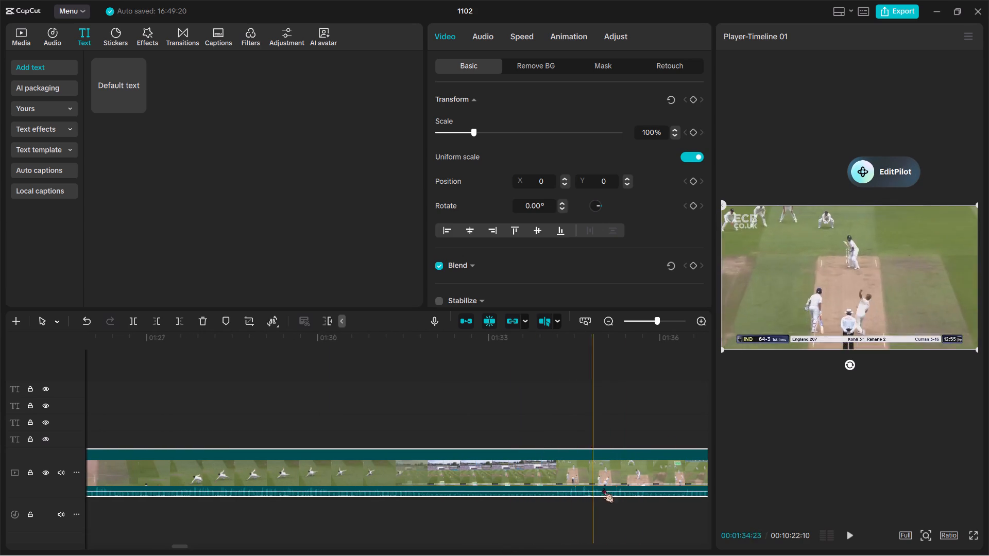
scroll(649, 492, left, 1)
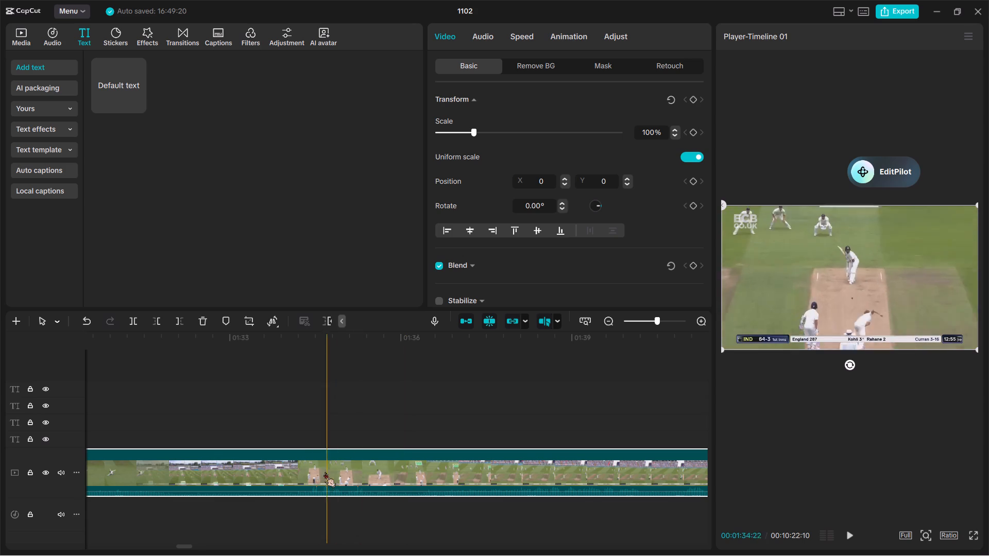
key(ctrl+b)
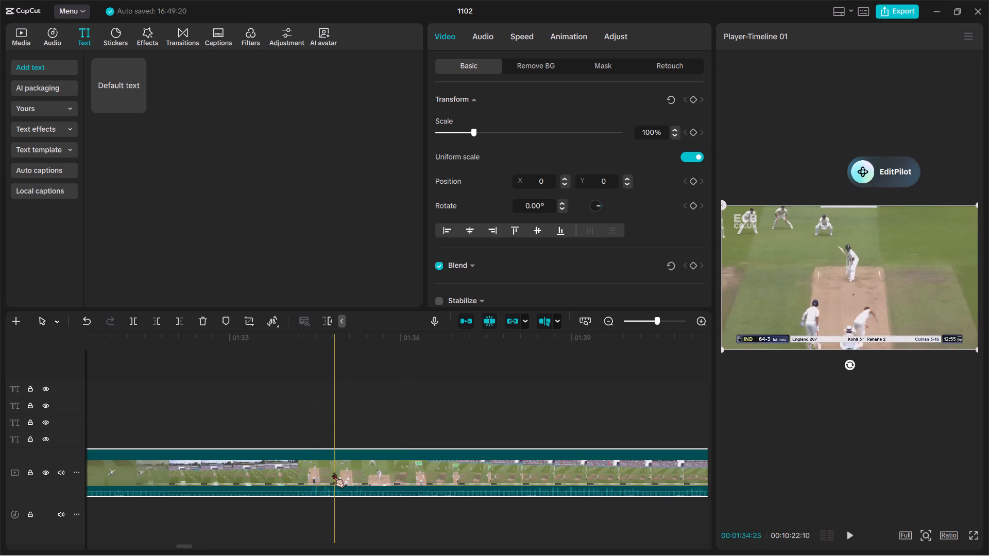
Split the Edgbaston clip at about 00:01:17:22 and delete the footage between the 00:00:40:18 cut and this one.
click(267, 467)
scroll(267, 467, right, 1)
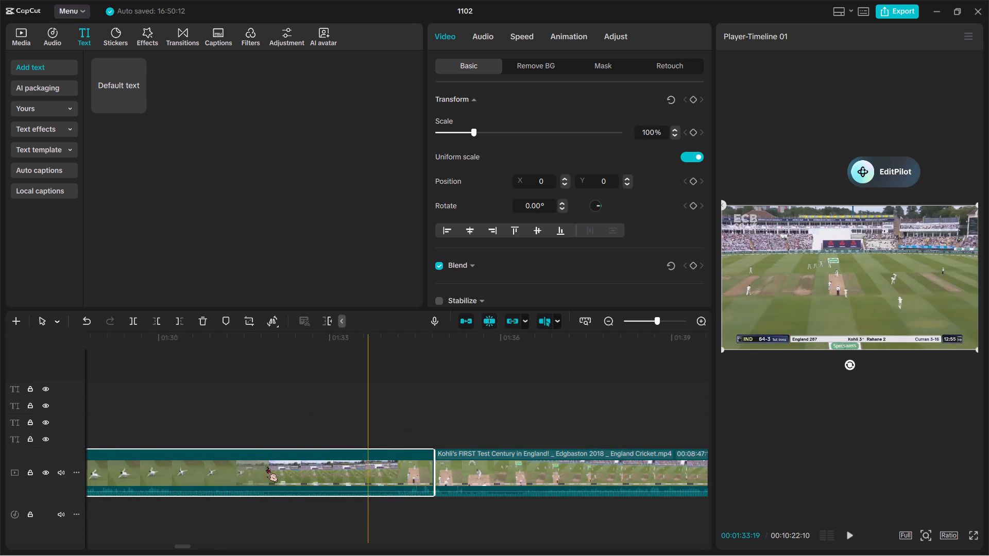
scroll(267, 467, right, 3)
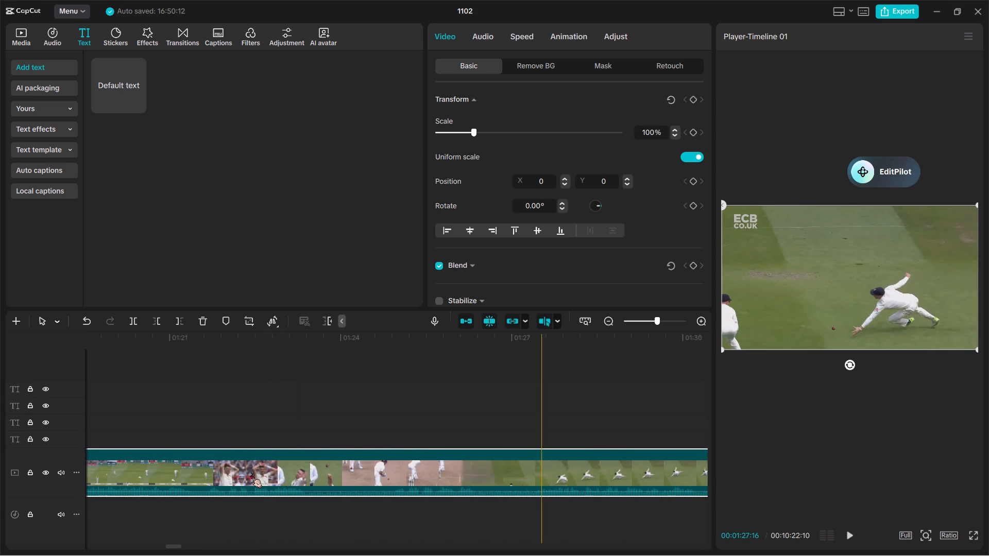
scroll(386, 481, right, 1)
scroll(273, 479, right, 1)
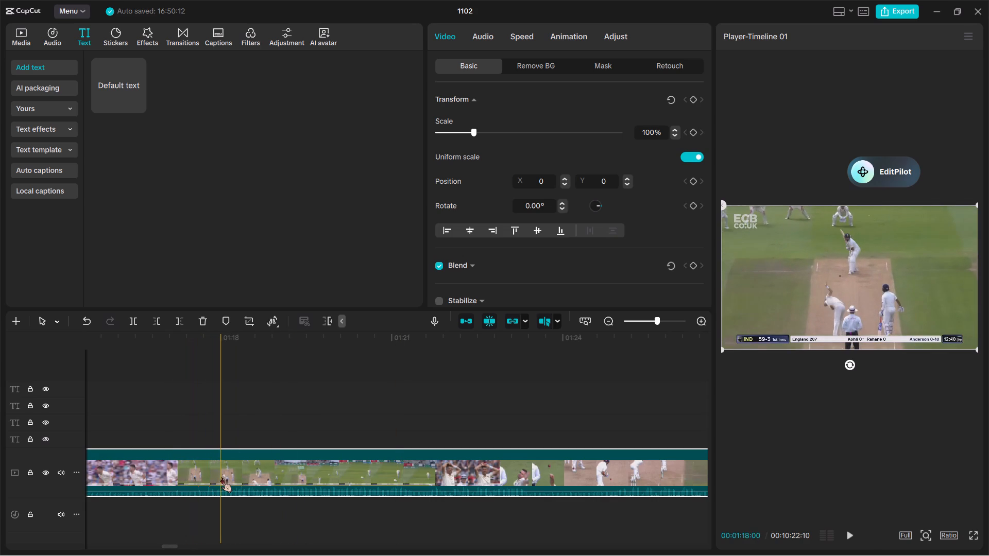
key(ctrl+b)
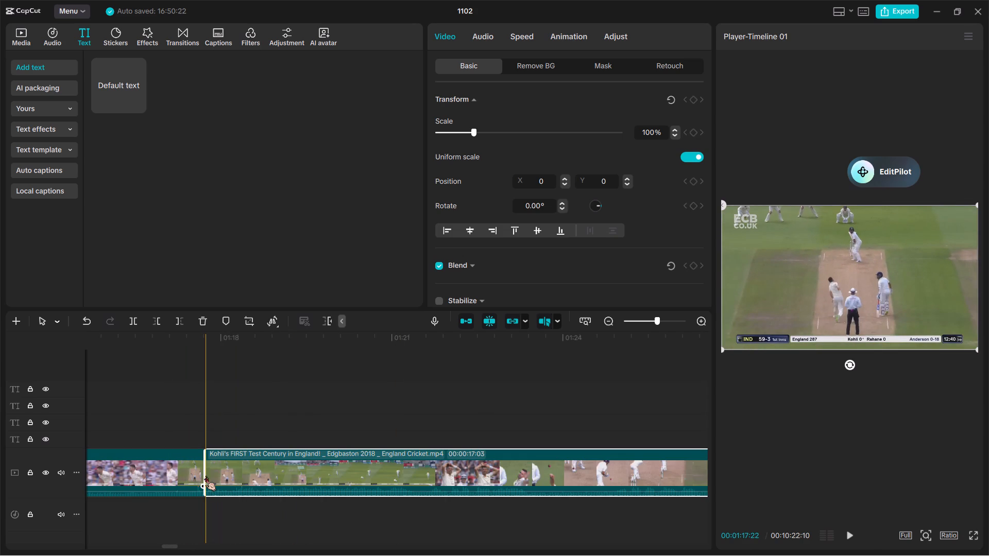
click(138, 488)
key(BackSpace)
Split the long remaining Edgbaston clip at about 00:00:58:13, shortly after the start of its Curran delivery.
scroll(138, 488, right, 1)
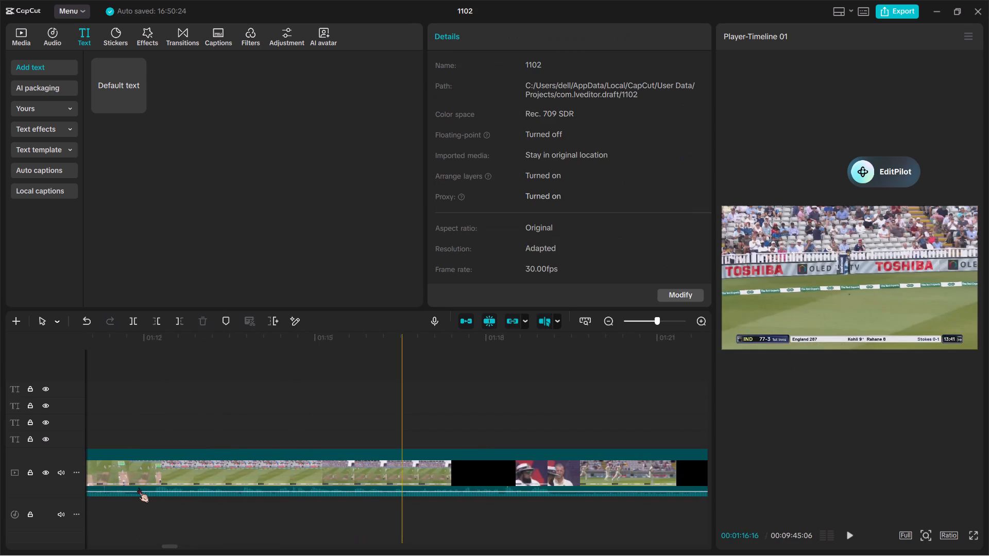
scroll(138, 488, right, 1)
ctrl+scroll(138, 488, down, 7)
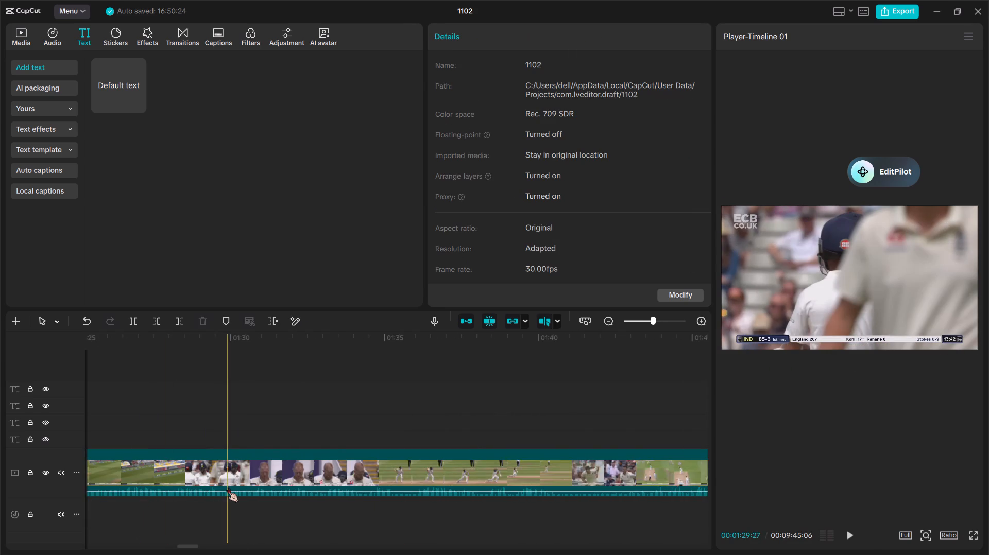
scroll(227, 487, right, 3)
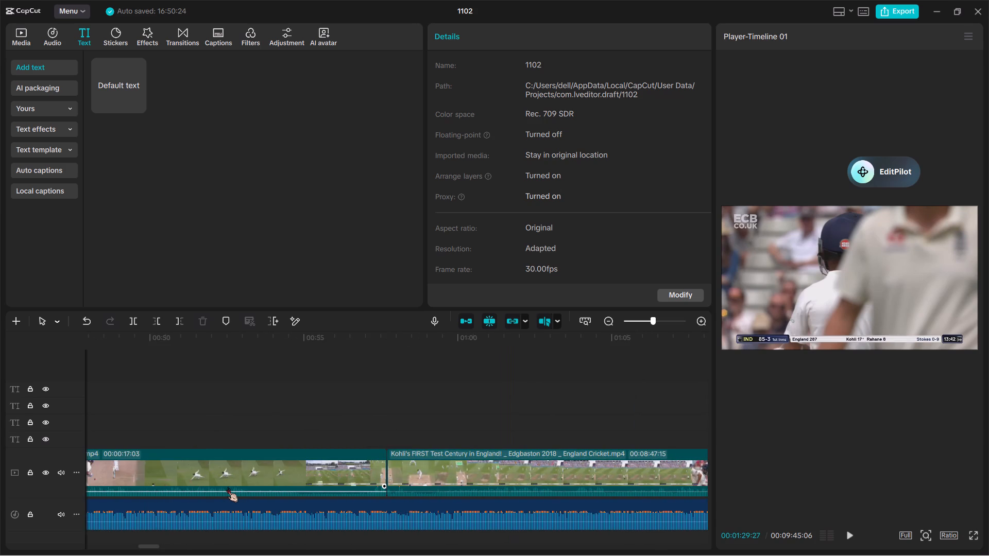
scroll(227, 487, left, 1)
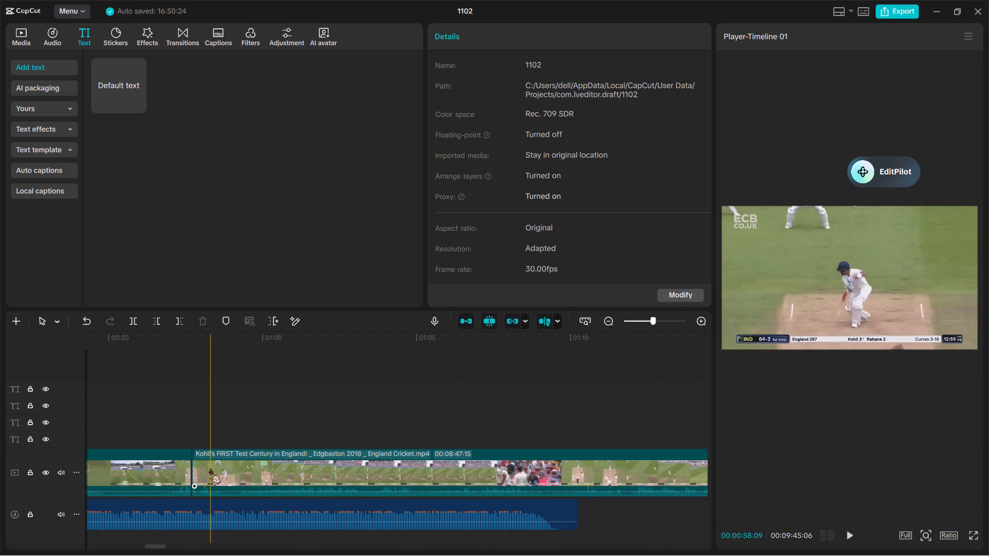
ctrl+scroll(194, 467, up, 12)
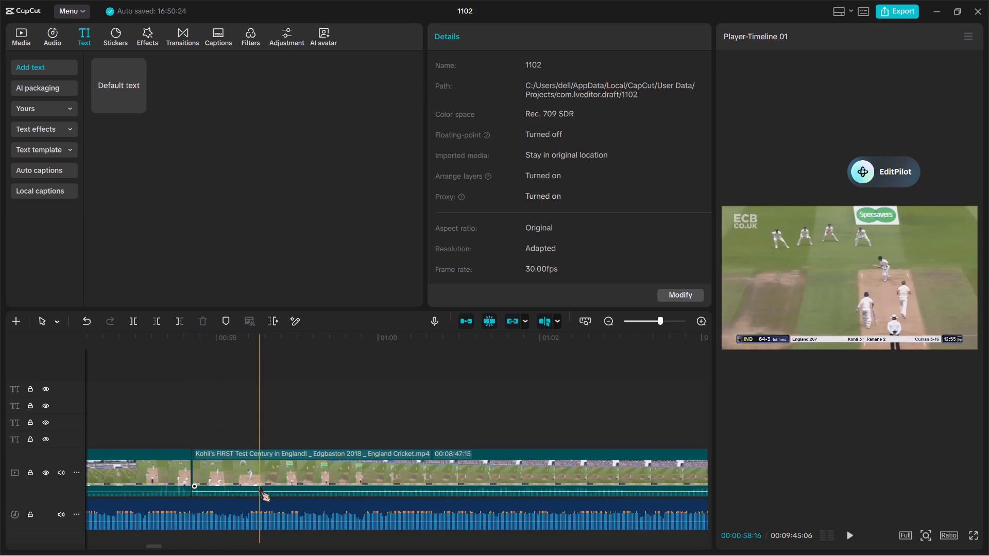
key(ctrl+b)
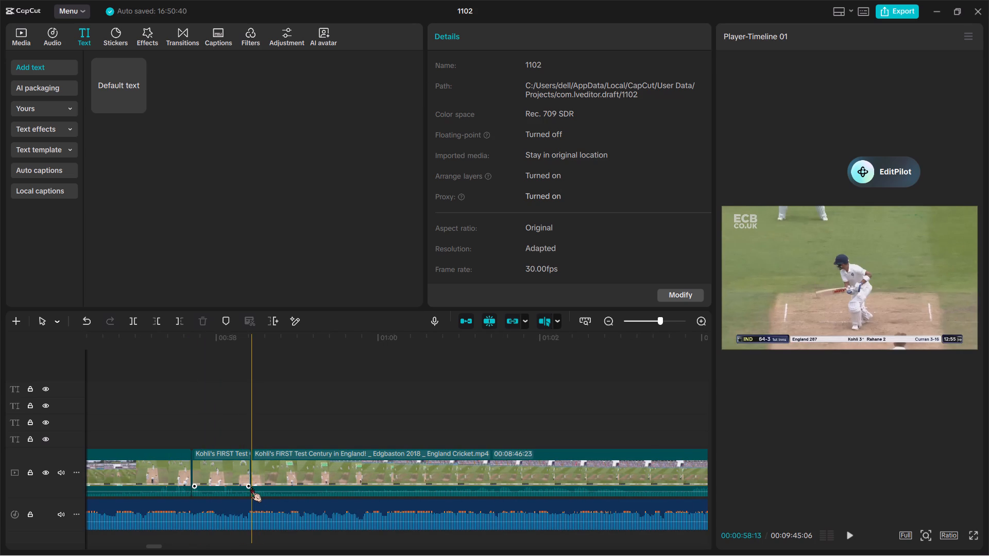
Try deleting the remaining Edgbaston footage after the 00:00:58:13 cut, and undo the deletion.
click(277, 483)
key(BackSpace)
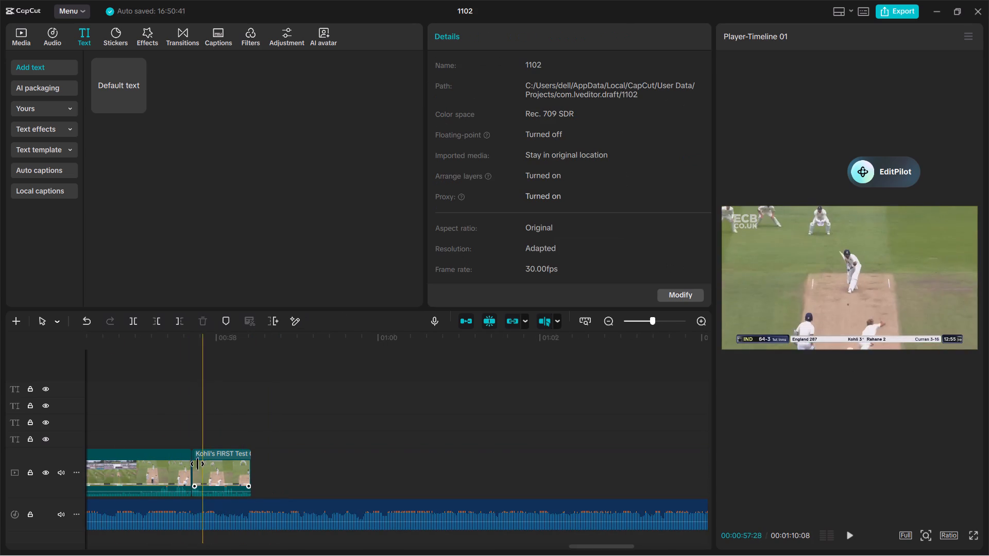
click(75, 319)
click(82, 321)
Split the 17-second Edgbaston clip at about 00:00:41:12 and delete the rest of it, up to the short Curran delivery clip.
scroll(109, 485, right, 1)
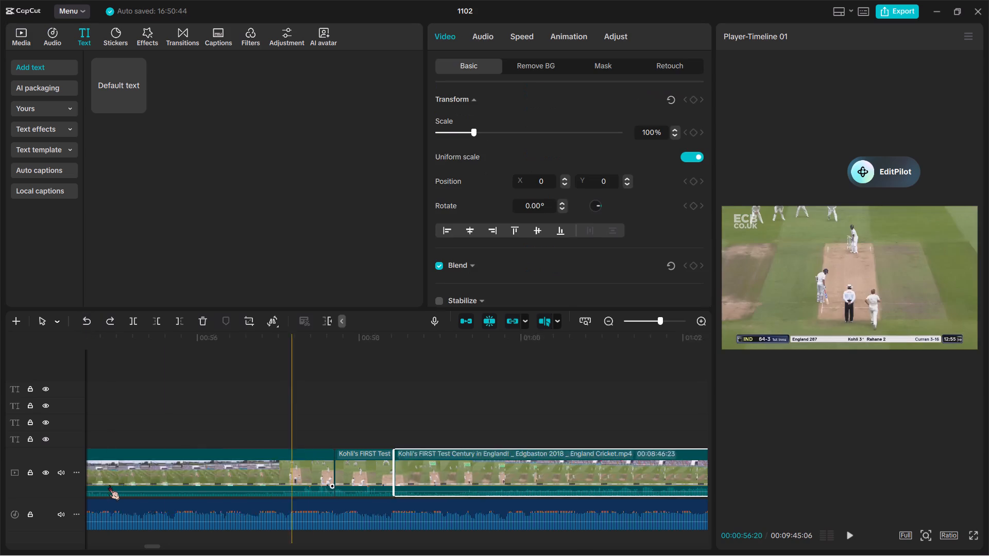
scroll(109, 485, right, 1)
scroll(246, 490, right, 2)
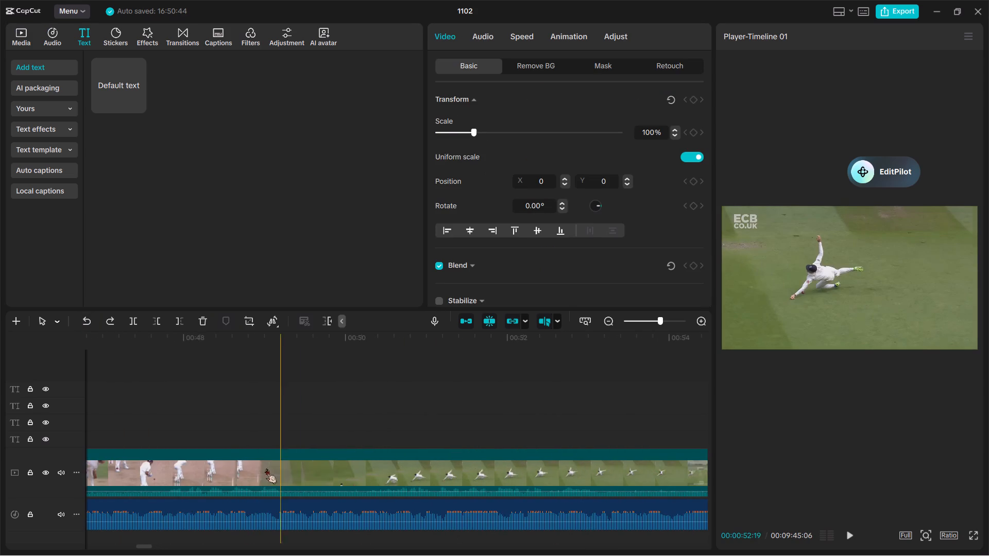
scroll(228, 458, right, 3)
scroll(228, 458, left, 1)
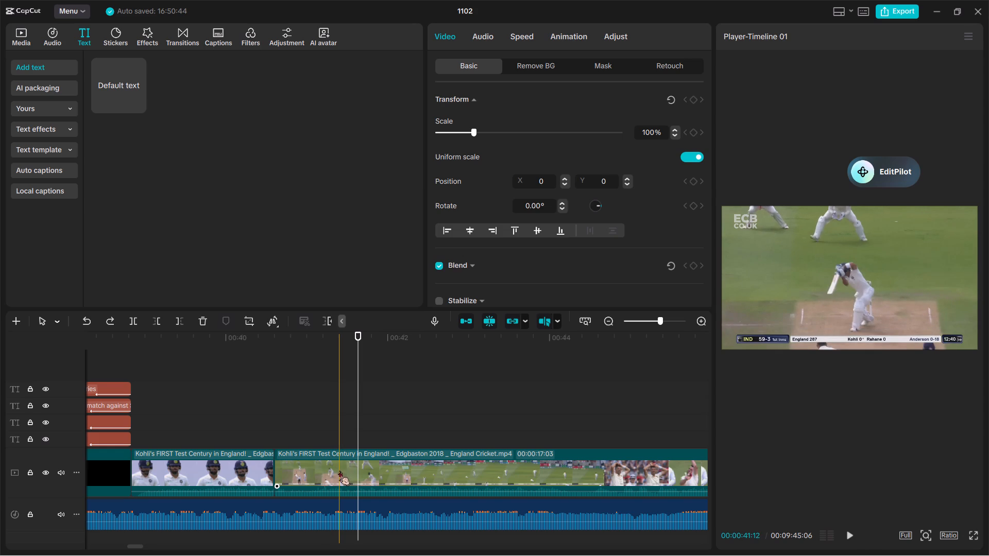
key(ctrl+b)
click(365, 475)
key(BackSpace)
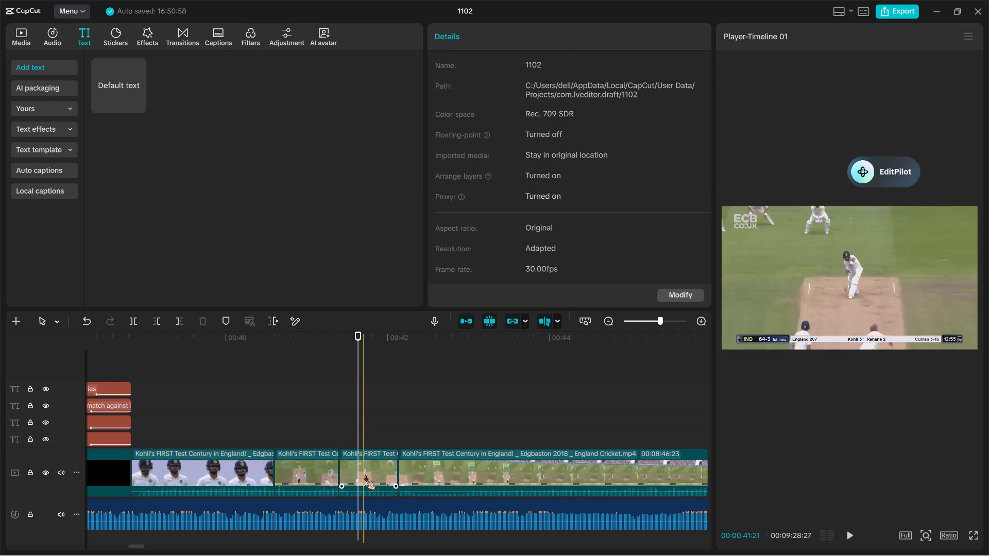
Trim away the beginning of the long remaining Edgbaston clip up to about 00:00:54:10, during the Stokes delivery to Kohli.
scroll(365, 475, left, 1)
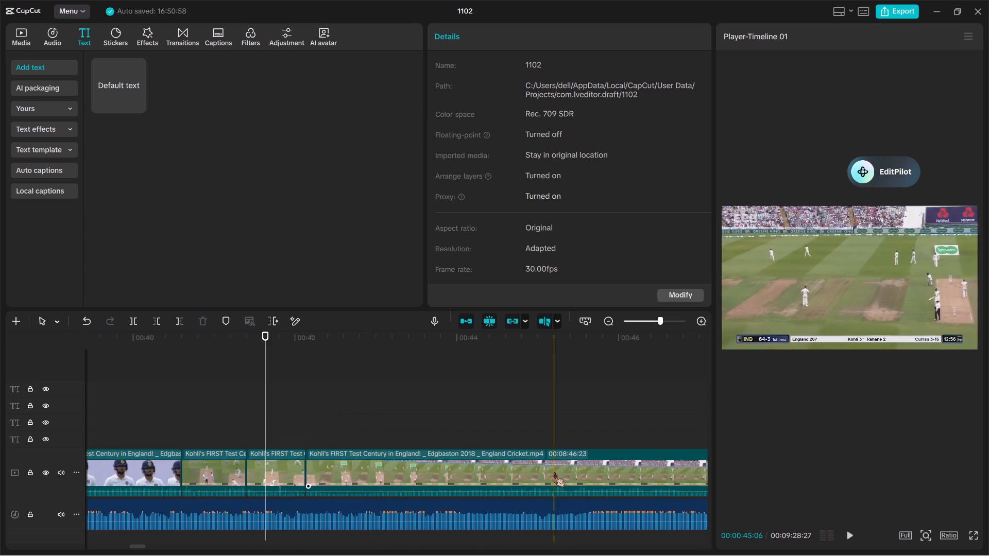
scroll(554, 472, left, 1)
scroll(595, 473, left, 1)
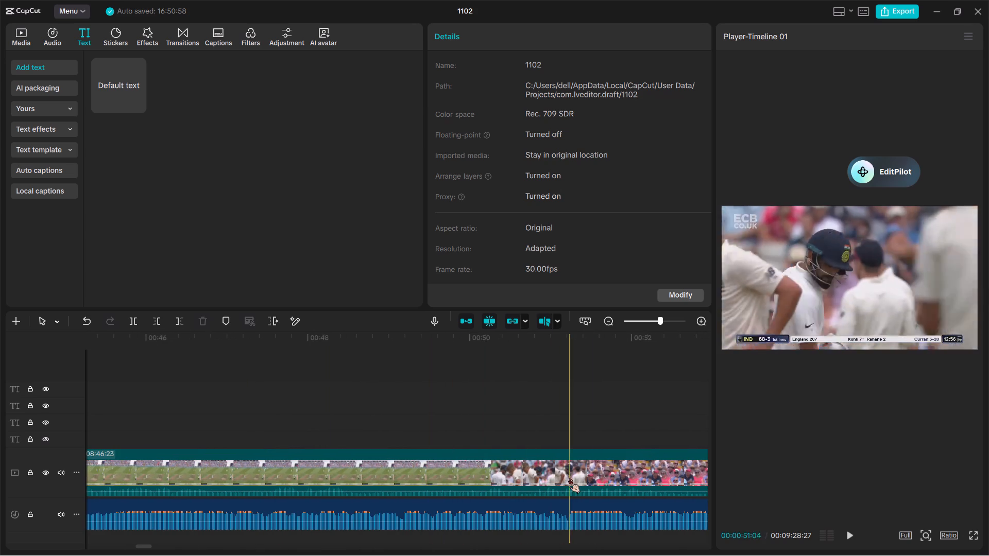
scroll(579, 486, left, 1)
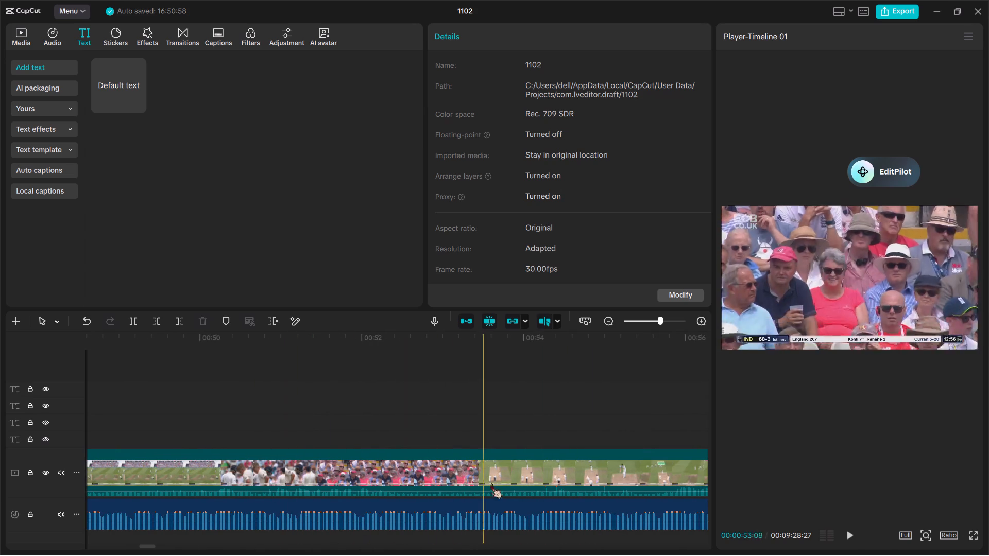
scroll(516, 489, left, 1)
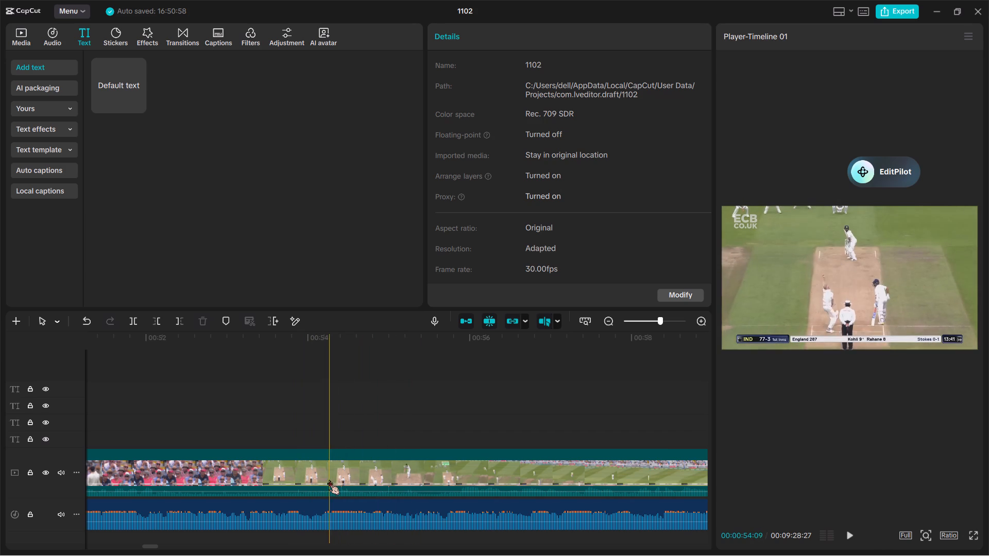
key(q)
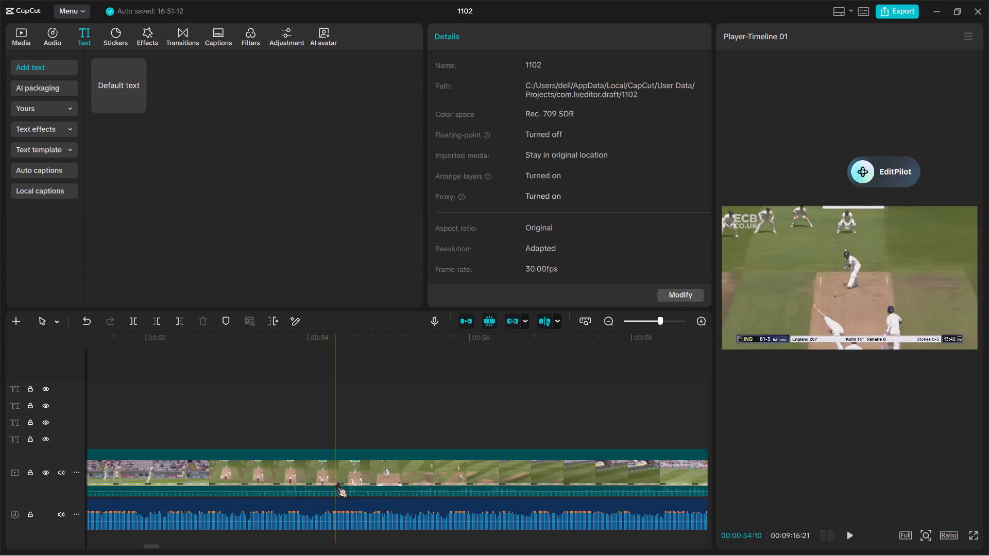
Split the long Edgbaston clip at about 00:00:43:02, just after Kohli plays the Stokes delivery.
ctrl+scroll(336, 482, down, 3)
scroll(336, 482, right, 4)
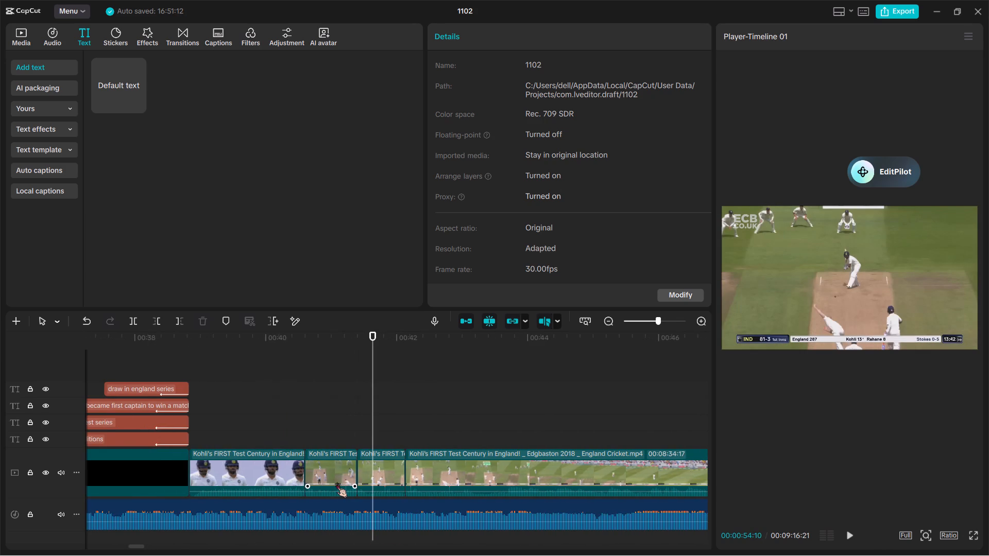
ctrl+click(469, 479)
key(ctrl+b)
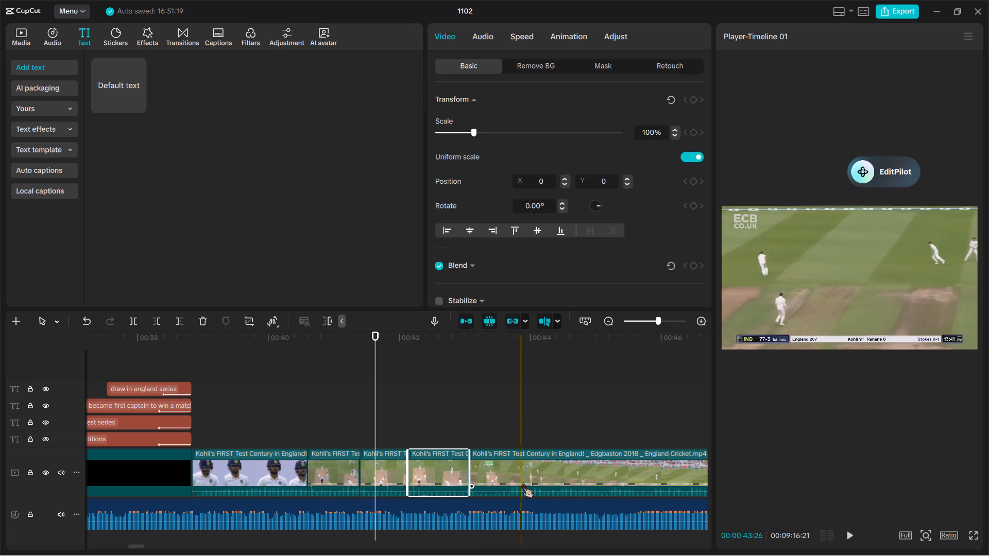
Split the long Edgbaston clip at about 00:00:54:04 and delete the footage between the 00:00:43:02 cut and this one.
scroll(522, 483, left, 2)
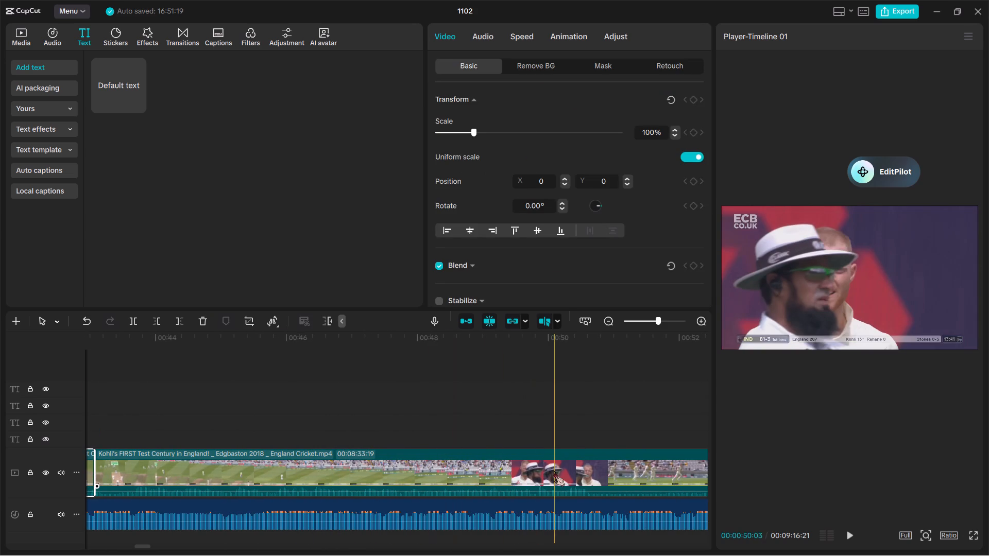
scroll(554, 471, left, 2)
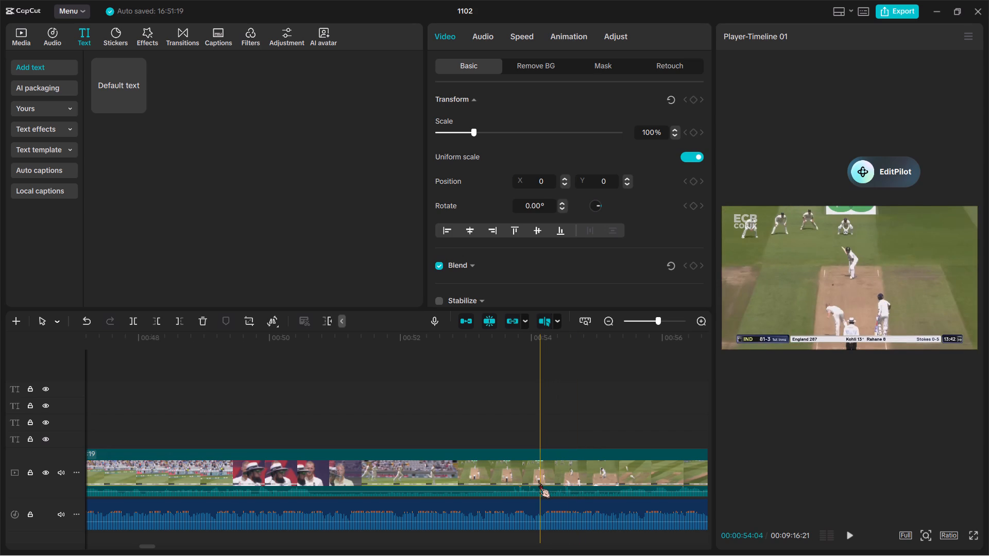
key(ctrl+b)
click(539, 483)
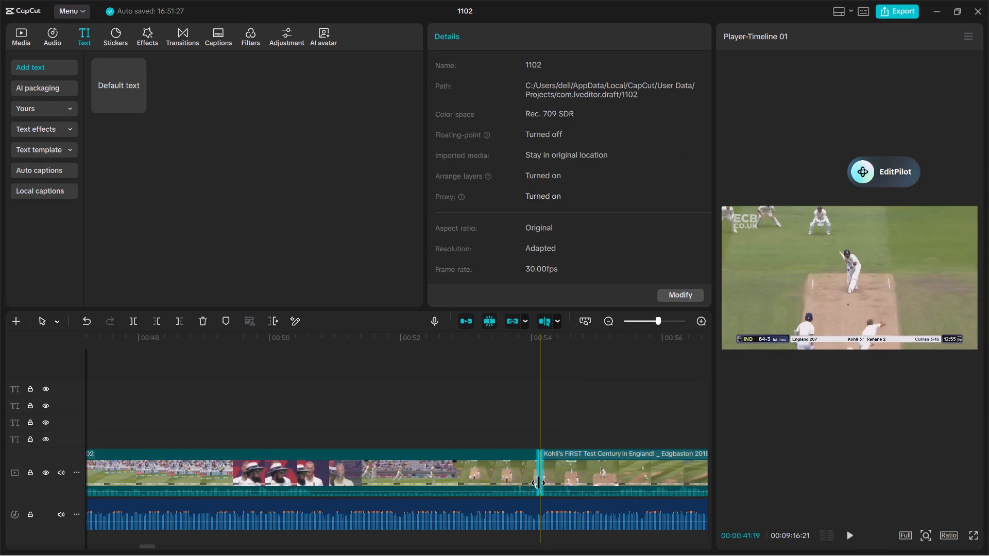
click(478, 475)
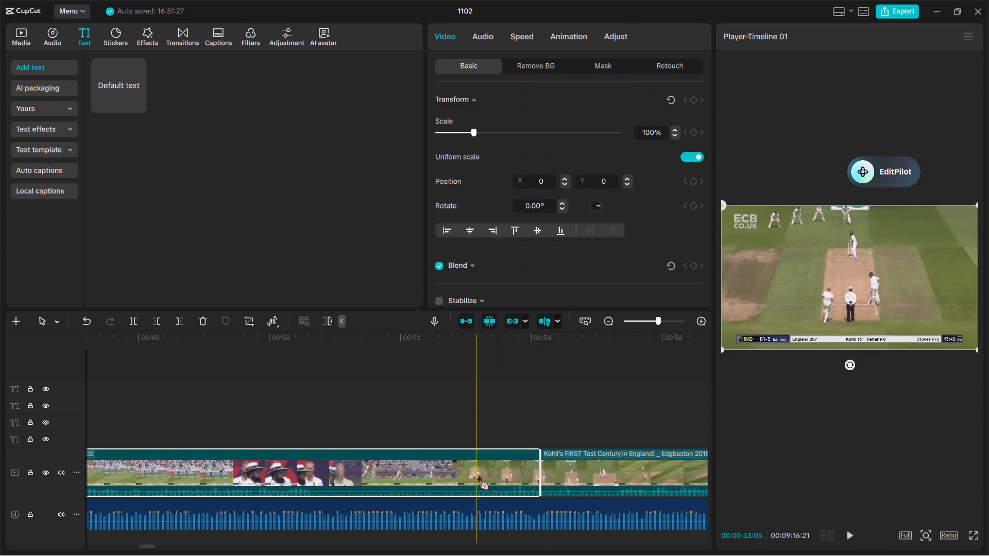
key(BackSpace)
Split the long Edgbaston clip at about 00:00:43:21, as Kohli plays his second shot off Stokes.
scroll(478, 475, right, 2)
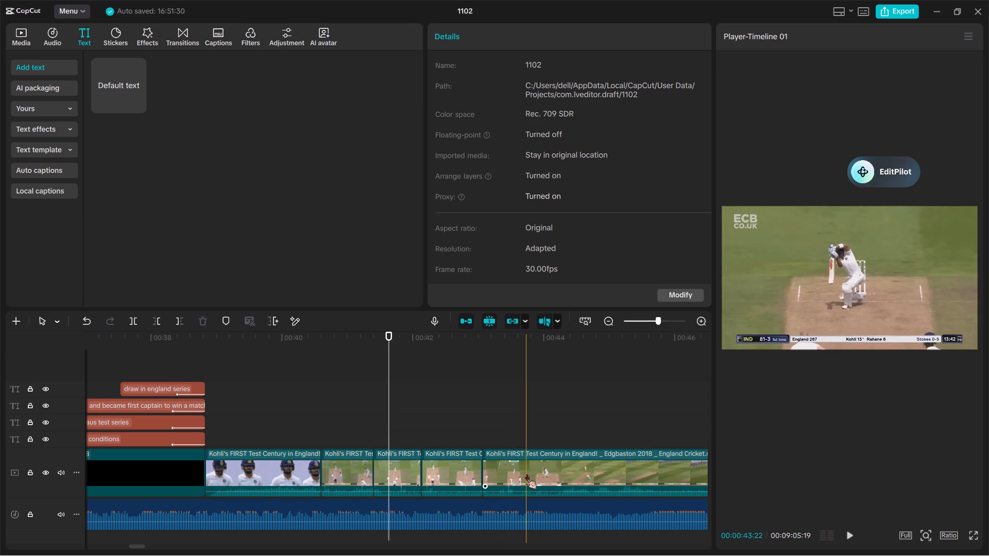
key(ctrl+b)
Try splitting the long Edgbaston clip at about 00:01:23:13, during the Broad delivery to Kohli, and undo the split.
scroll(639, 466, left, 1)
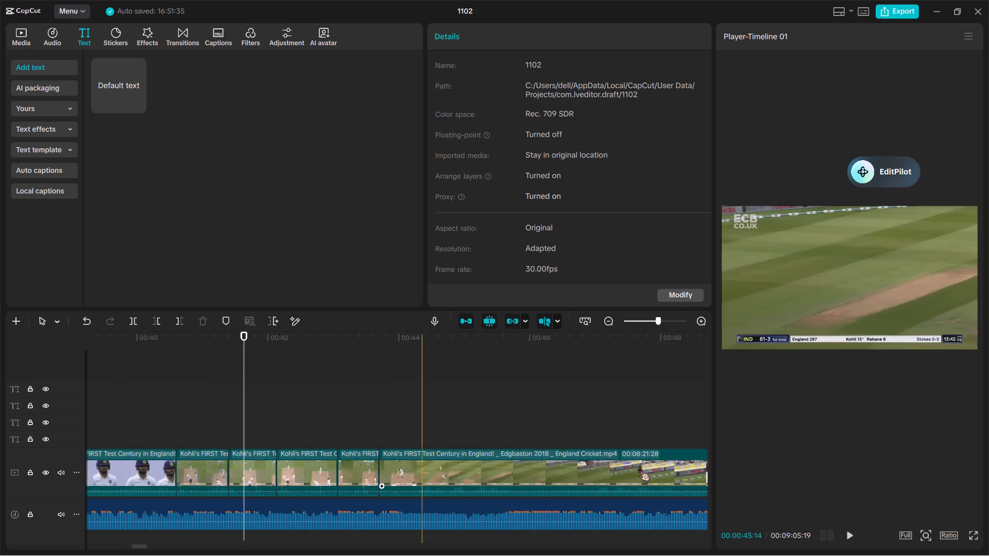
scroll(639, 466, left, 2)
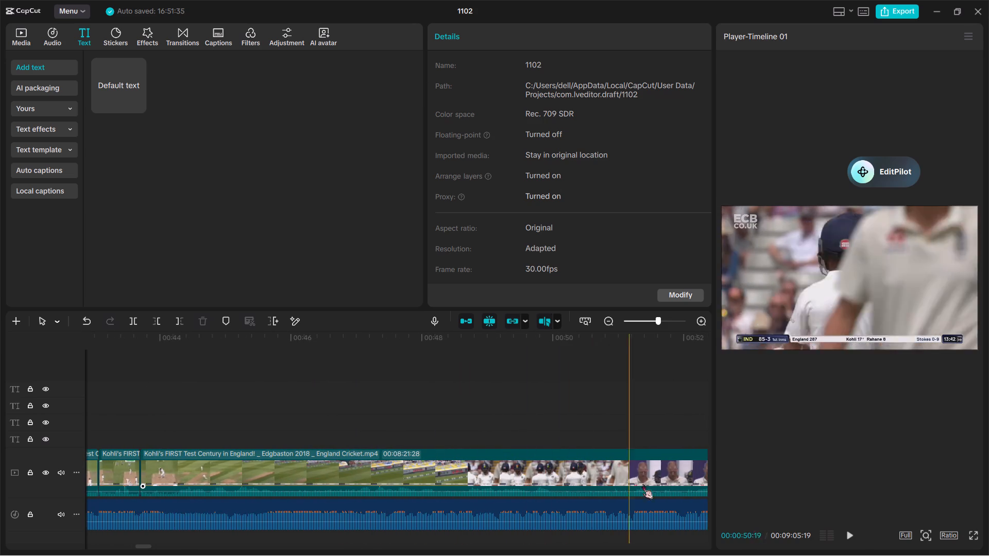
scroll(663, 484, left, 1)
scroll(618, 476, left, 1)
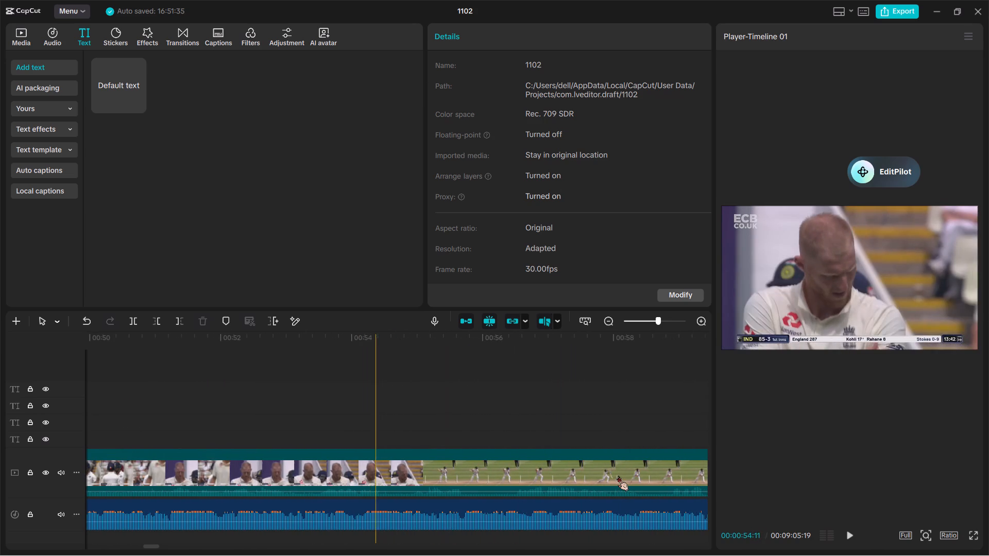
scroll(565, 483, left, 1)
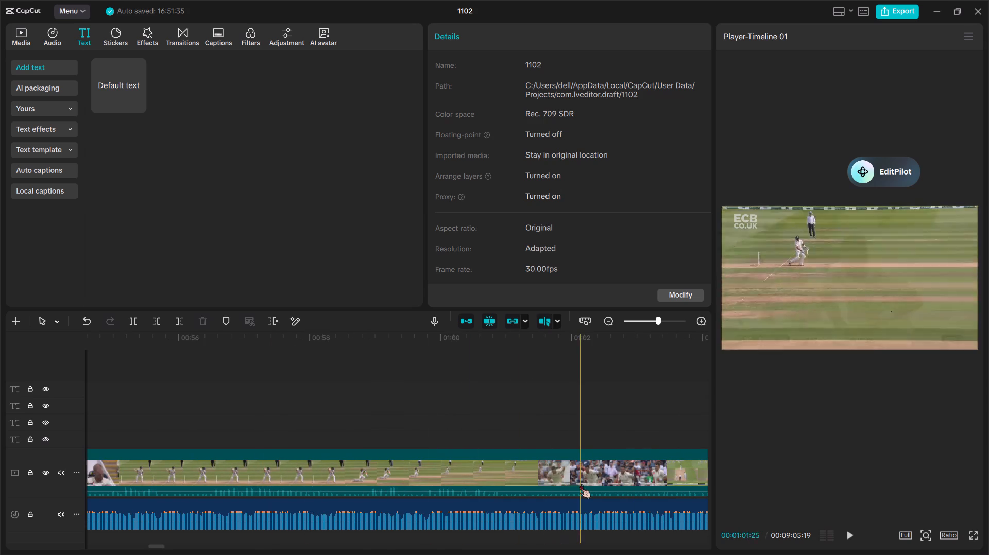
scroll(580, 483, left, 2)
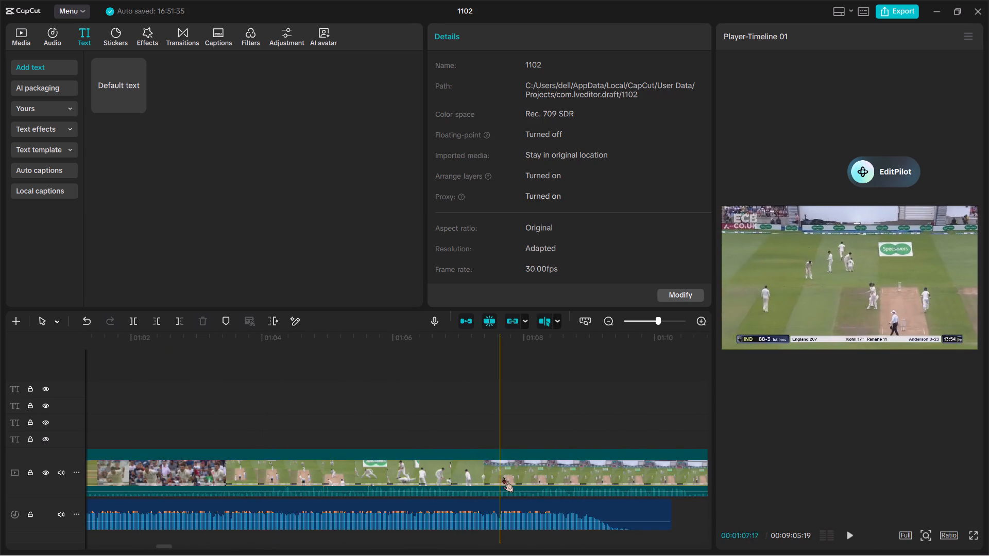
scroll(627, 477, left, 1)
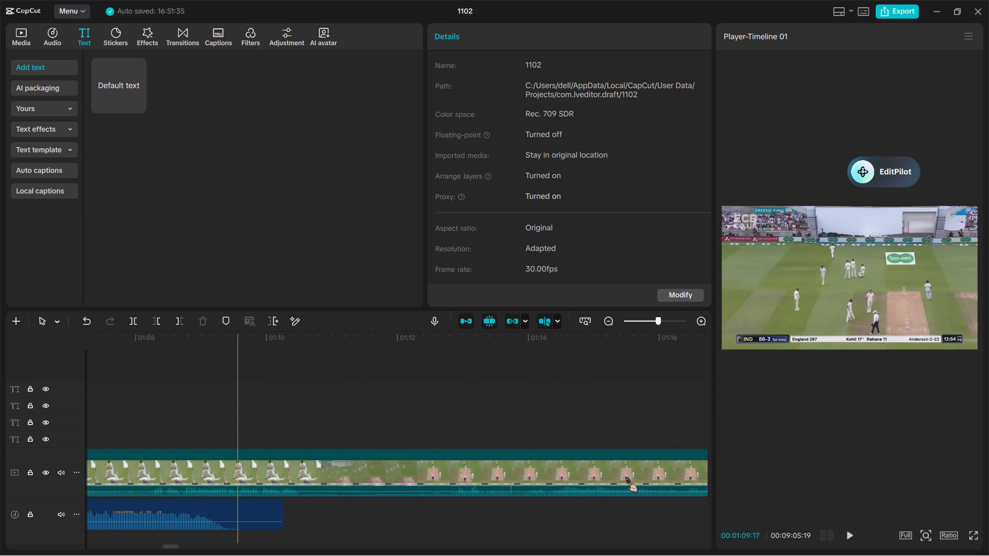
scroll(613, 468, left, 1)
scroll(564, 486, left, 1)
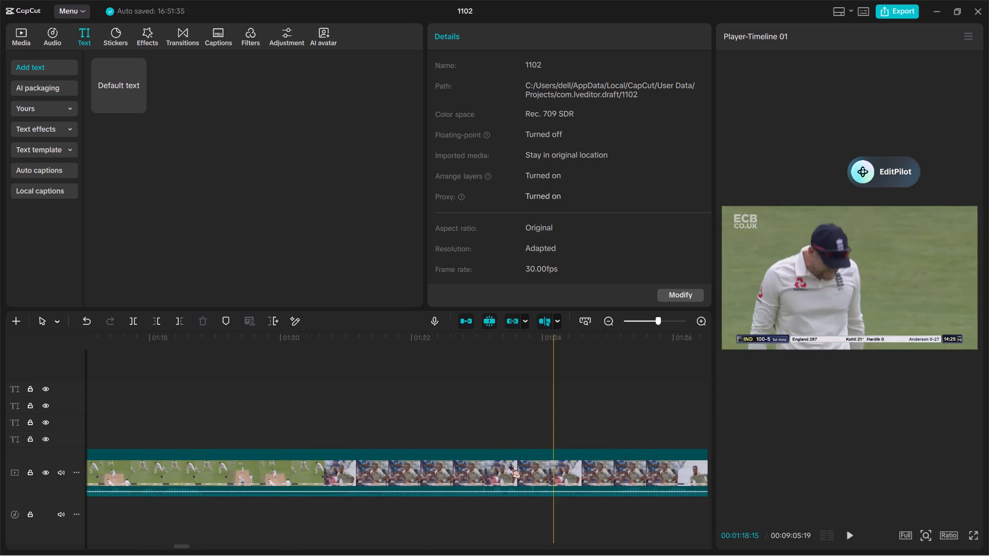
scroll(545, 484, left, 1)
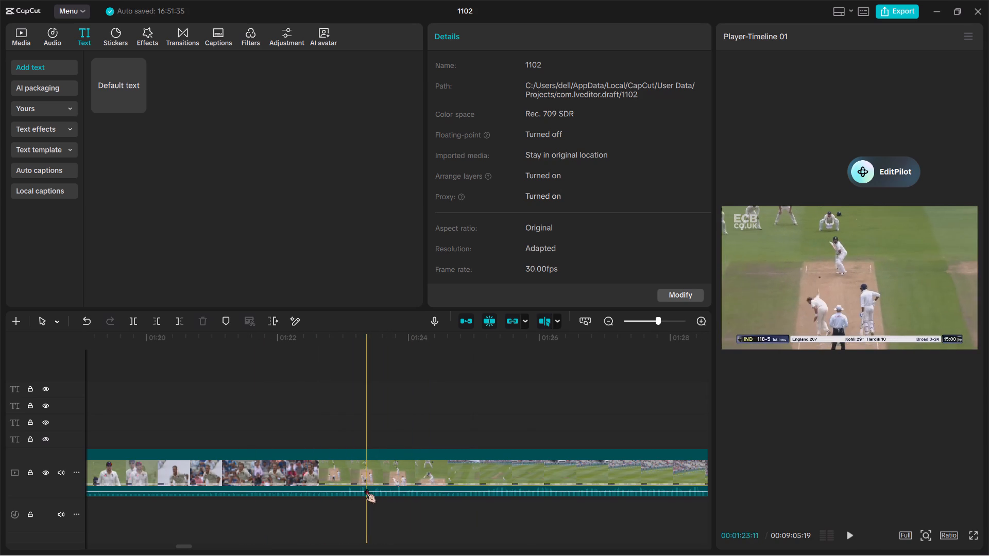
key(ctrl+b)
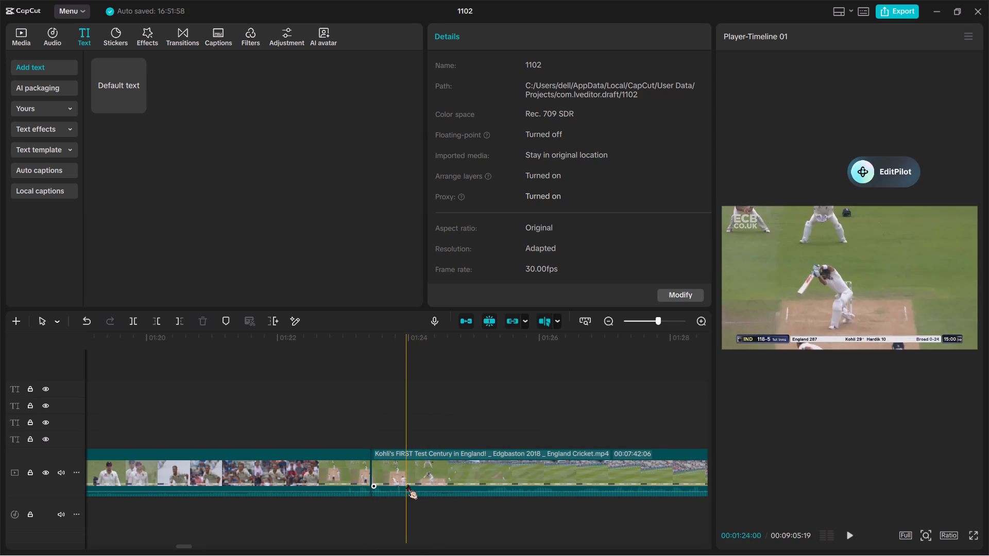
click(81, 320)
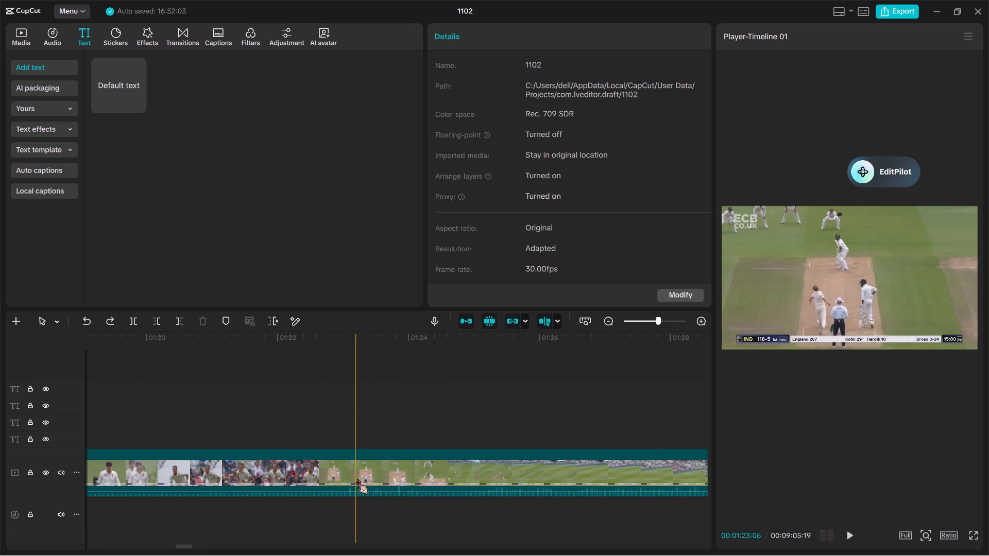
Split the Edgbaston clip at about 00:01:23:06 and 00:01:24:07 to isolate Kohli's shot off the Broad delivery.
key(ctrl+b)
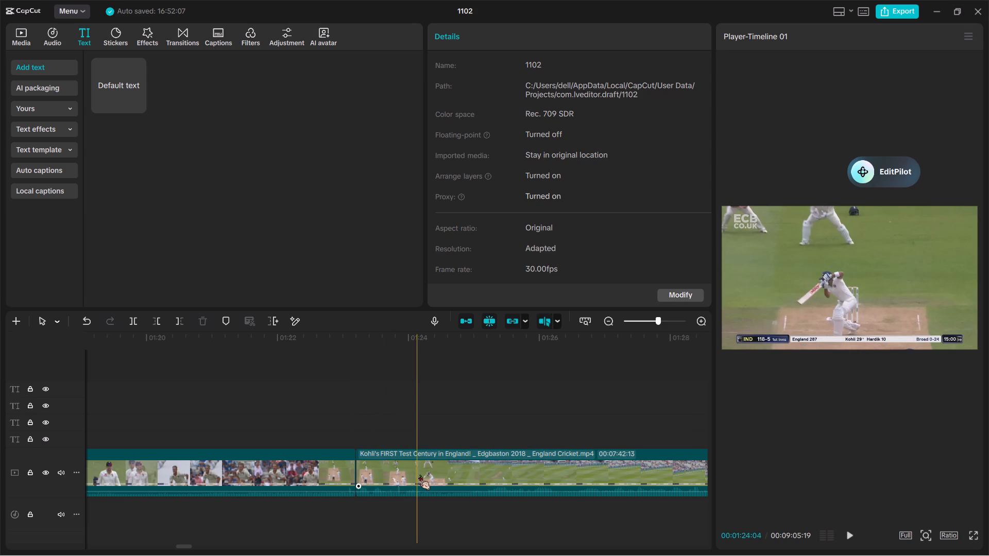
key(ctrl+b)
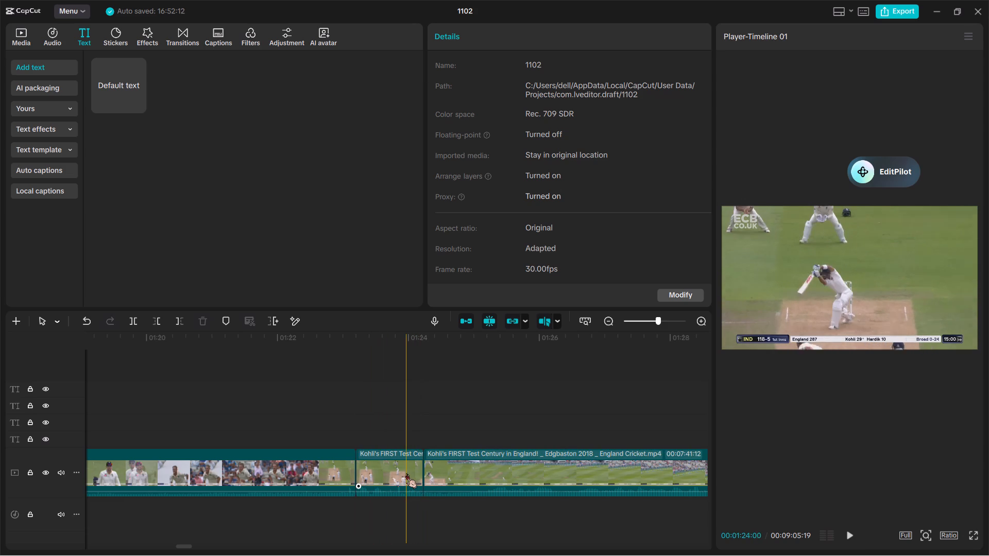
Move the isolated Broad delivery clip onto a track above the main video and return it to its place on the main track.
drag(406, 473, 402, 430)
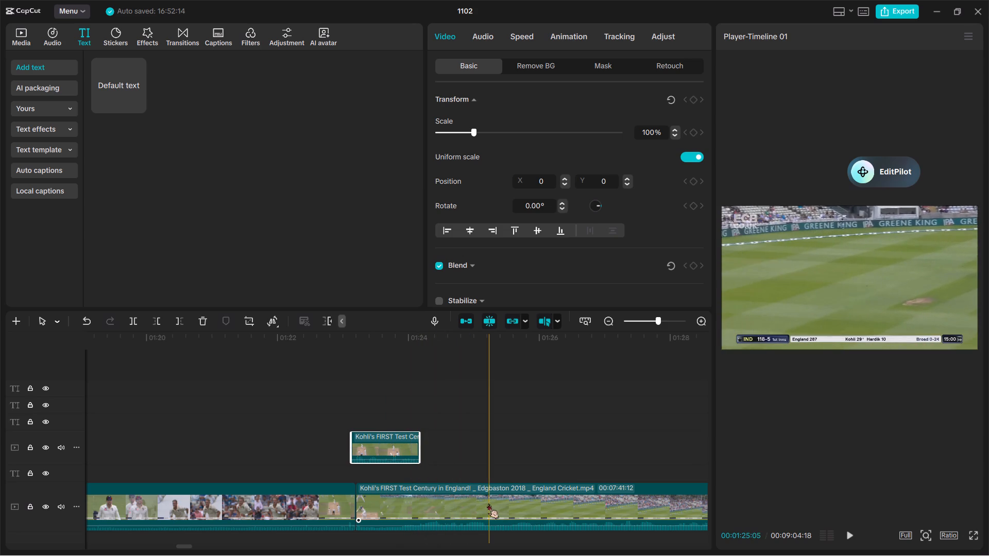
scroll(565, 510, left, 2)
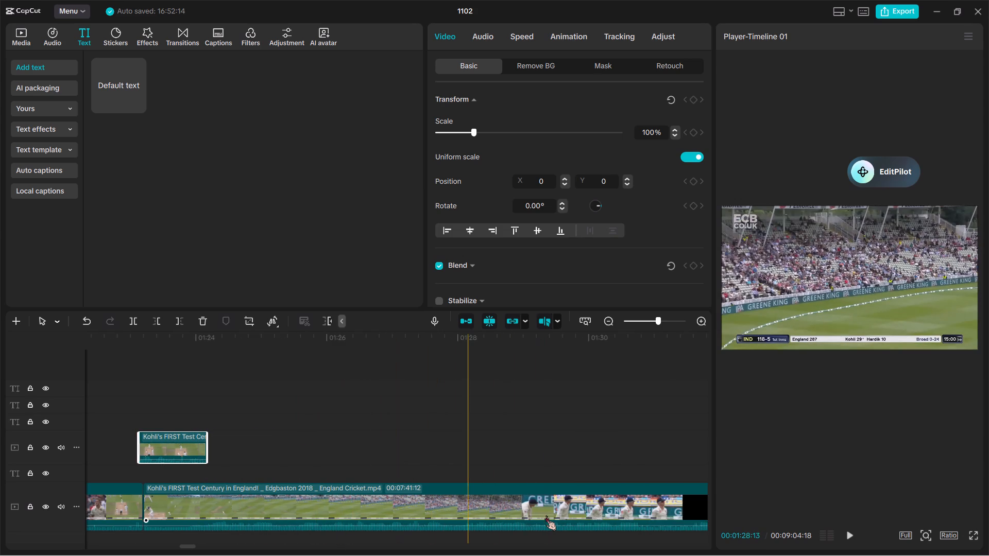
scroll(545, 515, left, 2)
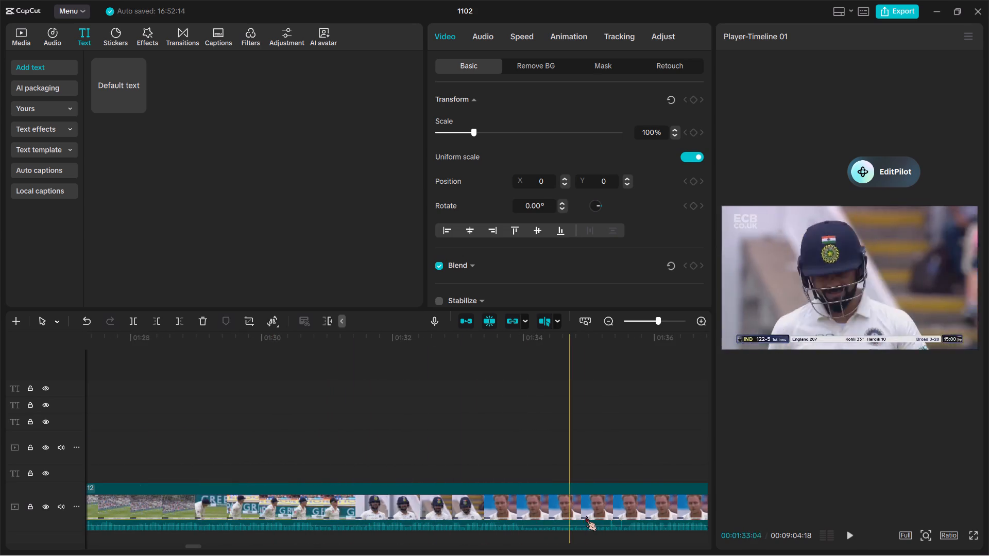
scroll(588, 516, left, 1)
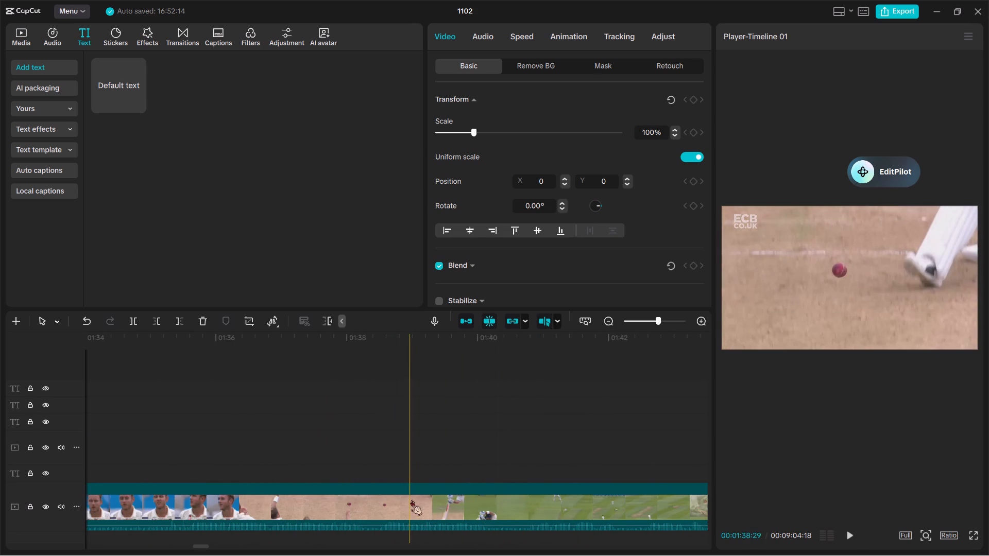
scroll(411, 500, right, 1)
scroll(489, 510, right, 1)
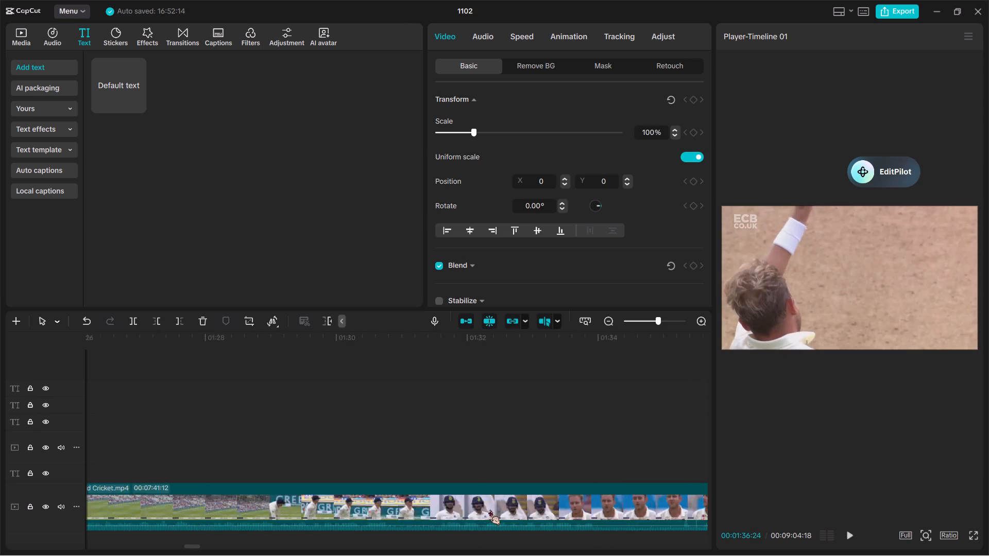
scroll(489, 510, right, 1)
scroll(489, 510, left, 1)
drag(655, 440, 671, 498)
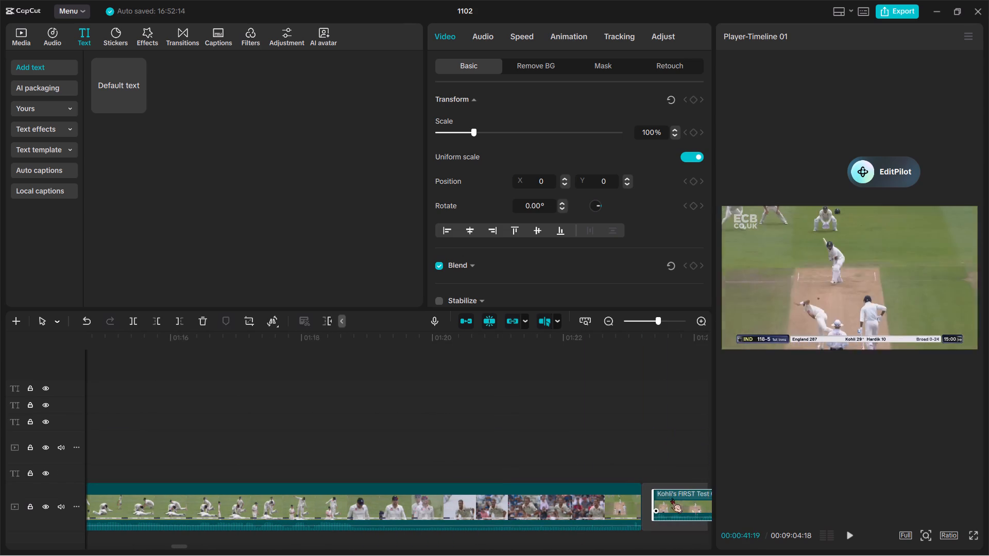
Delete the long Edgbaston footage between the 00:00:43:21 cut and the isolated Broad delivery clip.
click(502, 471)
key(BackSpace)
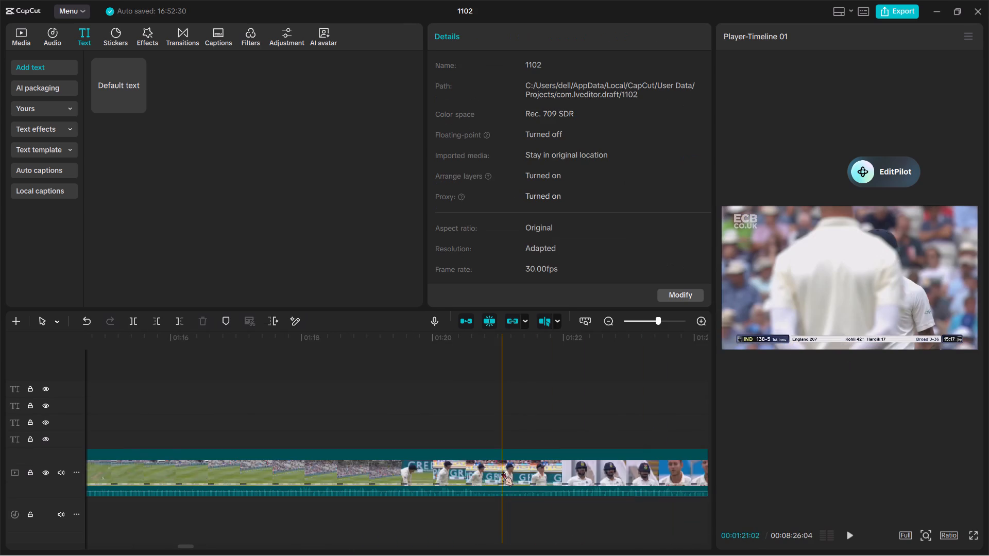
Split the long Edgbaston clip at about 00:01:08:12, at Broad's delivery to Kohli, and delete its footage back to the 00:00:44:22 cut.
scroll(502, 471, right, 4)
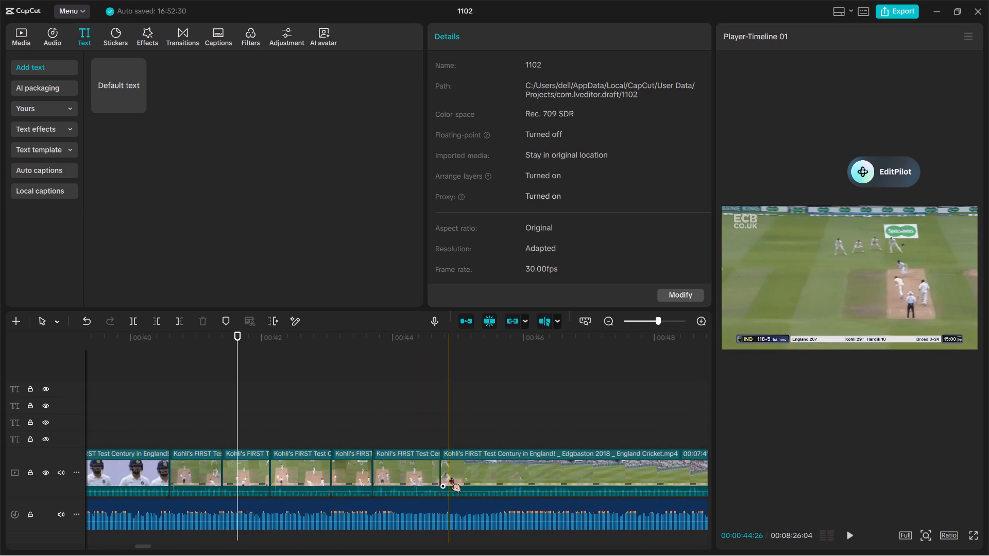
scroll(571, 484, left, 1)
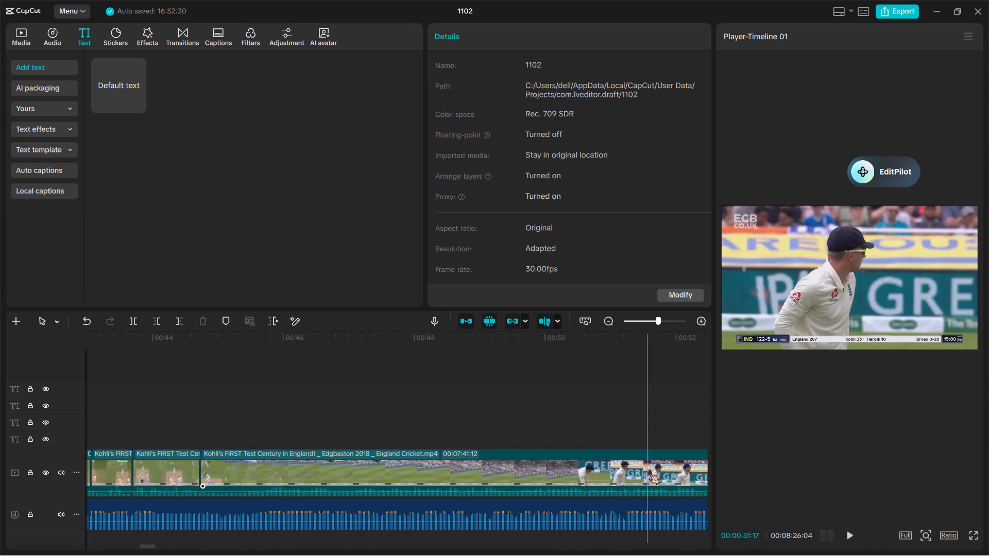
scroll(649, 469, left, 2)
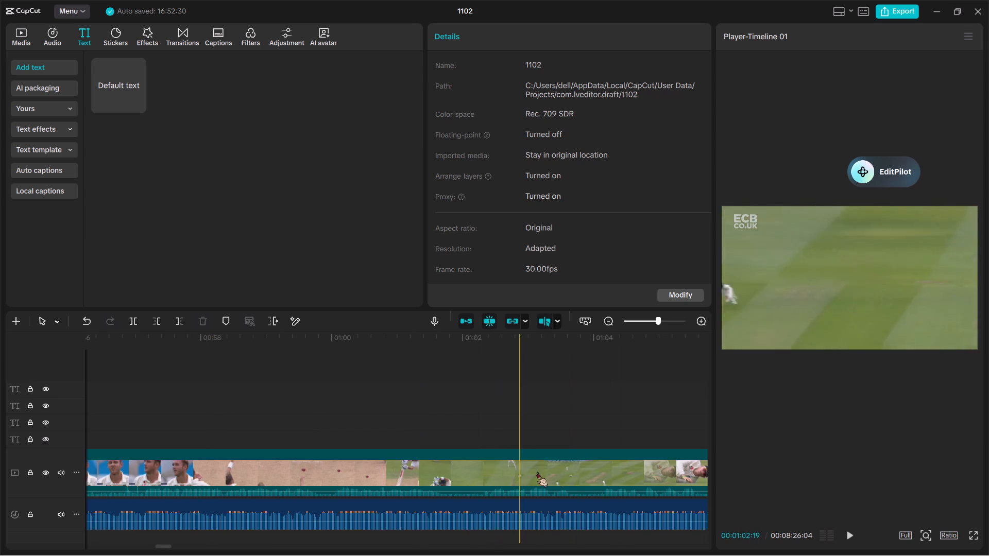
scroll(628, 480, left, 2)
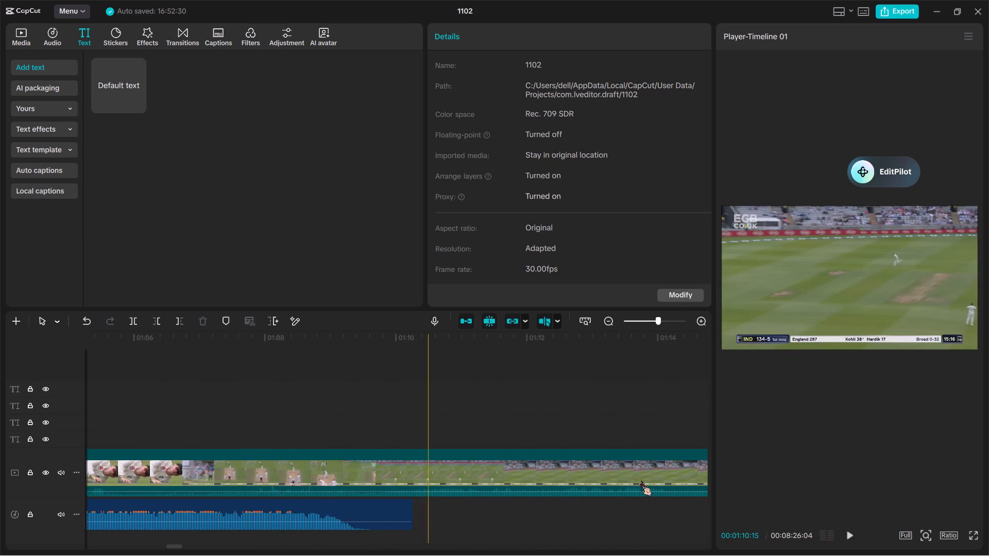
scroll(641, 481, left, 1)
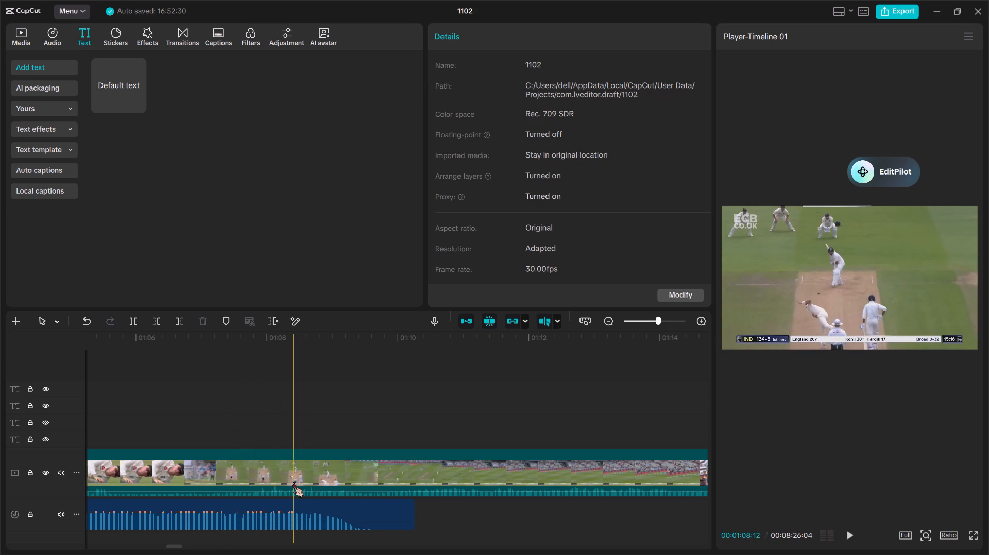
key(ctrl+b)
click(260, 477)
key(BackSpace)
Split the long Edgbaston clip at about 00:00:45:09, as Kohli plays his shot off the Broad delivery.
scroll(260, 477, right, 1)
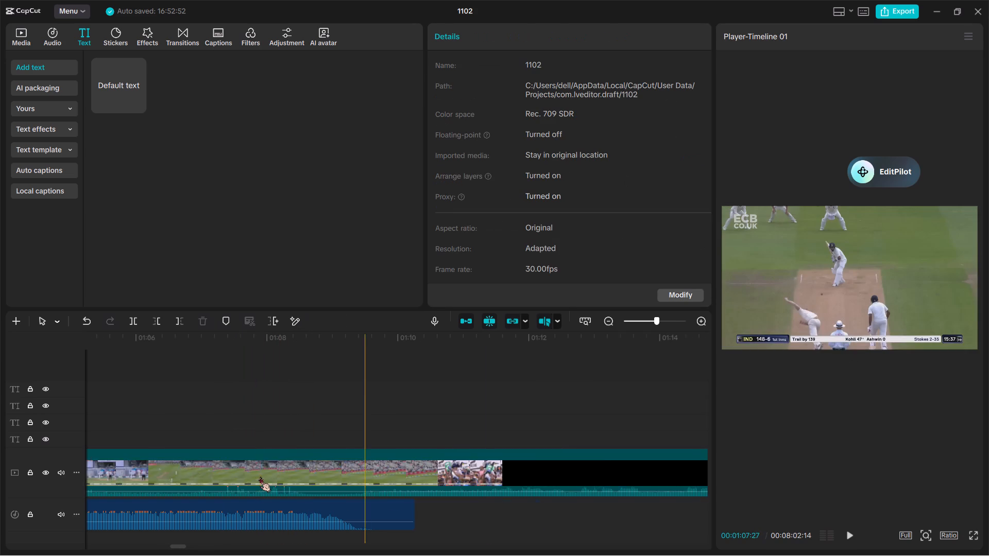
scroll(260, 477, right, 1)
scroll(411, 490, right, 1)
scroll(455, 486, right, 1)
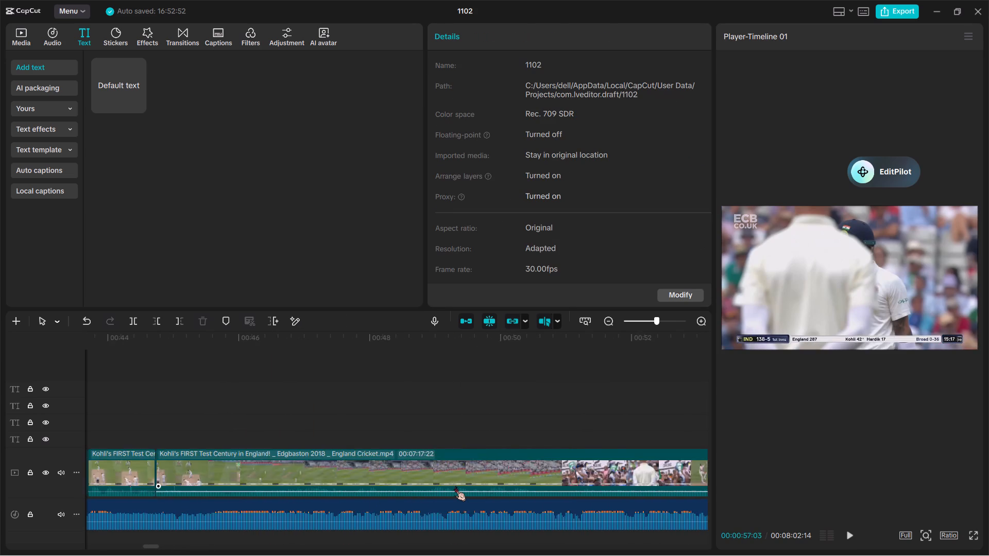
scroll(455, 486, right, 1)
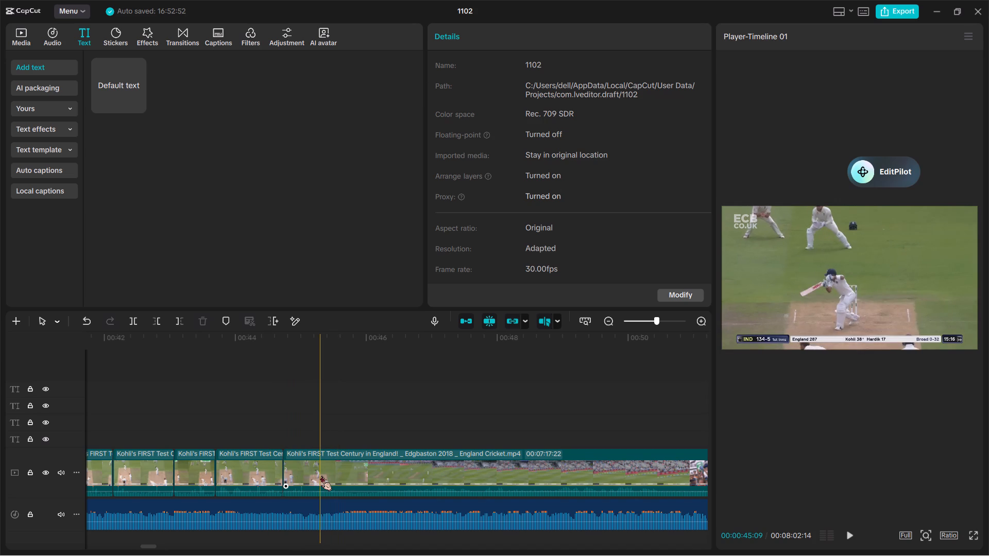
key(ctrl+b)
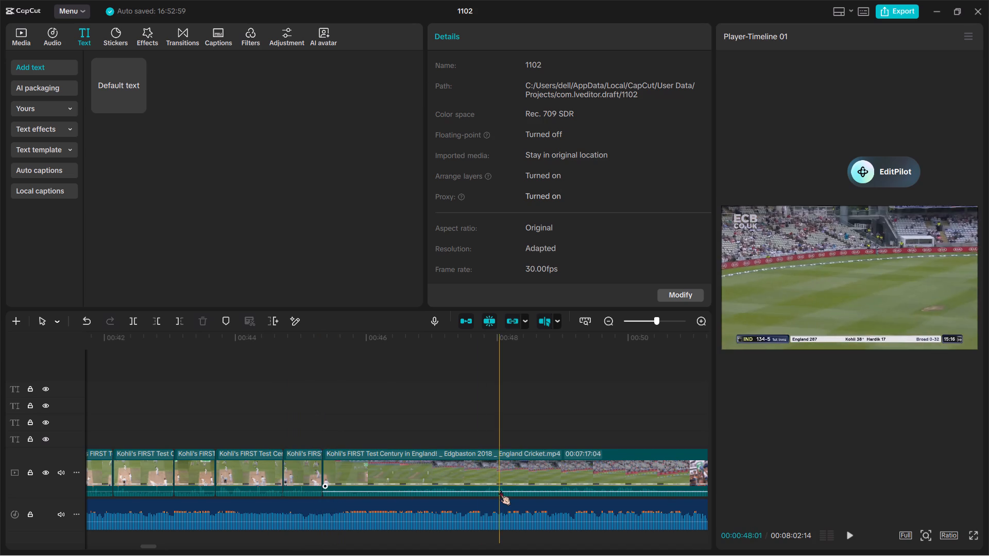
Split the Edgbaston clip at about 00:00:53:10 and 00:00:55:23 to isolate the close-up of the Indian batsmen before the crowd.
scroll(500, 490, left, 2)
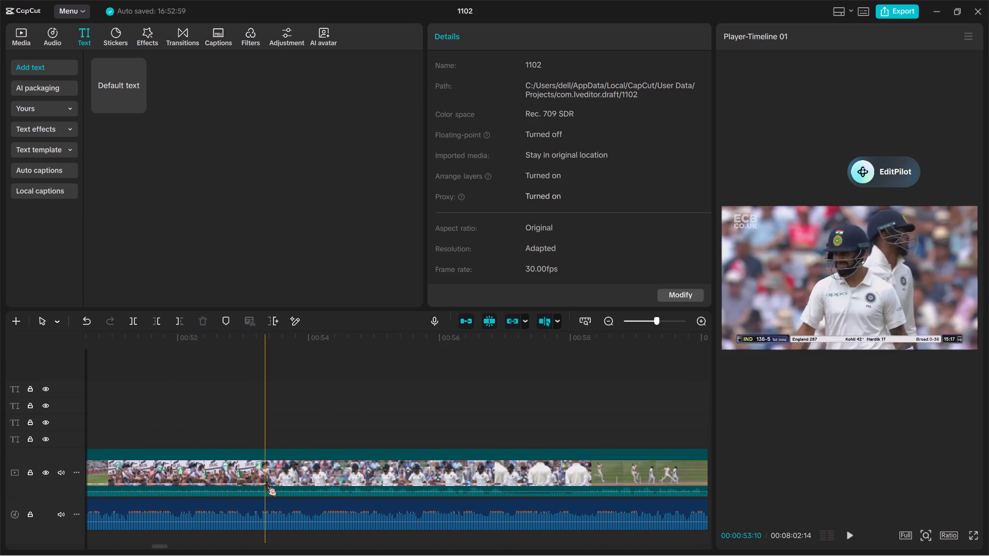
key(ctrl+b)
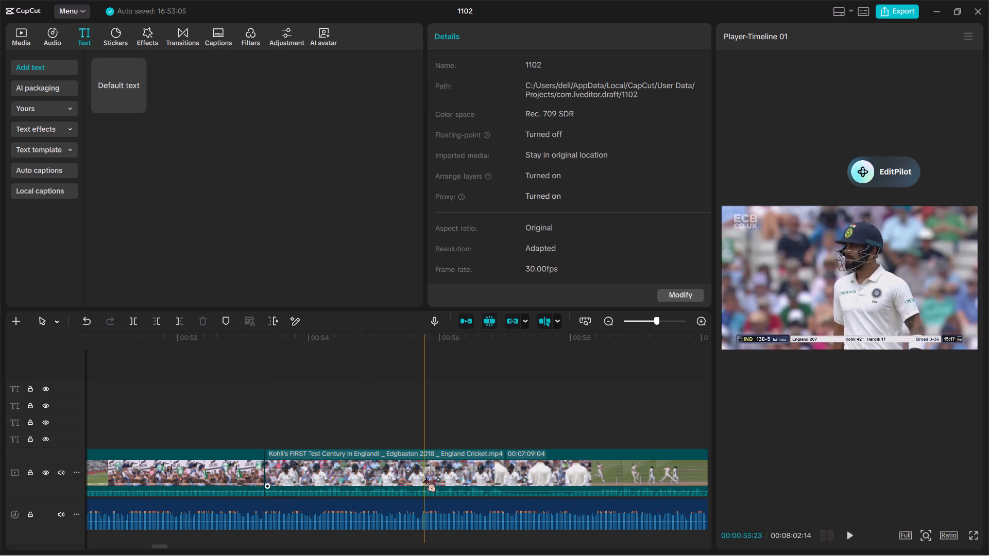
click(425, 477)
key(ctrl+b)
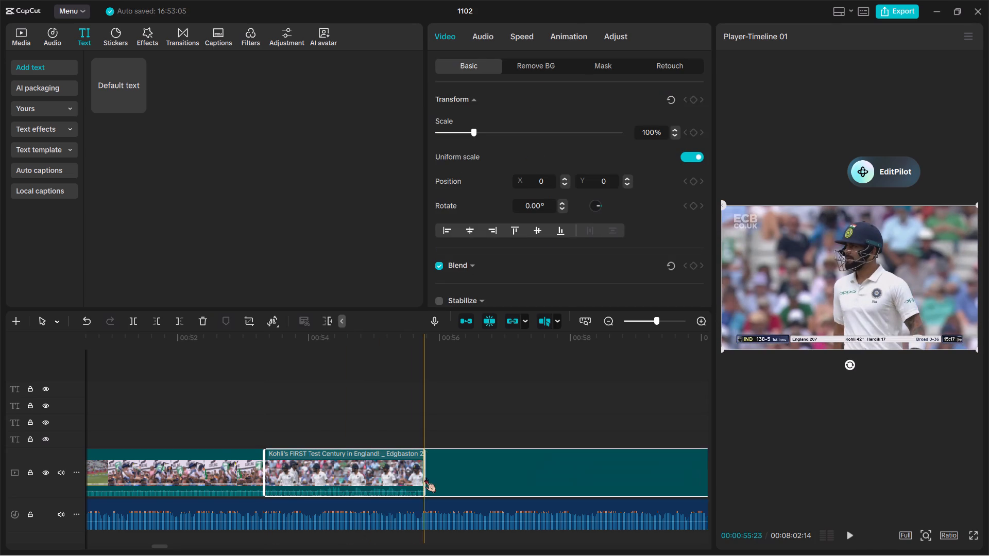
Delete the footage between the 00:00:45:09 cut and the isolated close-up of the batsmen.
click(218, 466)
key(BackSpace)
Split the long Edgbaston clip at about 00:01:42:17, at Anderson's delivery to Kohli at 168-6, and delete its footage back to the batsmen close-up.
scroll(218, 466, right, 1)
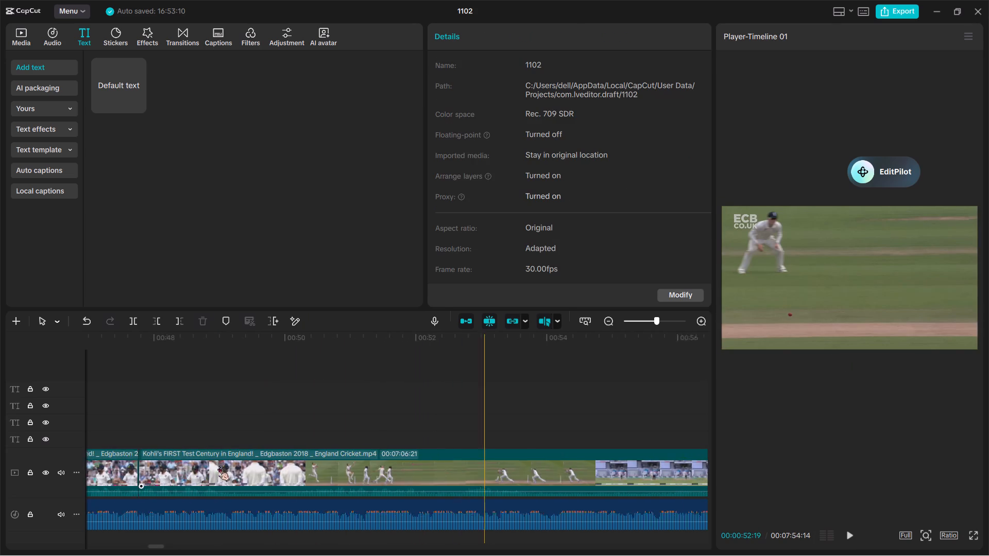
scroll(218, 466, right, 1)
scroll(425, 478, left, 1)
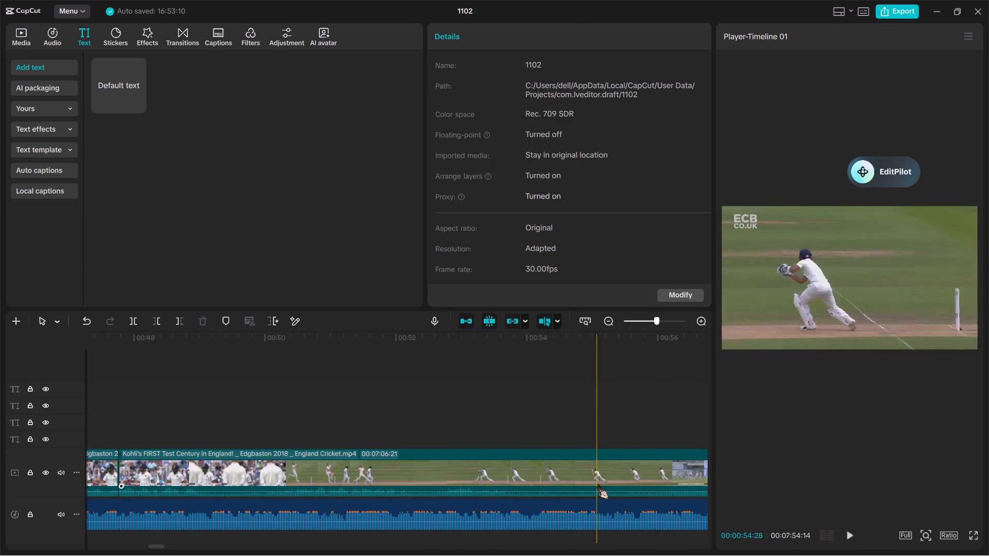
scroll(598, 484, left, 2)
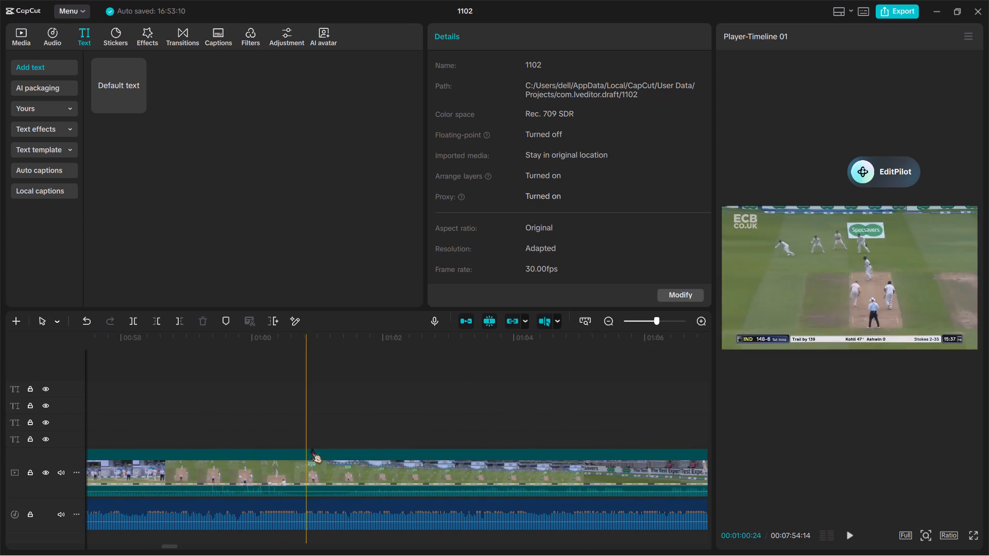
scroll(518, 468, left, 1)
scroll(589, 476, left, 1)
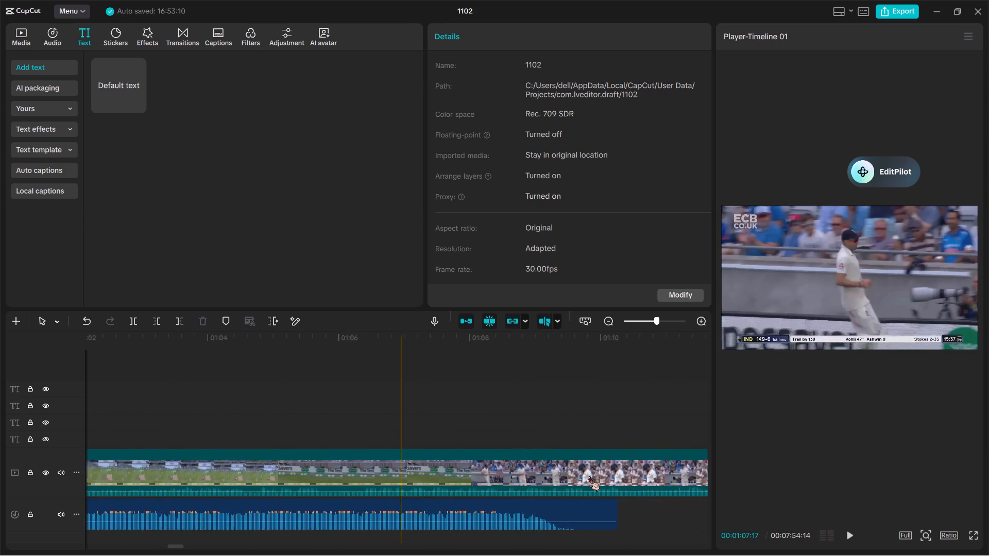
scroll(589, 476, left, 2)
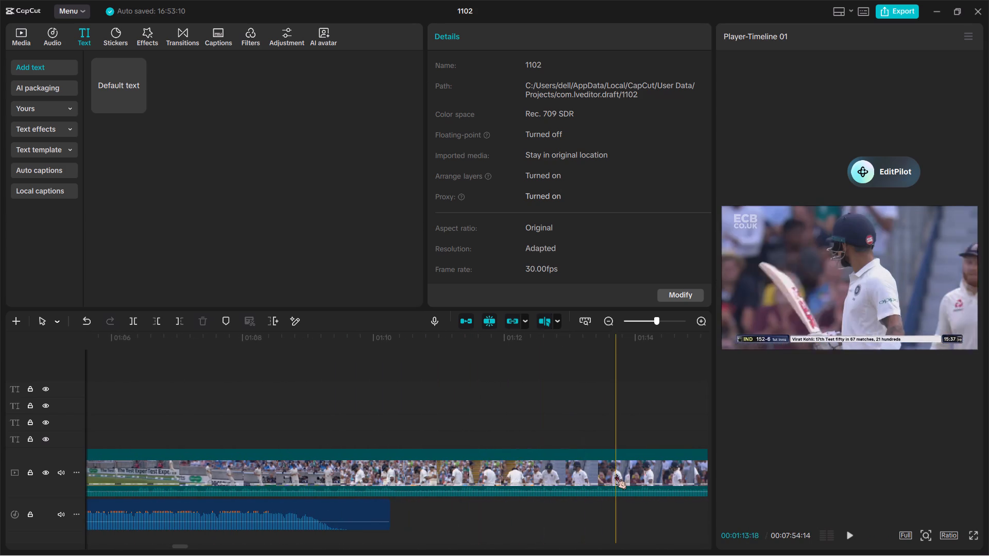
scroll(616, 474, left, 1)
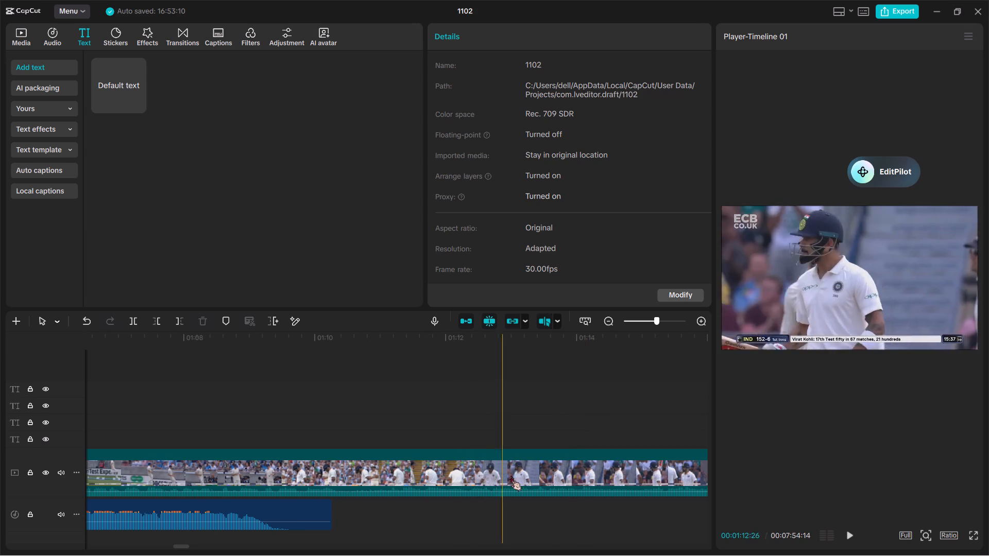
scroll(634, 475, left, 2)
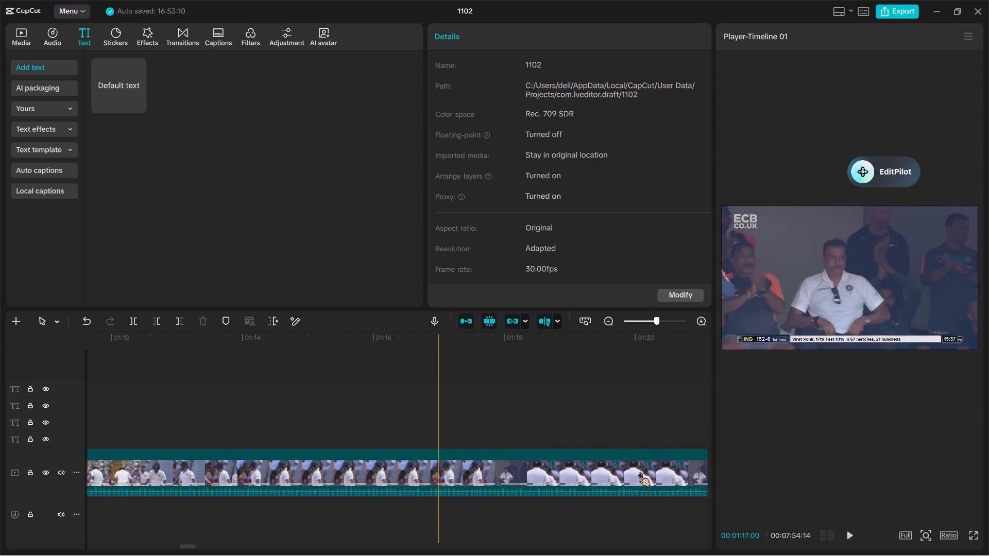
scroll(638, 467, left, 2)
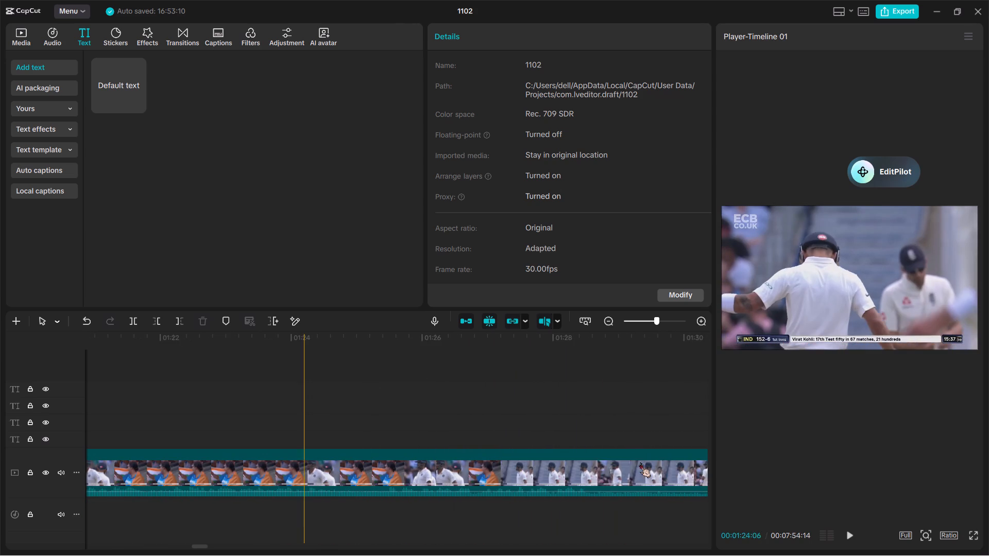
scroll(632, 473, left, 1)
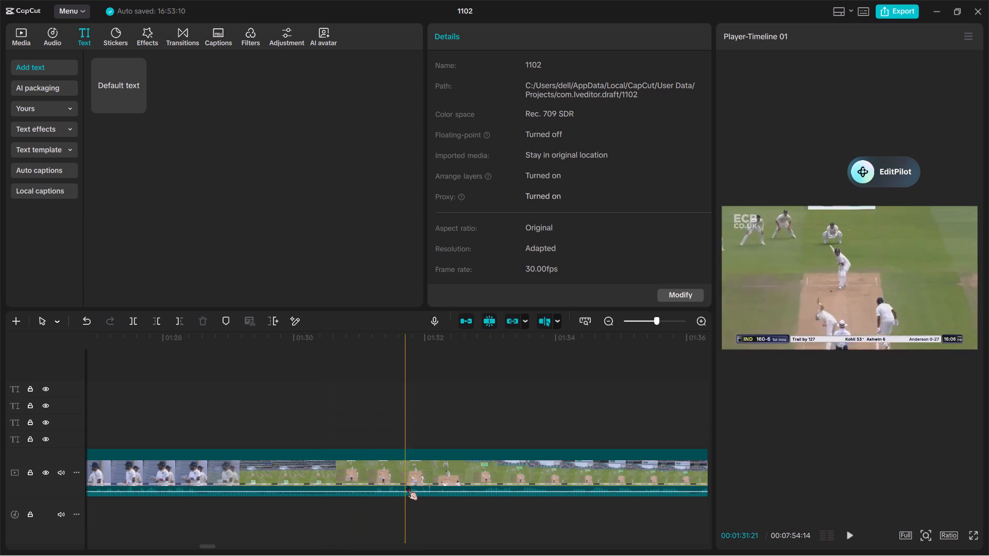
scroll(598, 491, left, 1)
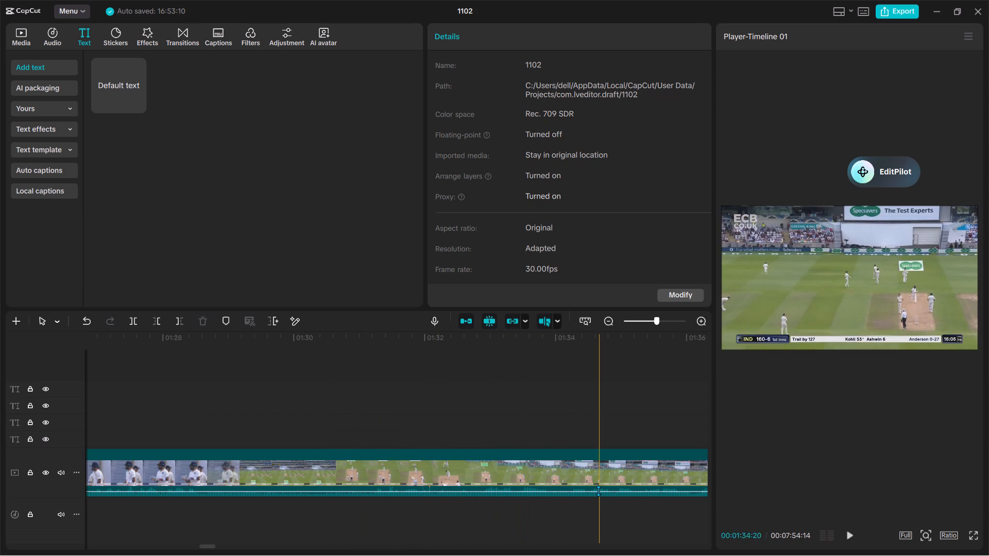
scroll(607, 479, left, 2)
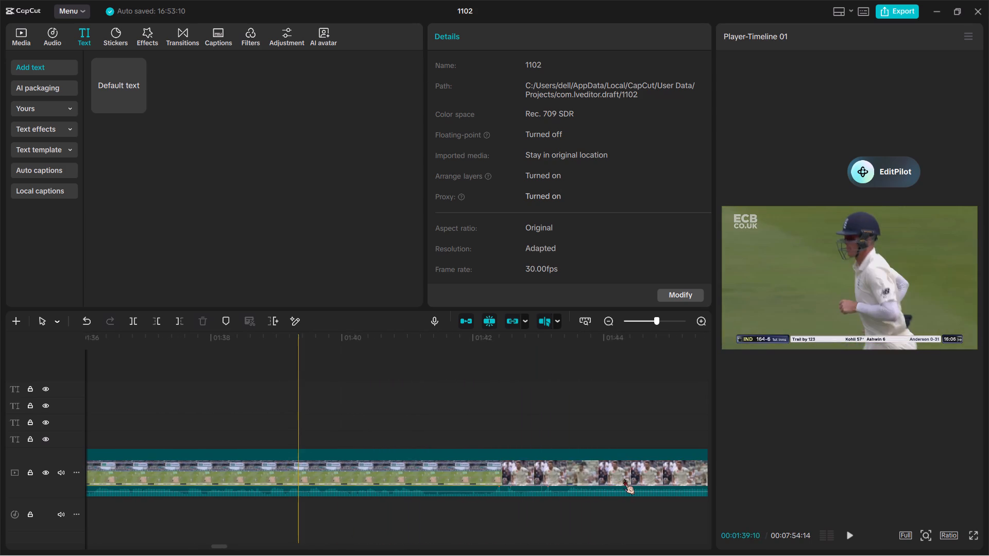
scroll(594, 469, left, 1)
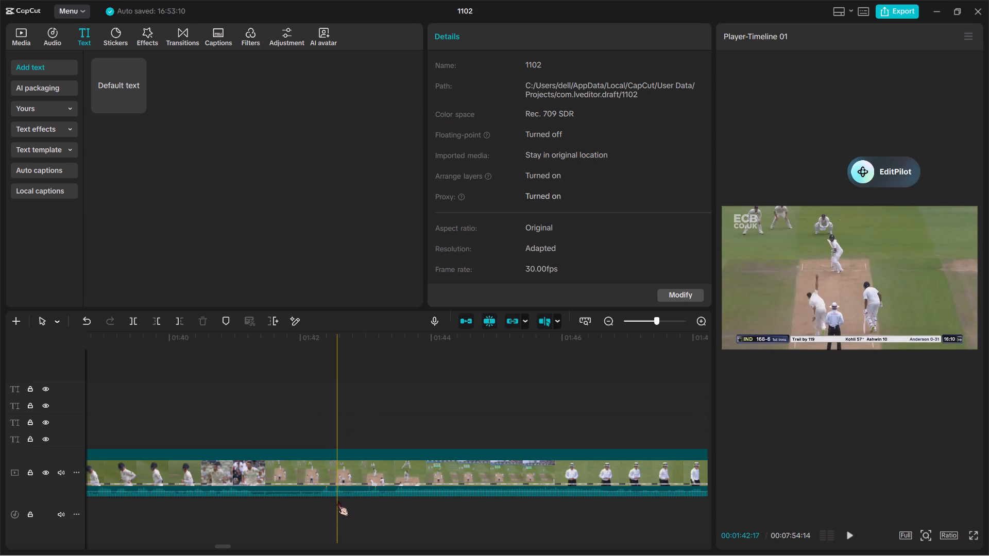
key(ctrl+b)
click(285, 492)
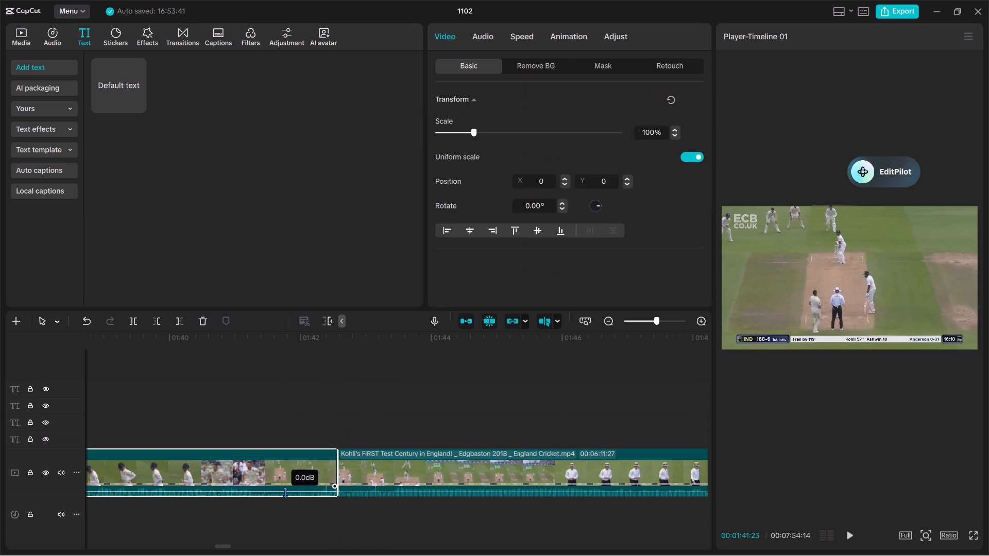
key(BackSpace)
Split the long Edgbaston clip at about 00:00:48:17, as Kohli plays the Anderson delivery.
scroll(285, 492, right, 2)
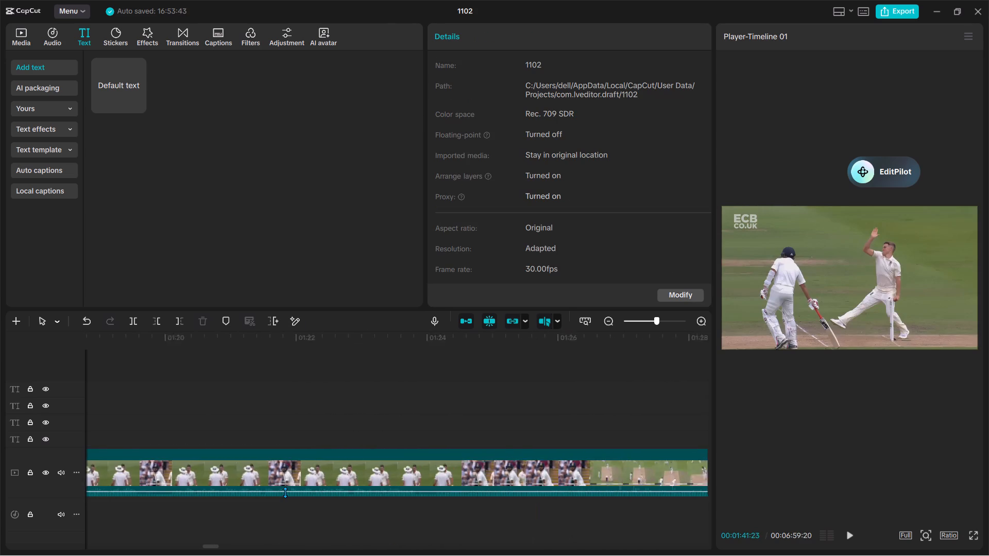
scroll(285, 492, right, 3)
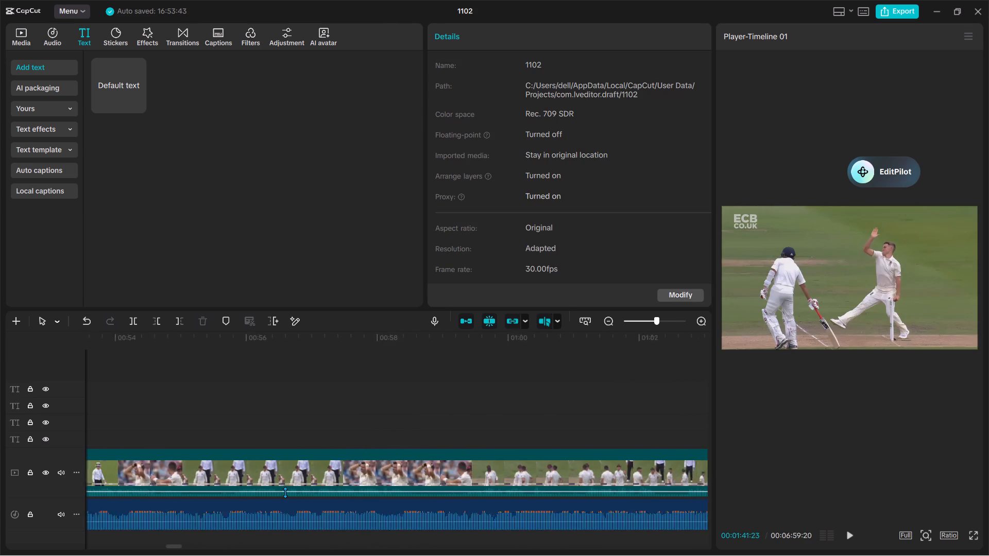
scroll(285, 492, right, 2)
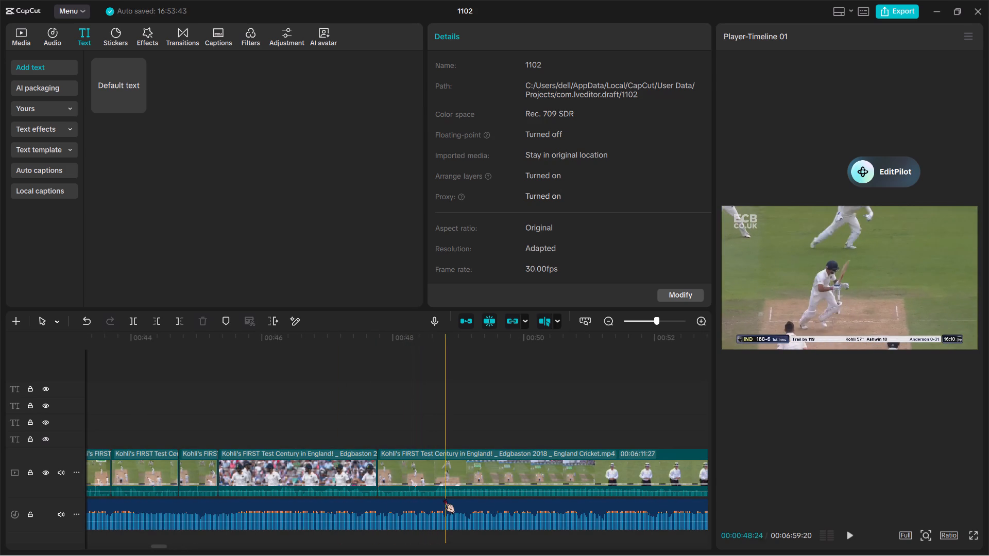
key(ctrl+b)
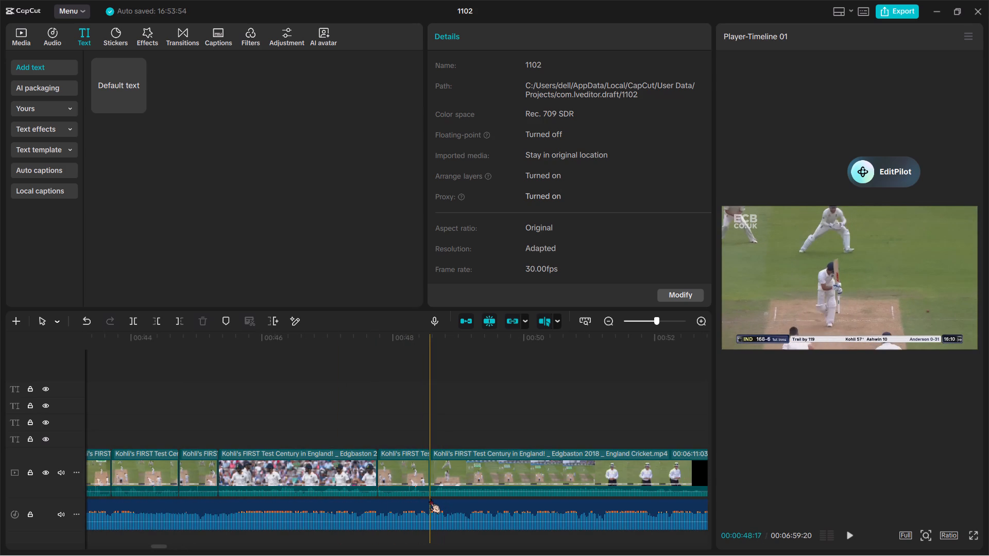
Split the long Edgbaston clip at about 00:01:27:09, at Curran's delivery to Kohli at 174-7, and delete its footage back to the Anderson shot.
scroll(545, 479, left, 1)
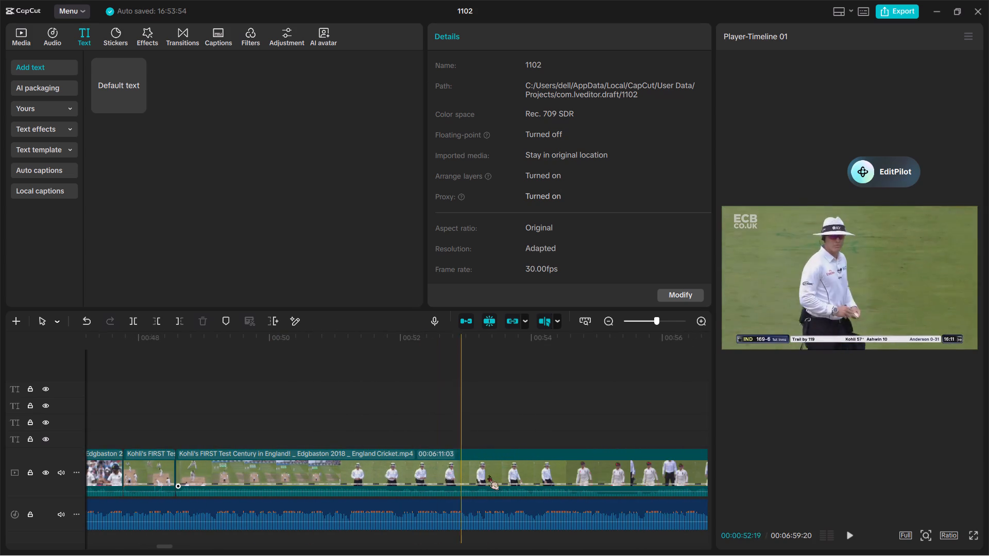
scroll(613, 492, left, 2)
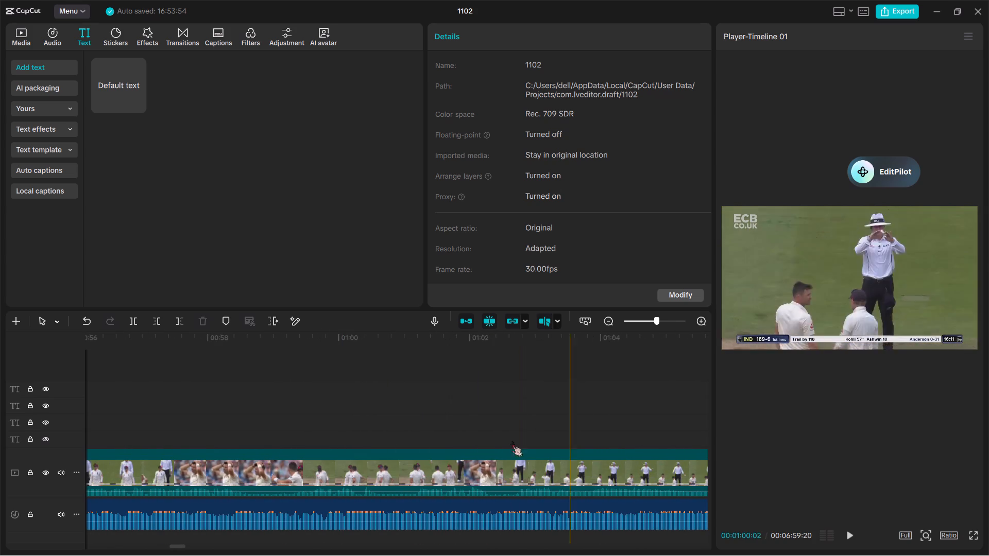
scroll(615, 488, left, 1)
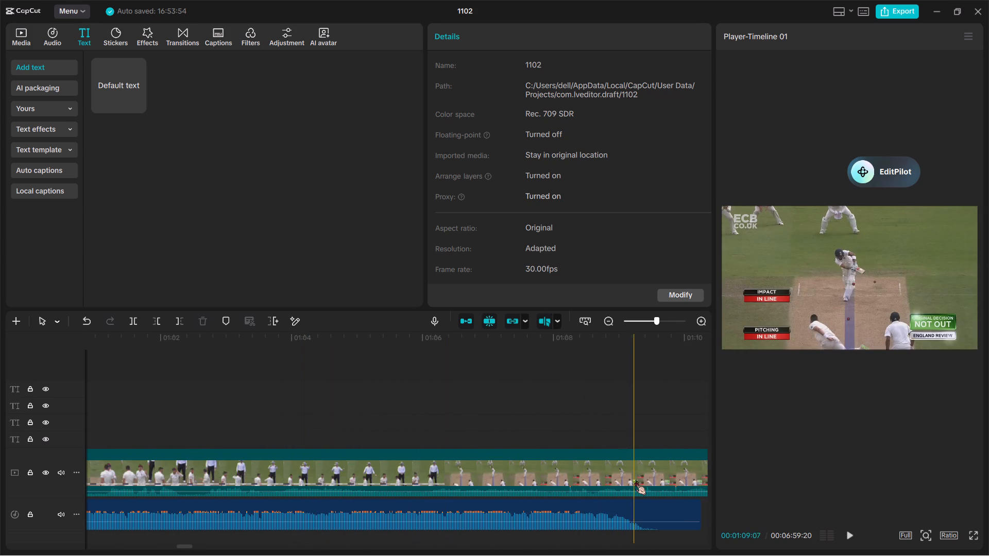
scroll(635, 480, left, 1)
scroll(542, 477, left, 1)
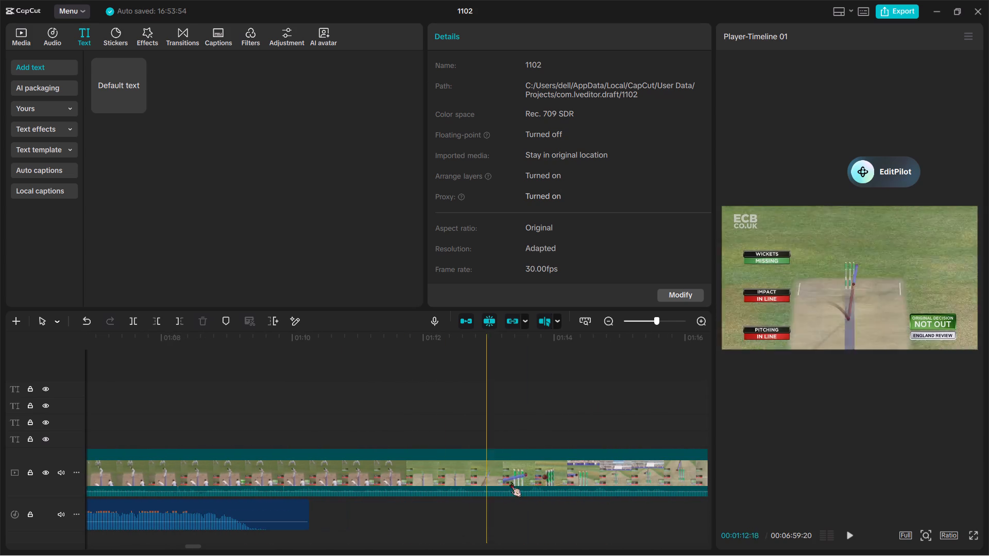
scroll(561, 489, left, 2)
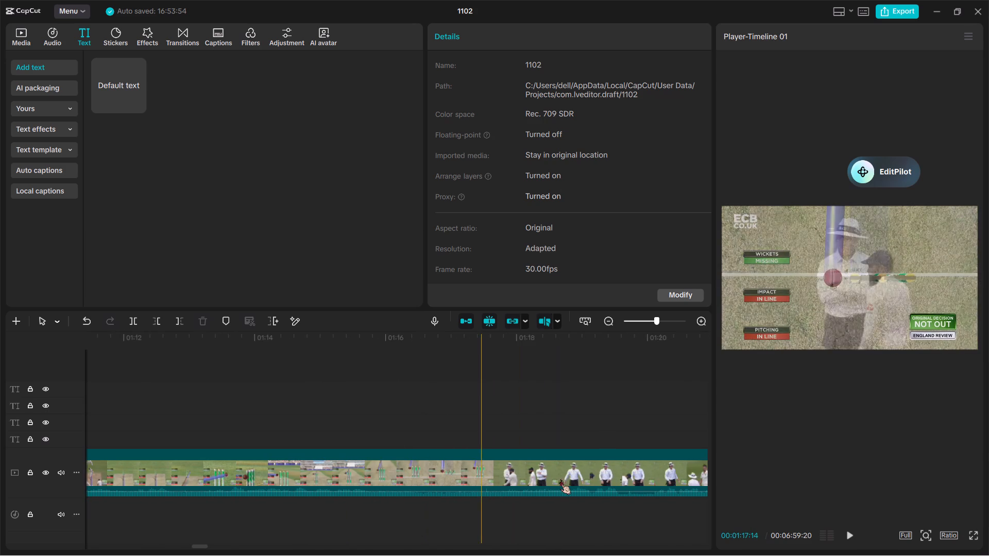
scroll(600, 492, left, 1)
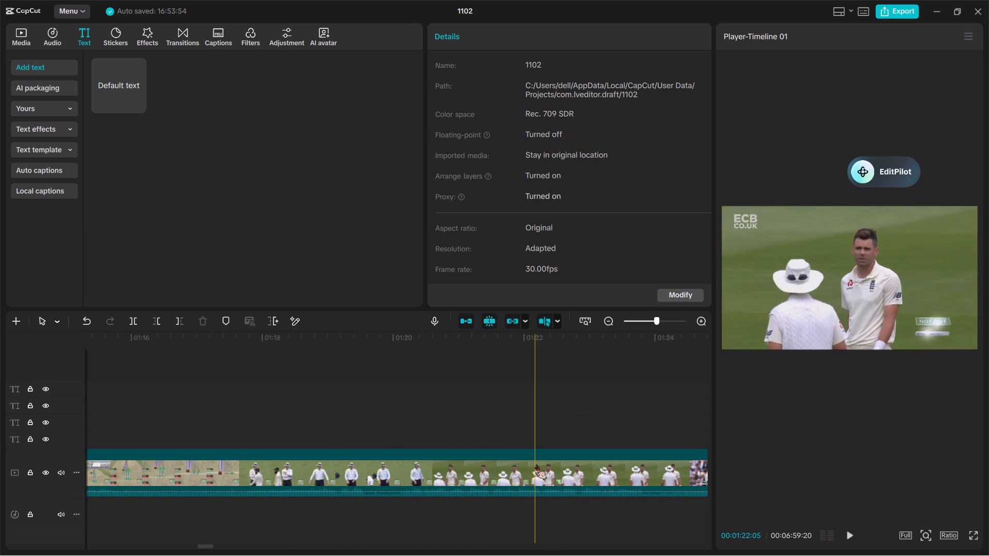
scroll(536, 464, left, 2)
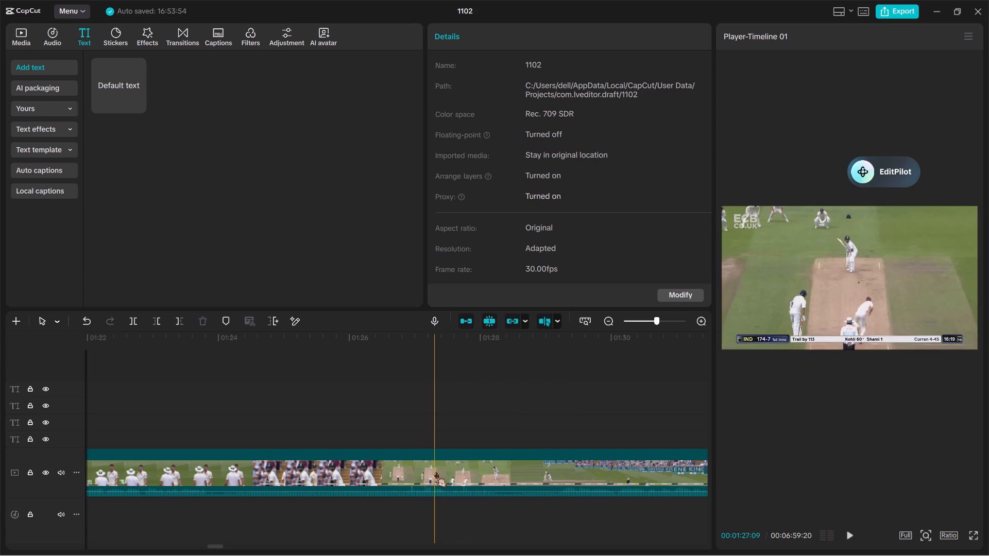
key(ctrl+b)
click(353, 474)
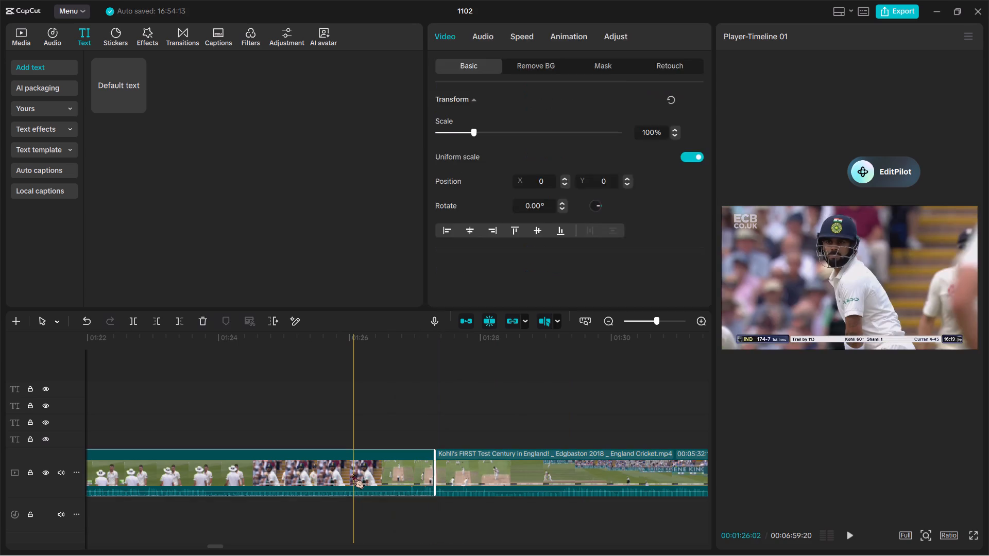
key(BackSpace)
Delete the short Anderson delivery clip at 168-6 between the batsmen close-up and the Curran delivery.
scroll(353, 474, right, 4)
scroll(353, 474, left, 1)
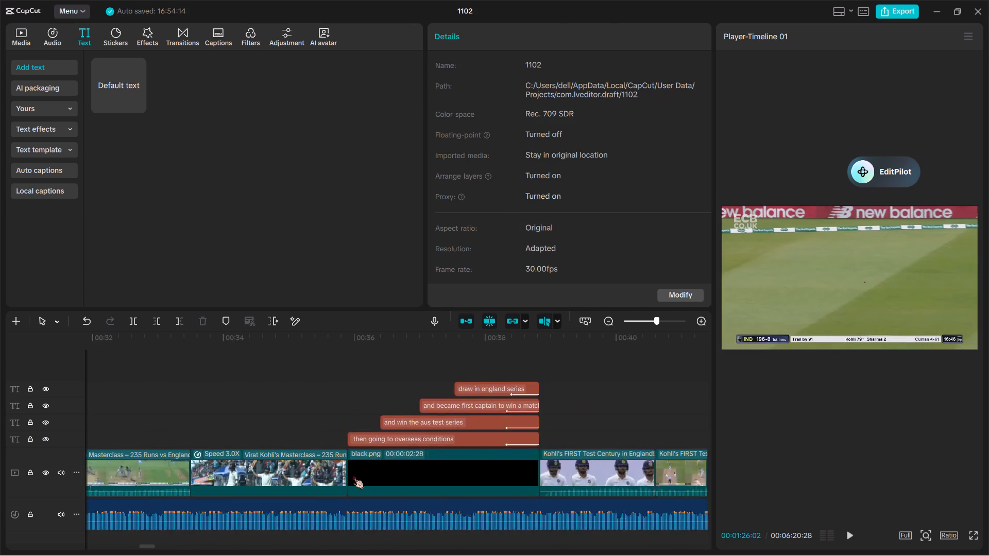
scroll(353, 474, left, 1)
scroll(421, 474, left, 1)
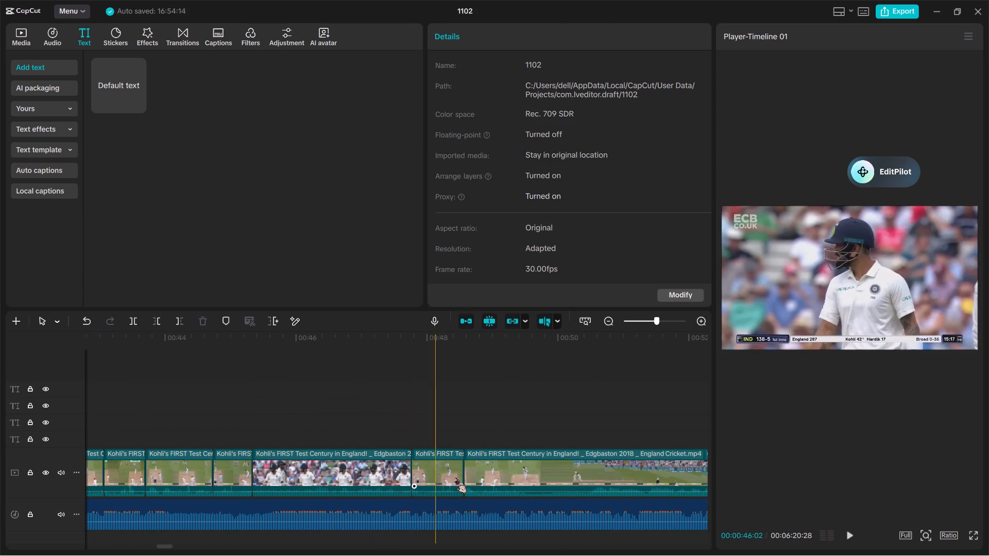
scroll(543, 483, left, 1)
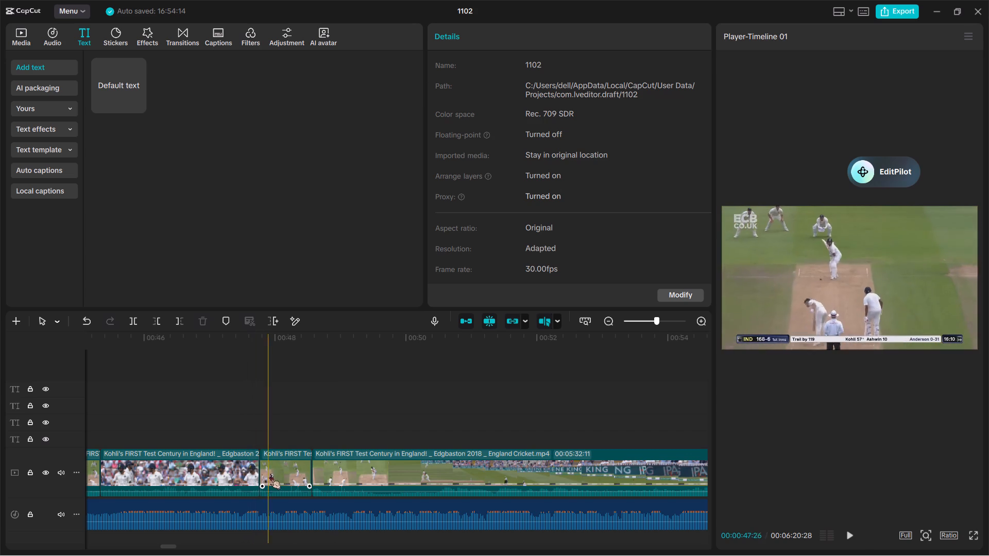
click(285, 479)
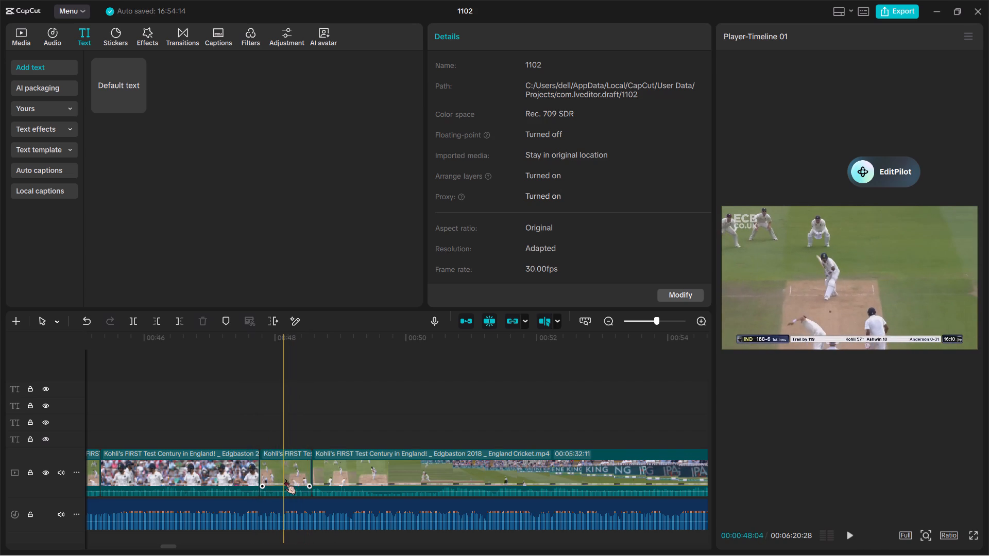
key(BackSpace)
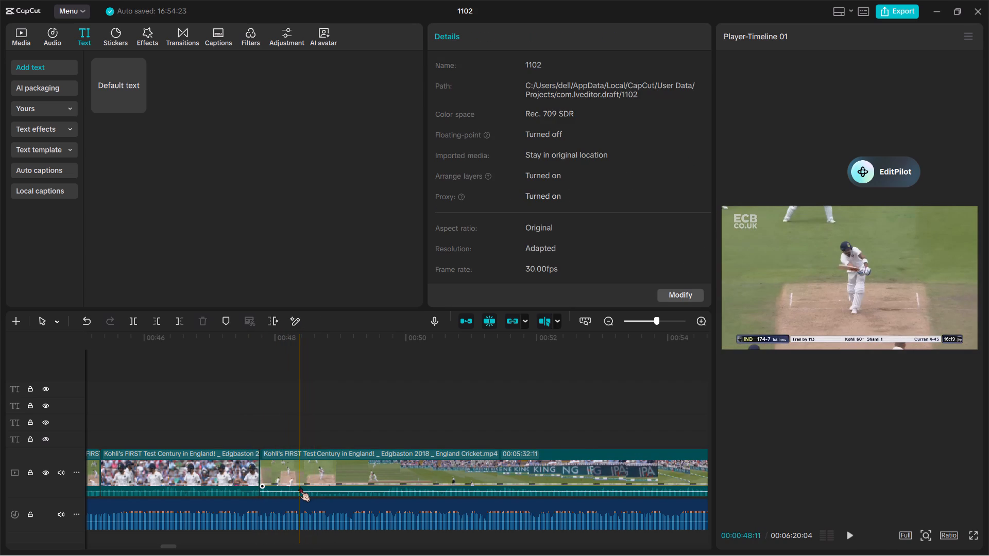
Split the long Edgbaston clip at about 00:00:48:11, as Kohli plays the Curran delivery.
key(ctrl+b)
Isolate the Kohli helmet close-up with splits at about 00:00:58:24 and 00:01:01:06, and delete the boundary footage between the Curran shot and it.
scroll(503, 505, left, 1)
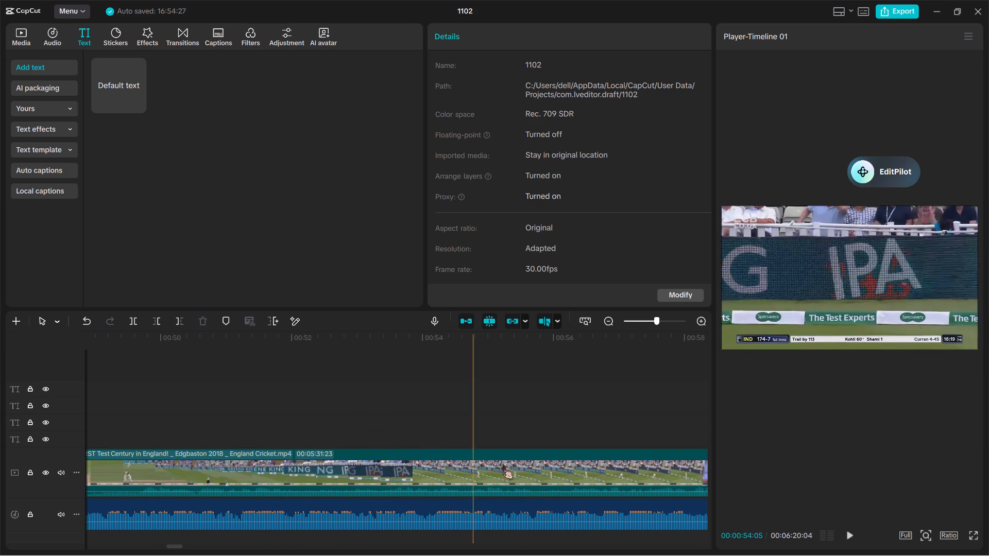
scroll(559, 478, left, 2)
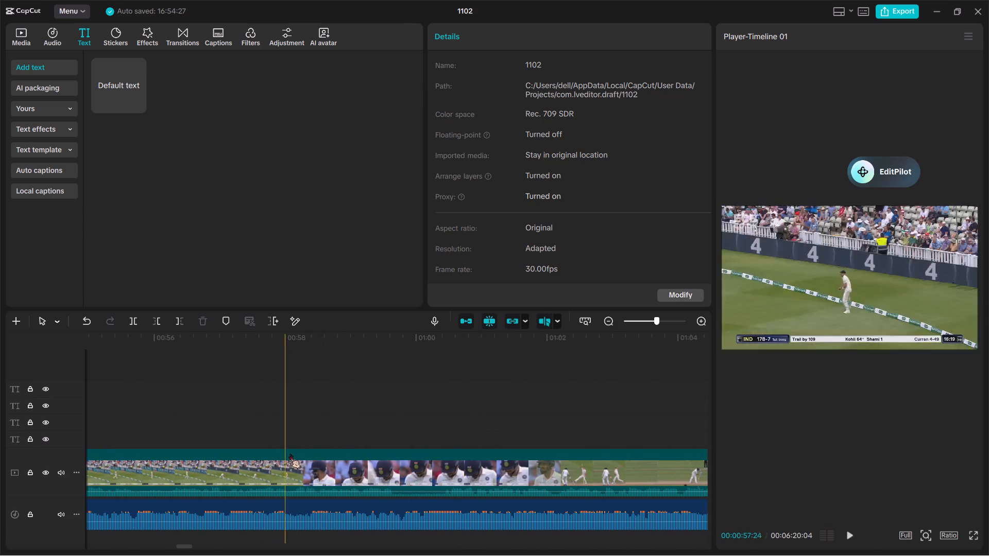
key(ctrl+b)
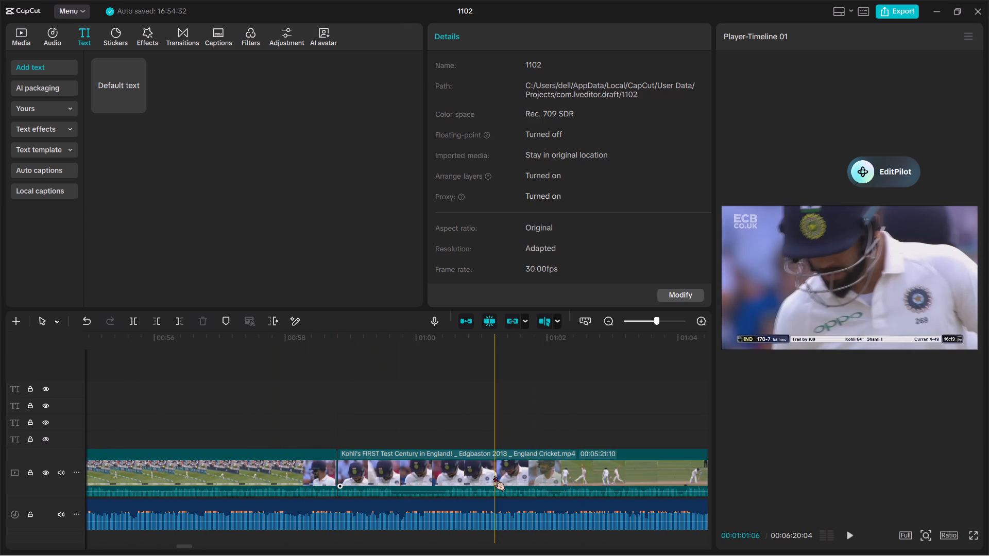
key(ctrl+b)
click(220, 470)
key(BackSpace)
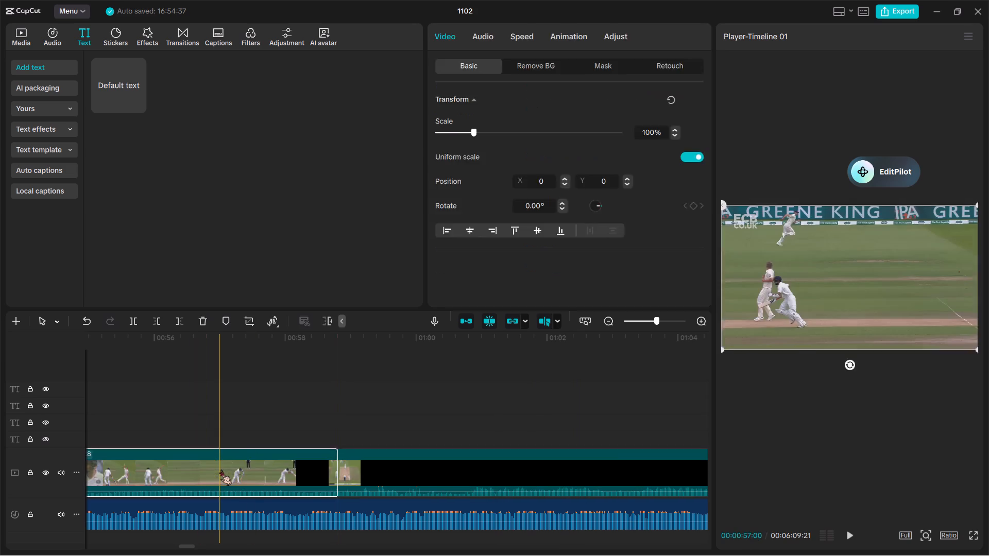
Look through the remaining Edgbaston footage after the Kohli helmet close-up for the next batting shot.
scroll(287, 468, right, 2)
scroll(287, 468, left, 1)
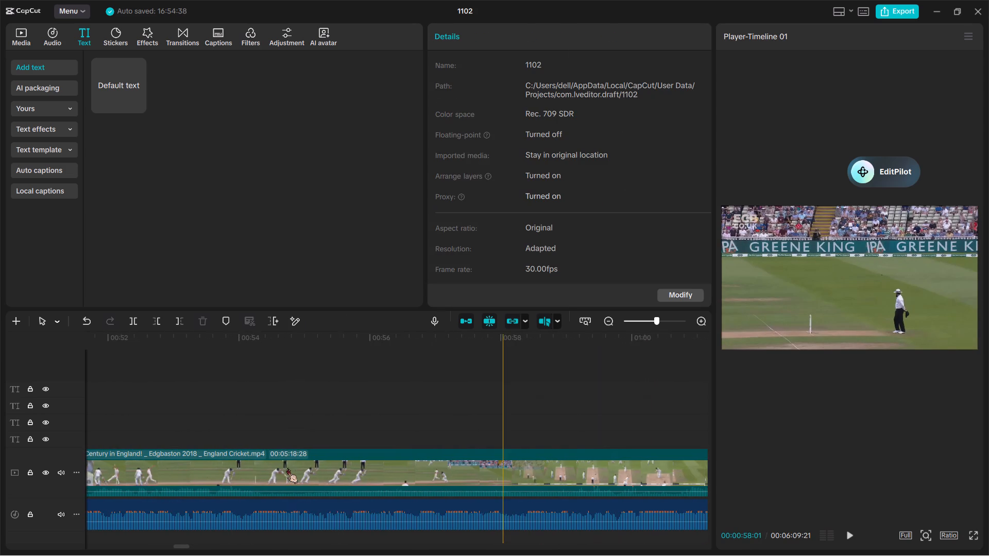
scroll(315, 474, right, 1)
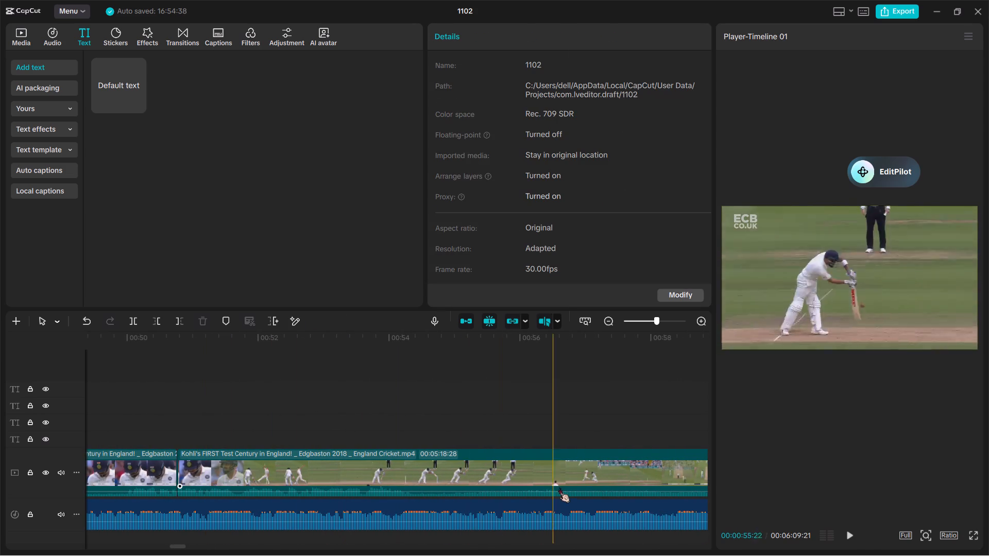
click(507, 467)
scroll(507, 467, left, 1)
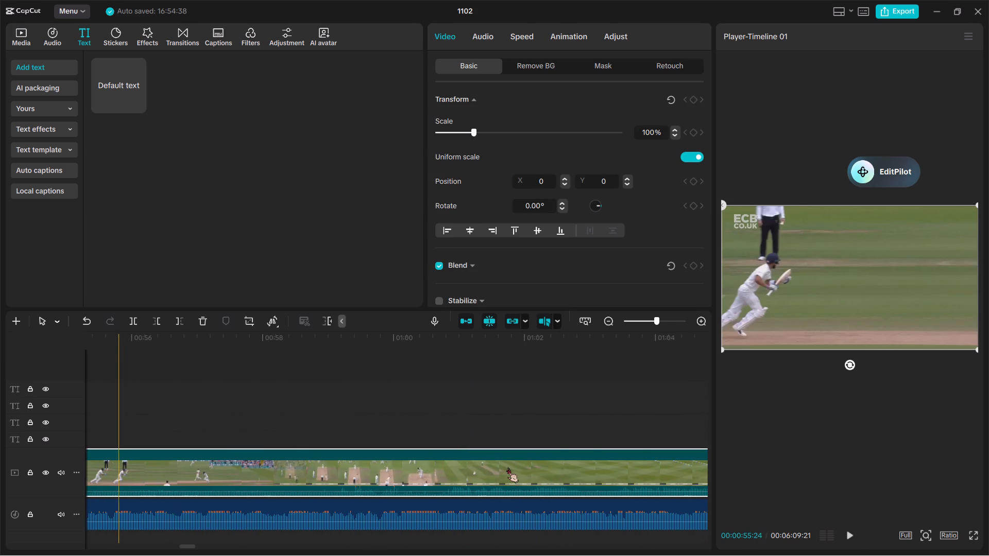
scroll(591, 471, left, 2)
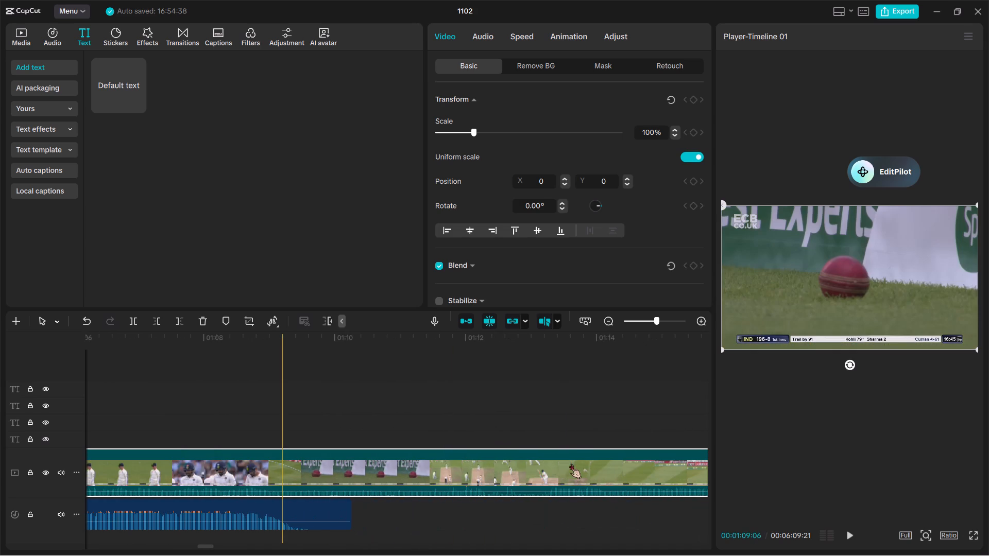
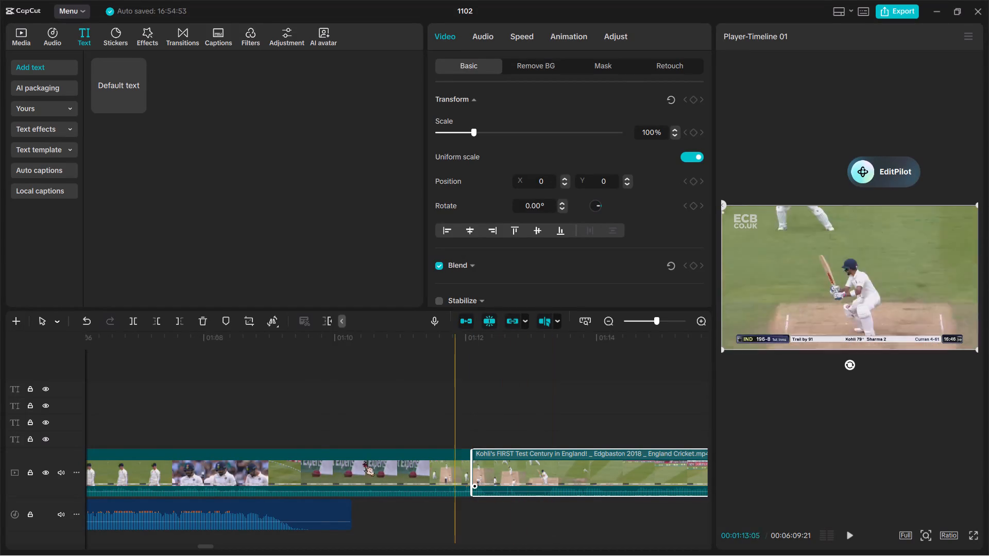
Delete the footage between the Kohli helmet close-up and the Curran delivery at 196-8.
click(332, 473)
key(BackSpace)
Split the long Edgbaston clip at about 00:00:51:21, as Kohli plays the Curran delivery at 196-8.
scroll(332, 473, right, 3)
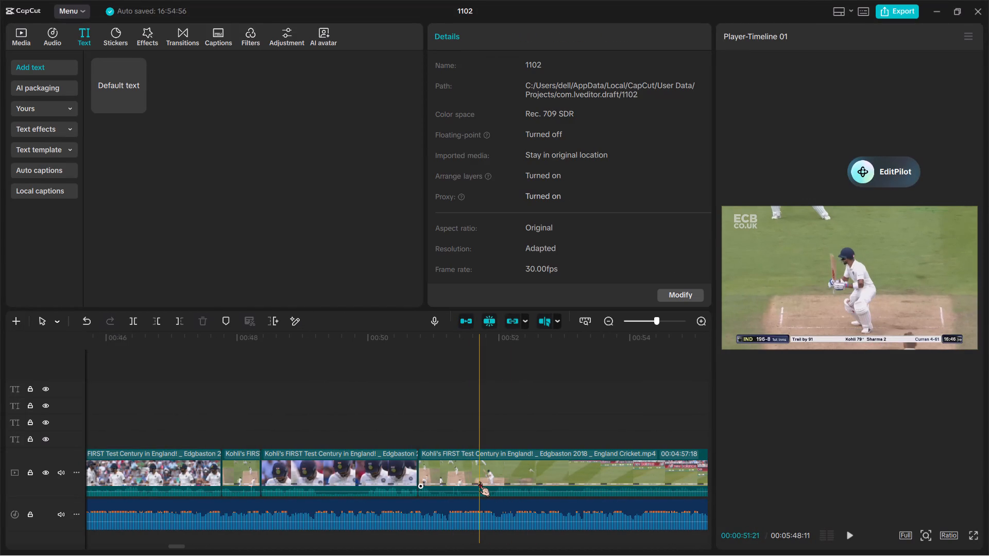
key(ctrl+b)
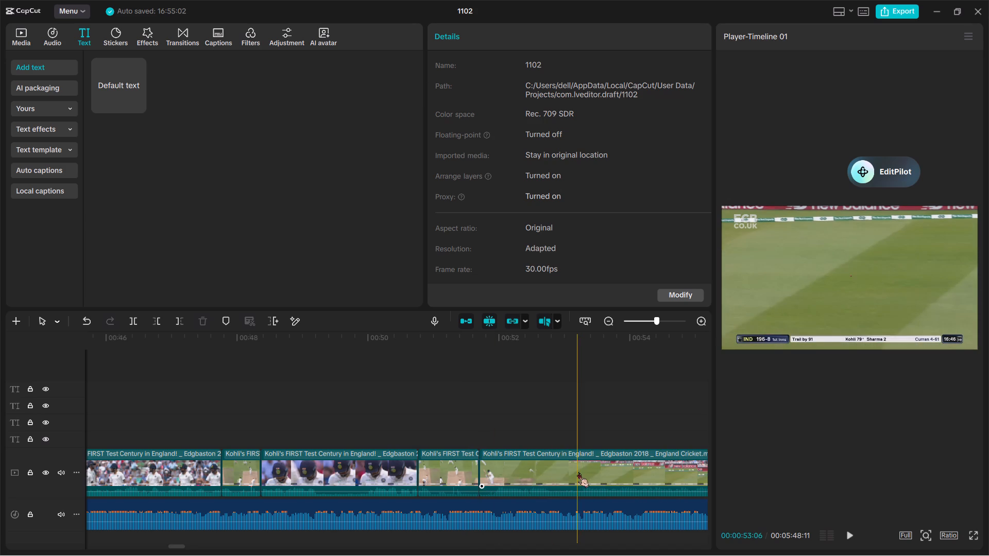
Isolate the Stokes delivery at 211-8 with splits at about 00:01:06:10 and 00:01:07:09, and delete the footage between the Curran shot and it.
scroll(578, 472, left, 2)
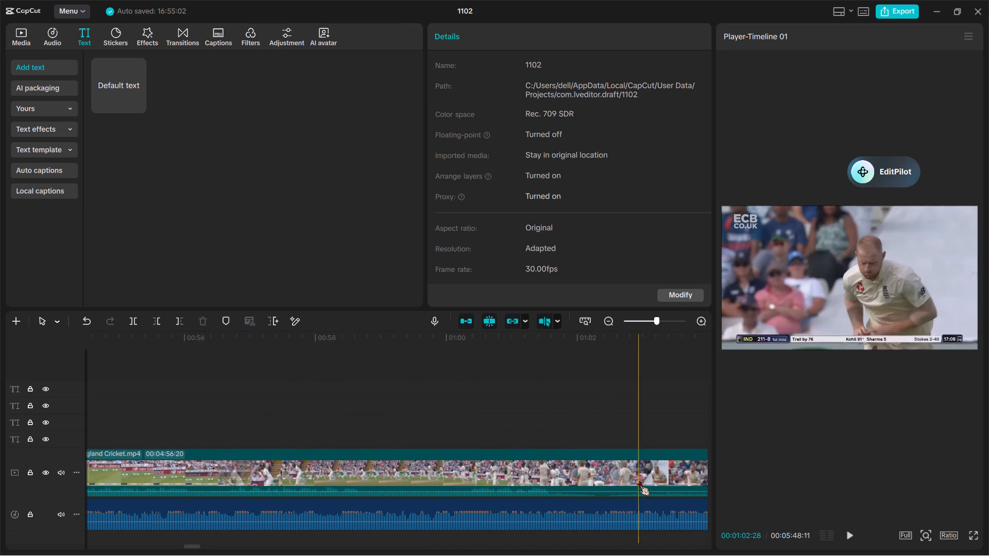
scroll(639, 481, left, 2)
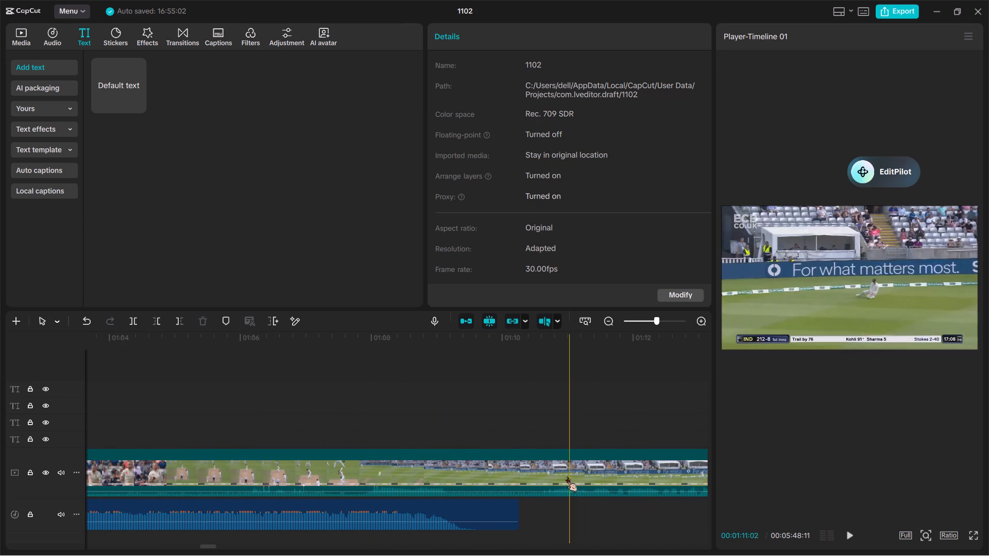
scroll(461, 465, left, 1)
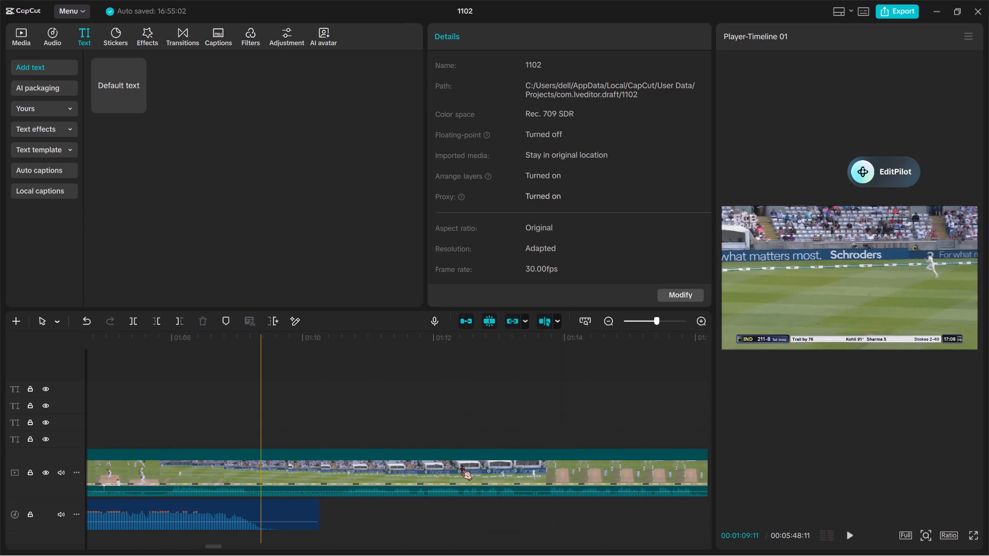
scroll(461, 465, right, 1)
scroll(300, 493, right, 1)
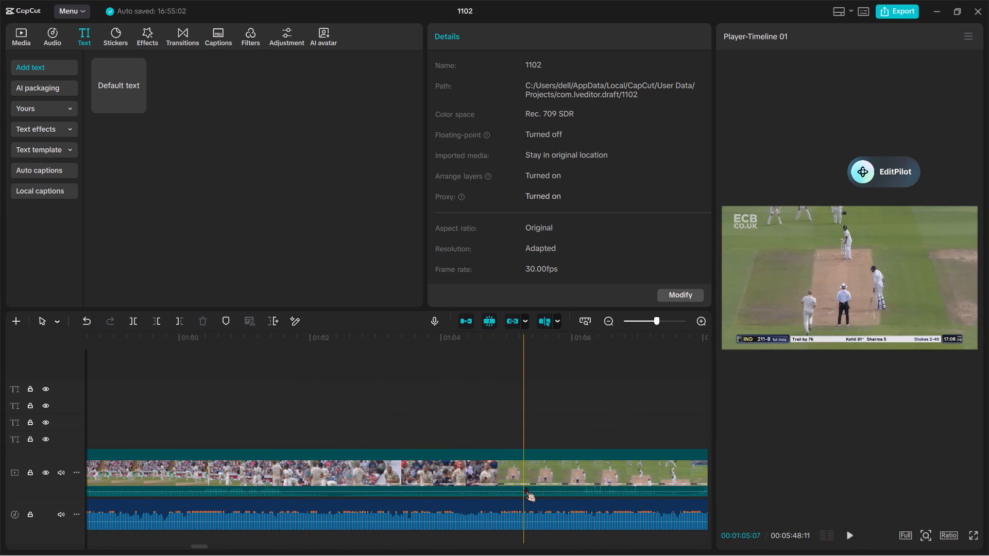
scroll(525, 487, left, 2)
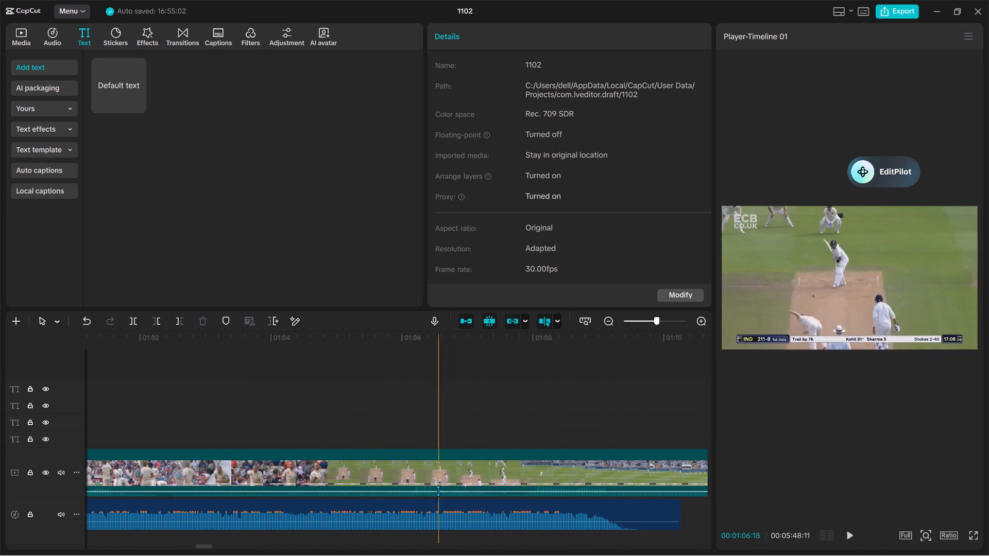
key(ctrl+b)
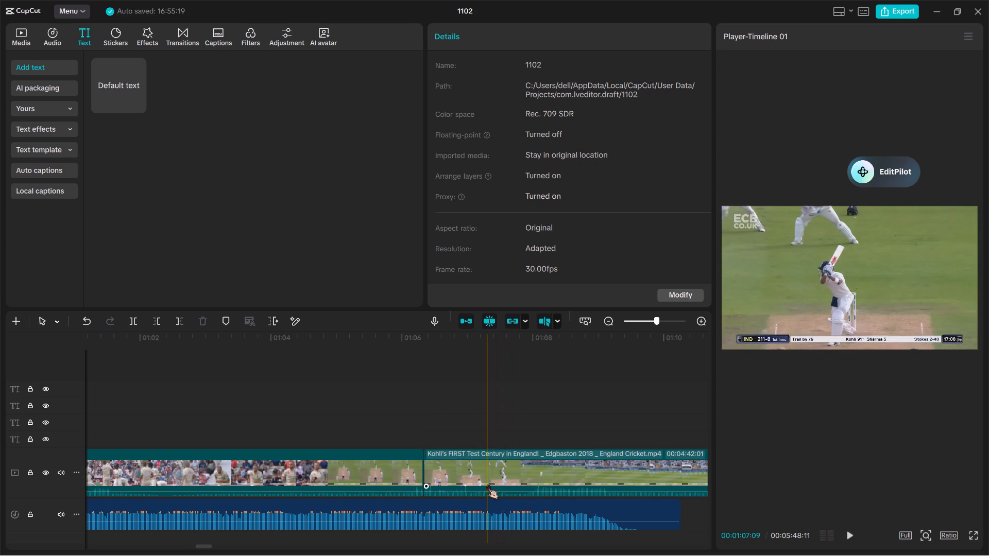
key(ctrl+b)
click(344, 465)
key(BackSpace)
Split at about 00:01:07:20, just before the Stokes delivery at 217-9, and delete the footage between the 211-8 shot and it.
scroll(344, 465, right, 1)
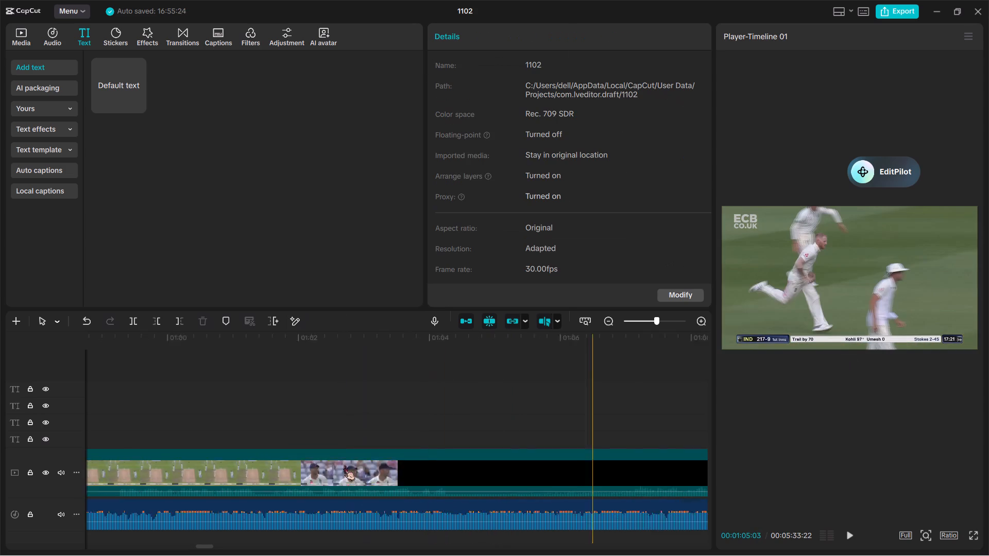
scroll(344, 465, right, 1)
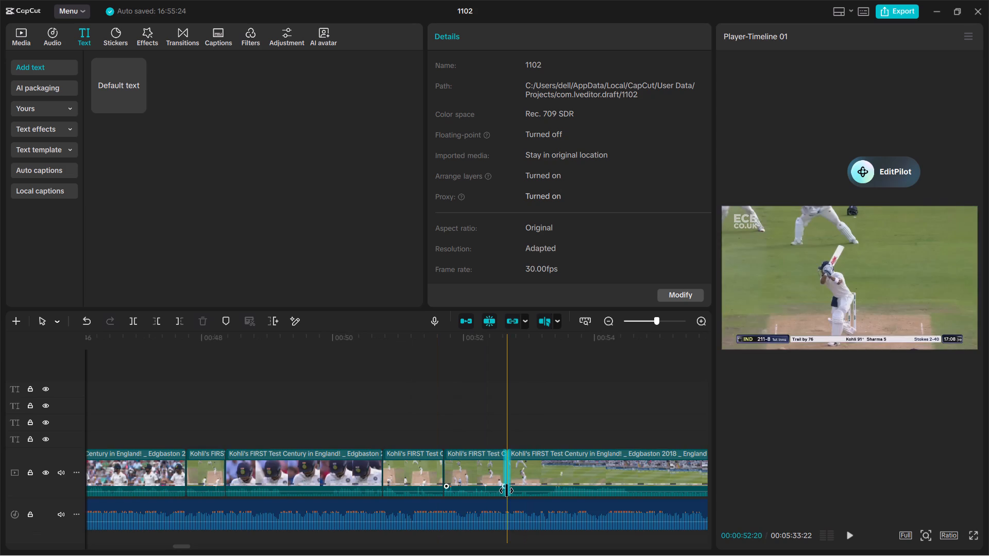
scroll(506, 491, left, 2)
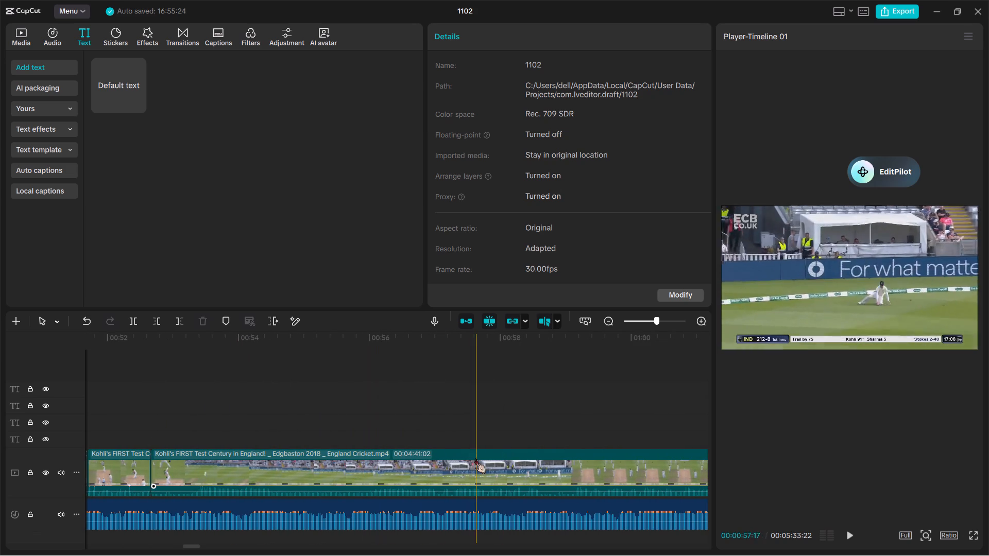
scroll(575, 471, left, 1)
scroll(575, 471, right, 1)
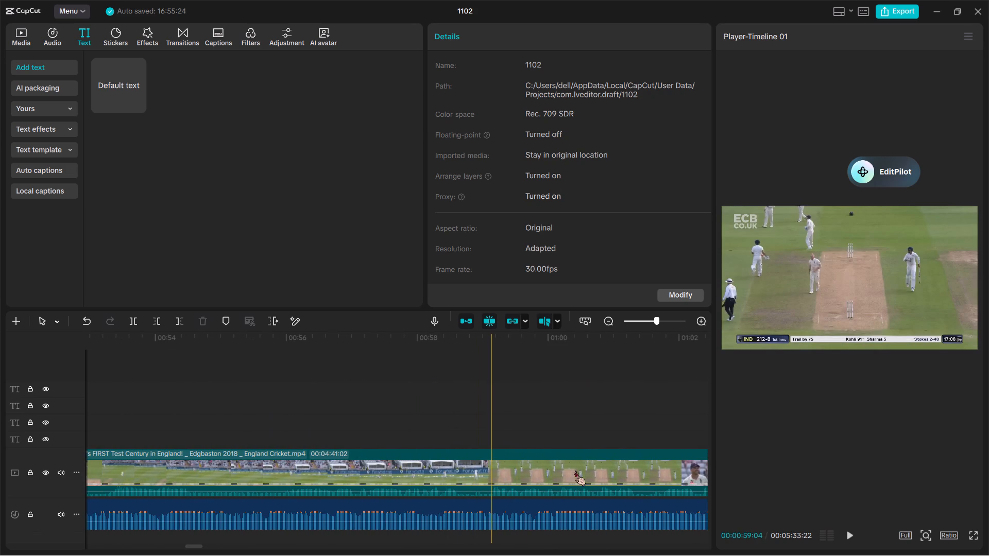
scroll(627, 481, left, 1)
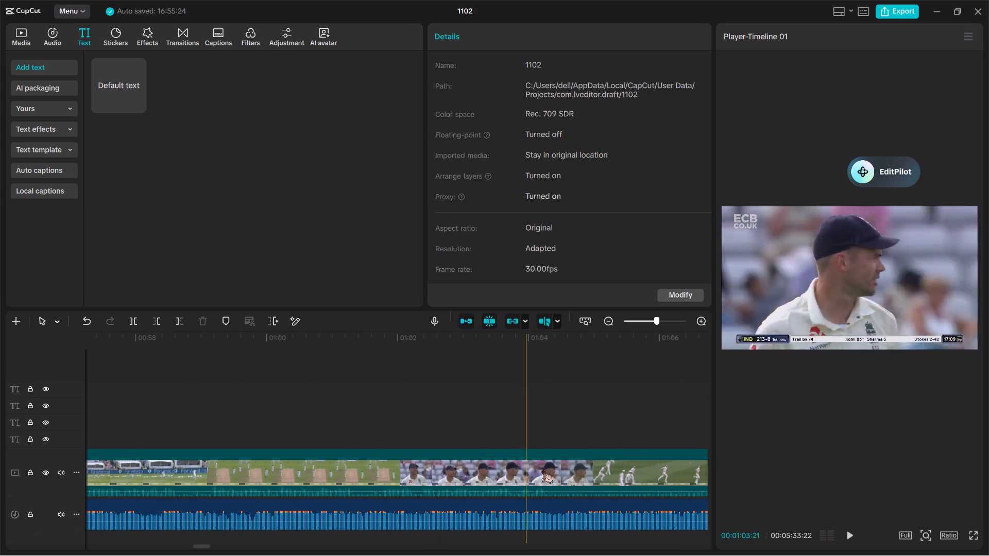
scroll(561, 472, left, 2)
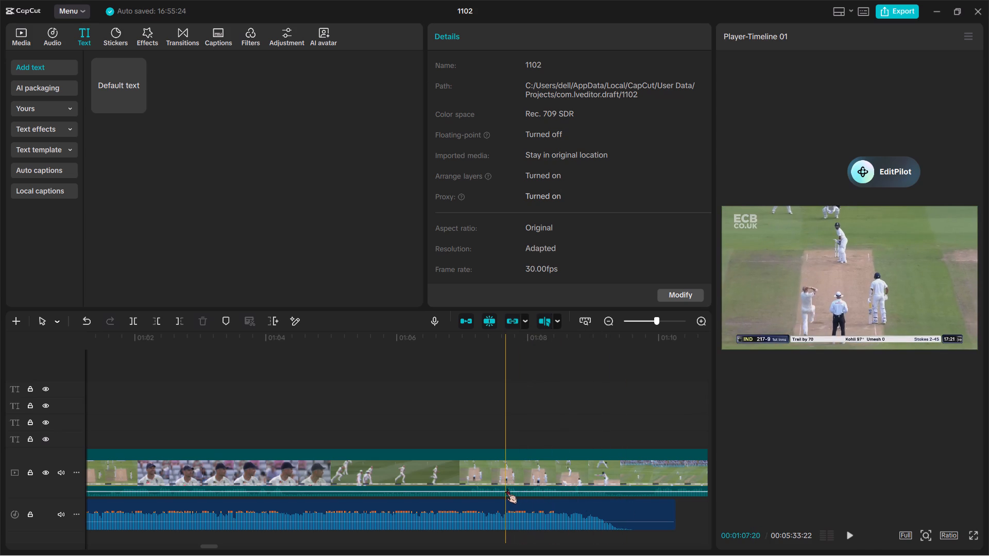
key(ctrl+b)
click(447, 491)
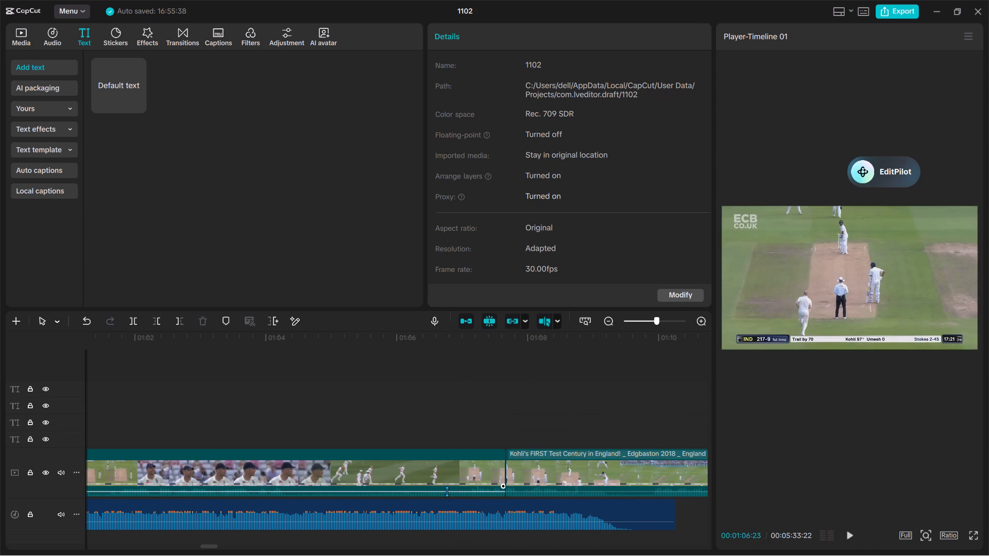
key(BackSpace)
Split the long Edgbaston clip at about 00:00:53:26, as Kohli plays the Stokes delivery at 217-9.
scroll(447, 491, right, 2)
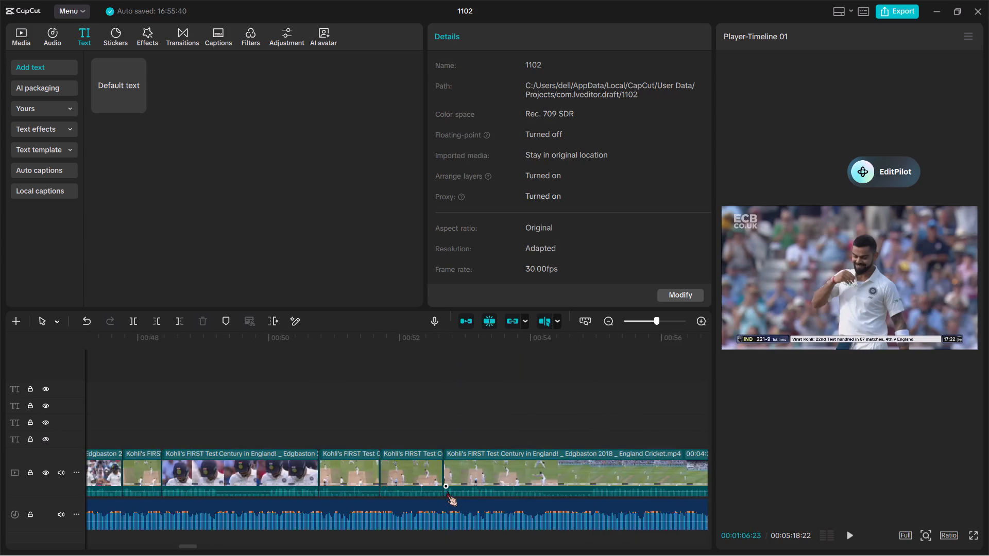
scroll(447, 491, left, 1)
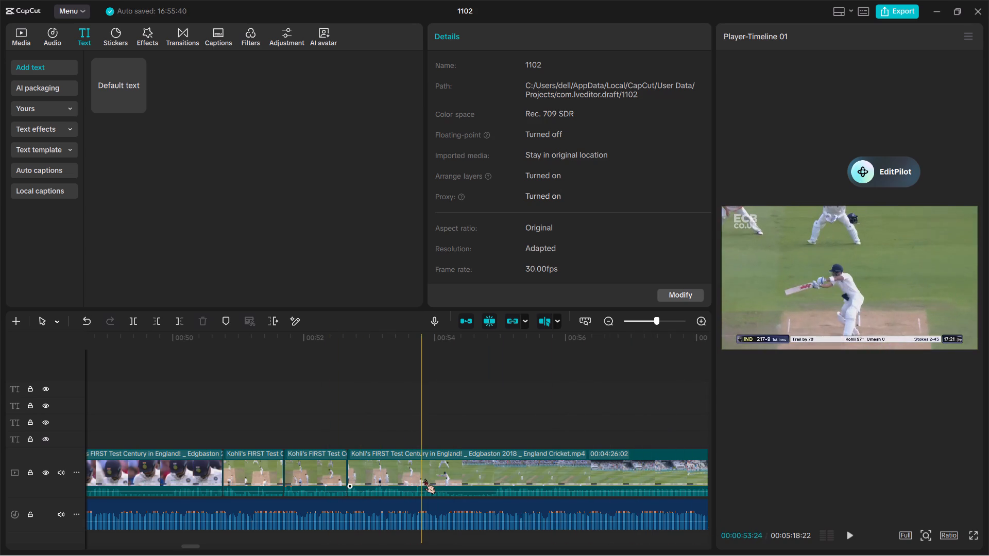
key(ctrl+b)
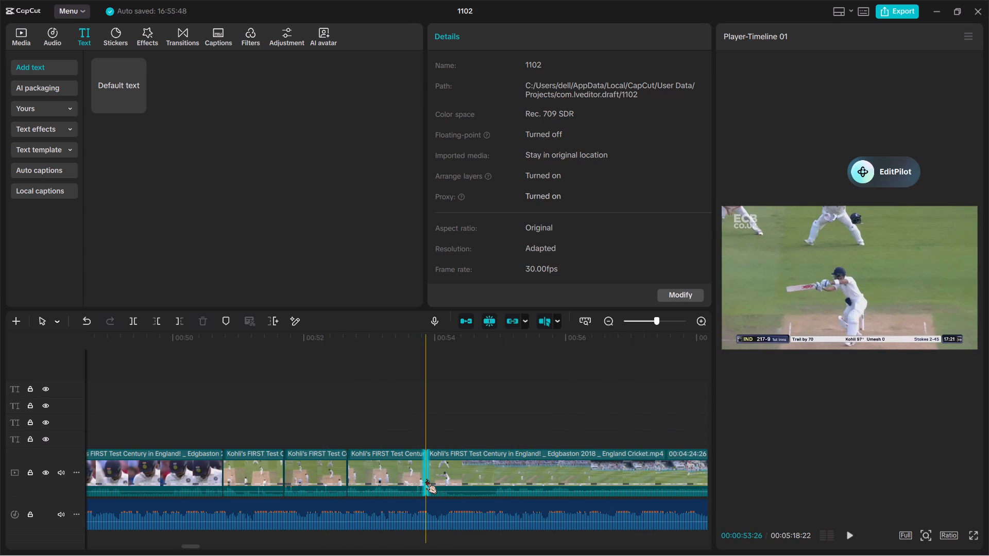
Split the Edgbaston clip at about 00:01:09:14, during Kohli's century celebration where the music fades out.
scroll(618, 488, left, 1)
scroll(554, 470, left, 1)
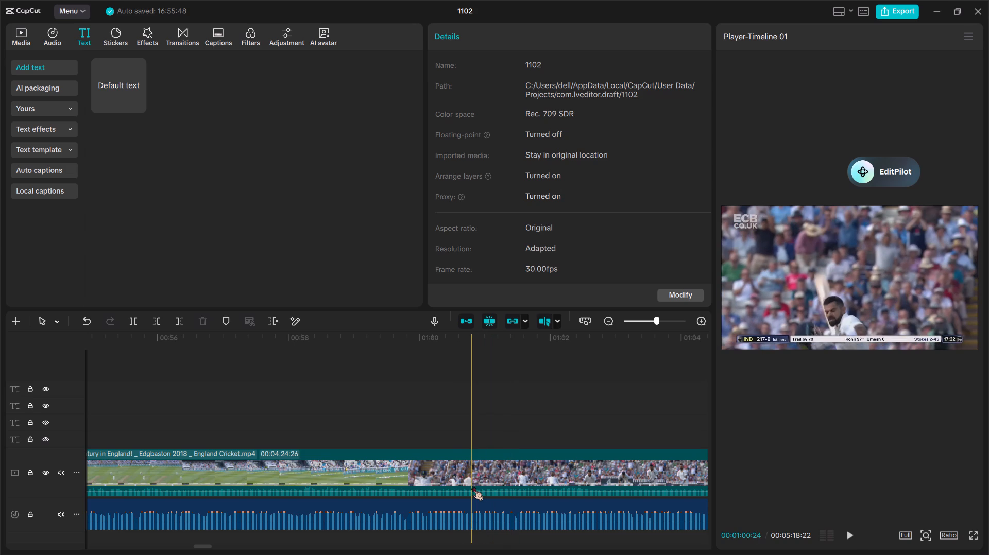
ctrl+scroll(472, 485, down, 7)
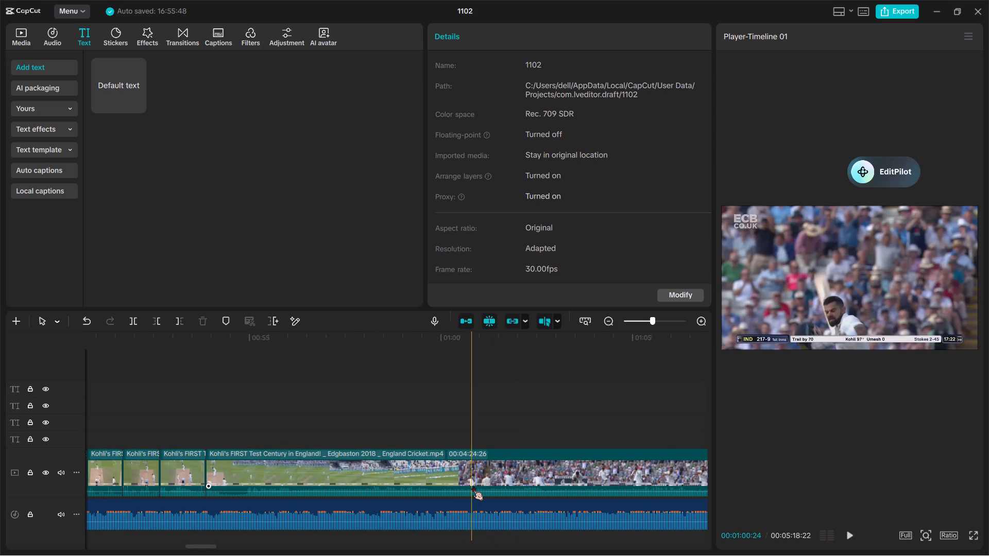
ctrl+scroll(472, 485, down, 4)
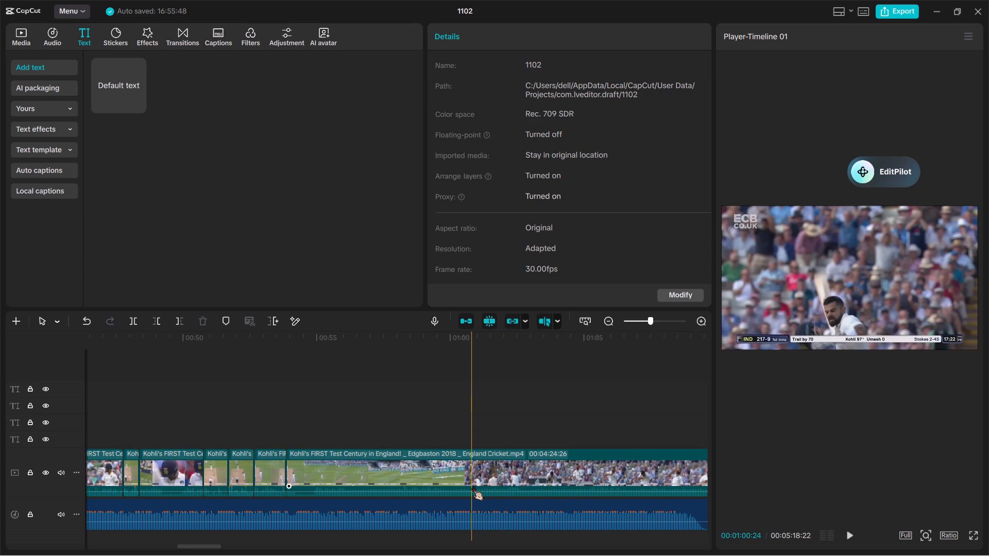
ctrl+scroll(472, 485, down, 6)
scroll(541, 490, left, 1)
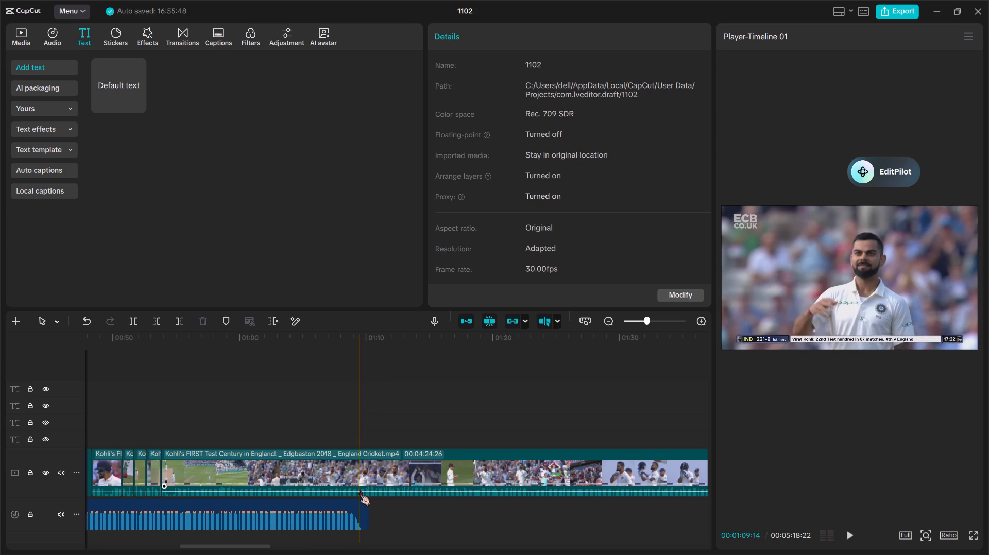
key(ctrl+b)
Look through the Edgbaston footage beyond the music's end and play the cut at about 00:01:09:14.
click(405, 480)
ctrl+scroll(405, 480, down, 4)
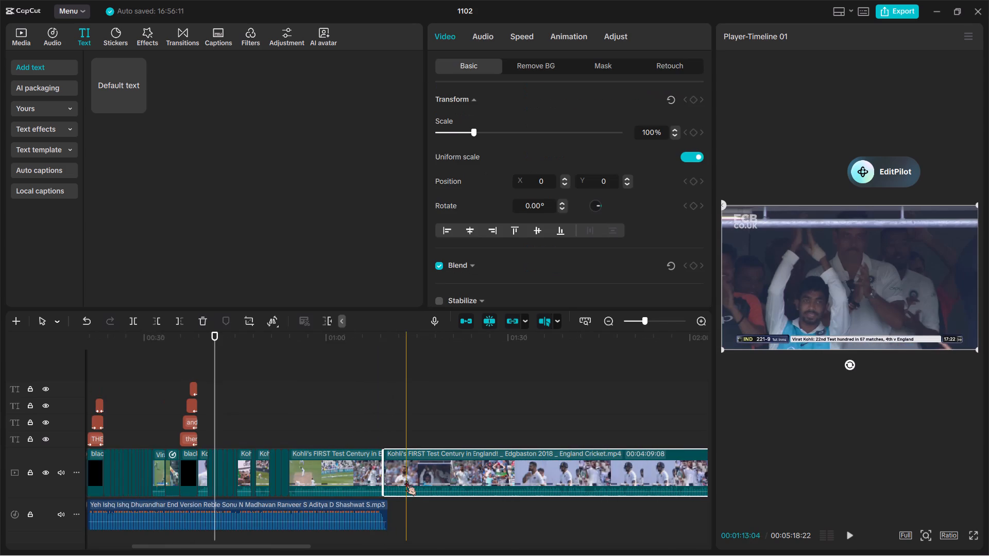
scroll(405, 480, left, 1)
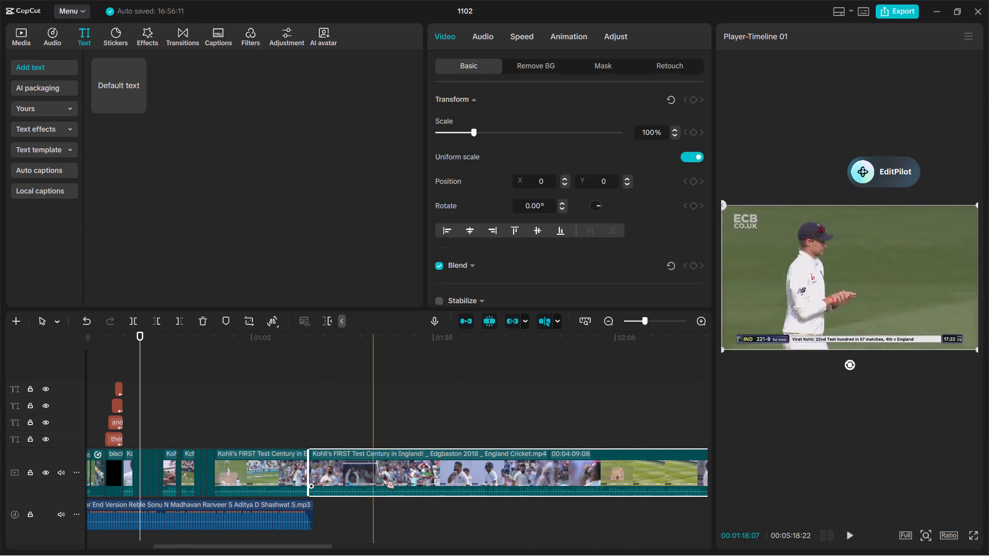
scroll(541, 485, left, 1)
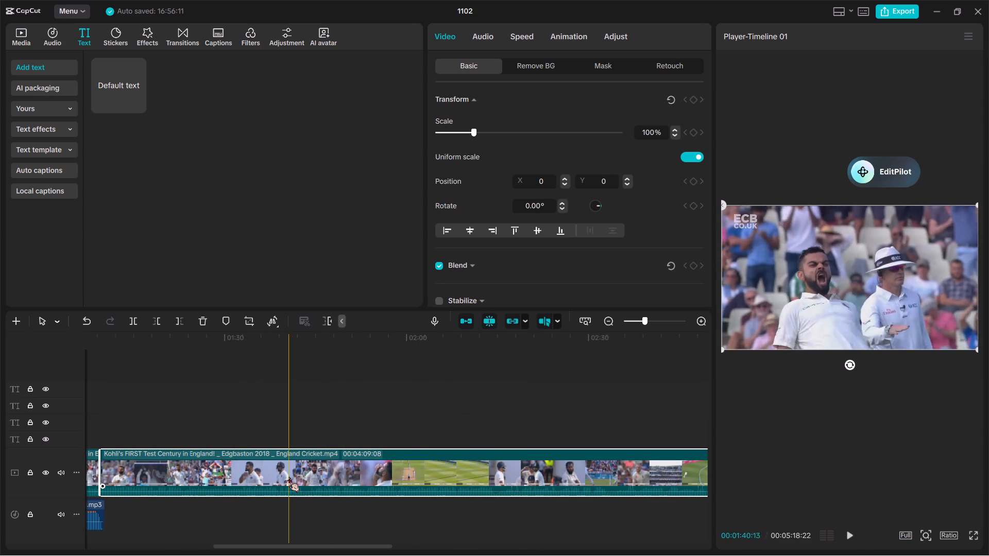
scroll(314, 493, right, 2)
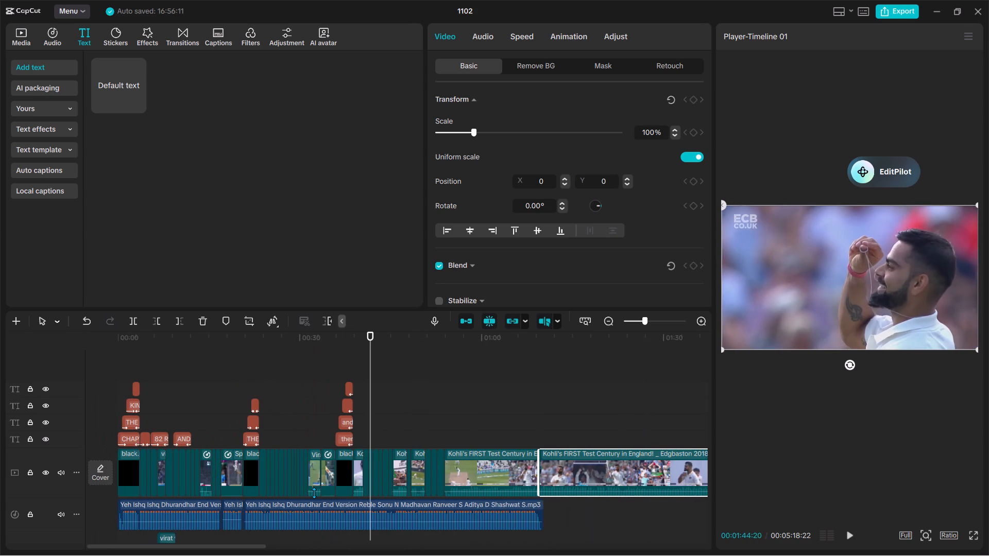
key(space)
scroll(472, 519, left, 1)
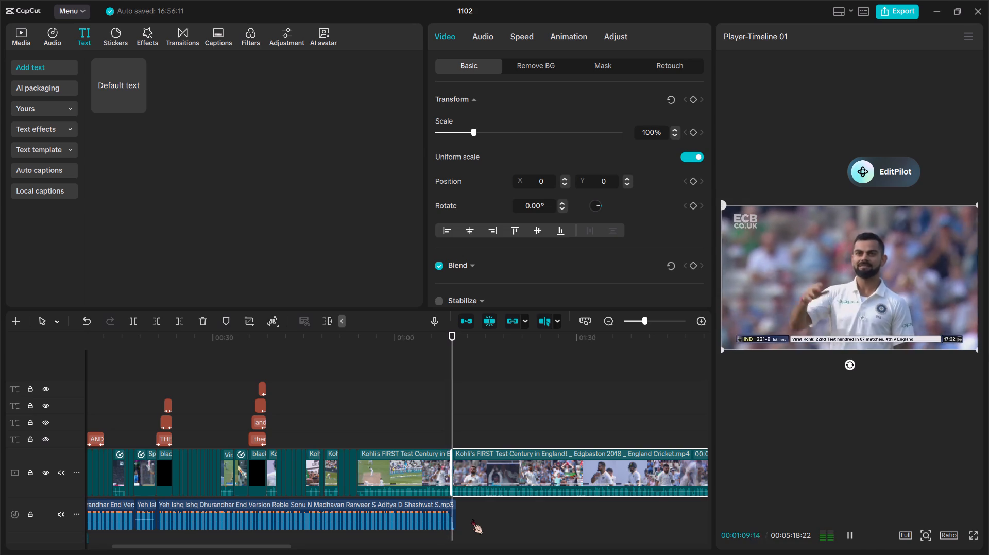
key(space)
Play back the sequence from the 217-9 Stokes shot through Kohli's century celebration to the end of the music.
ctrl+scroll(472, 519, up, 8)
scroll(472, 519, right, 1)
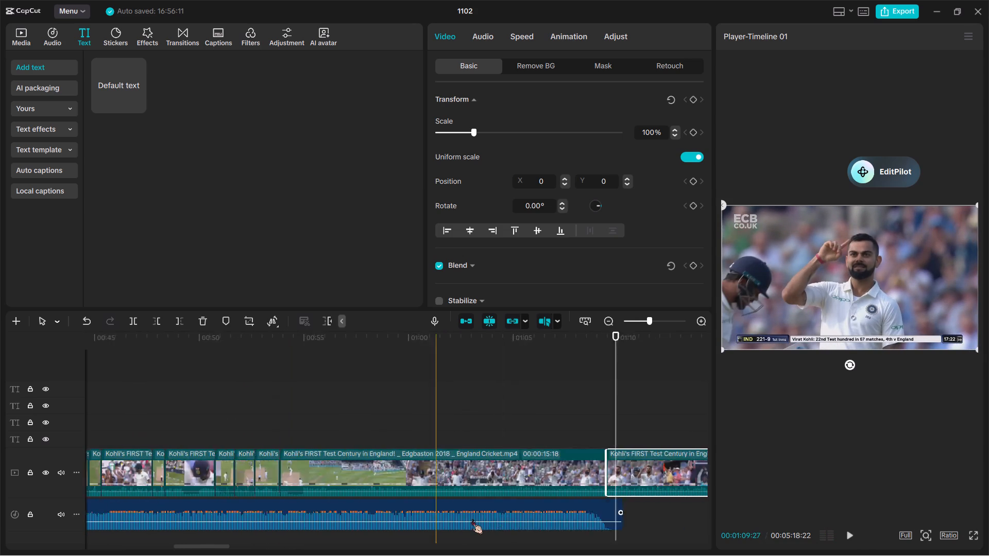
scroll(472, 519, right, 1)
key(space)
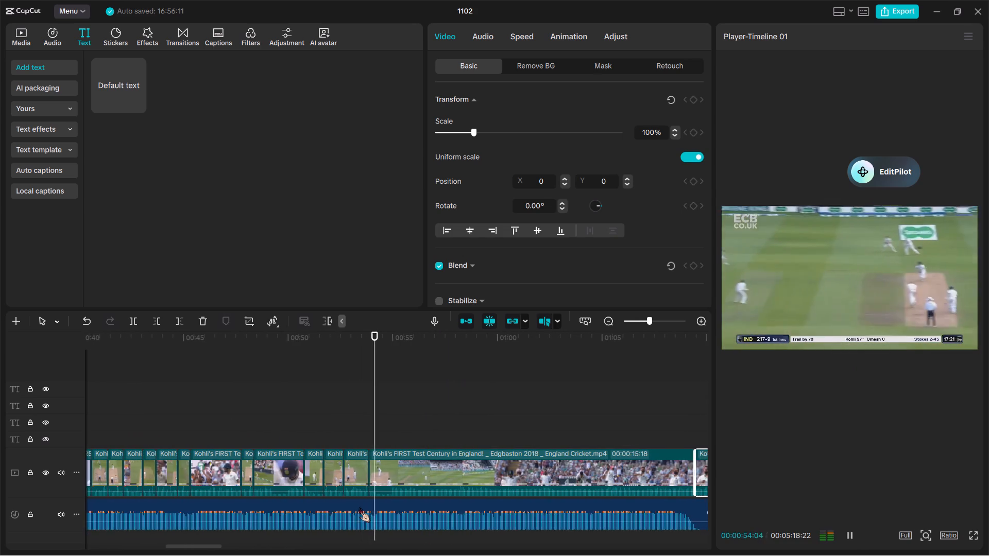
scroll(359, 507, left, 1)
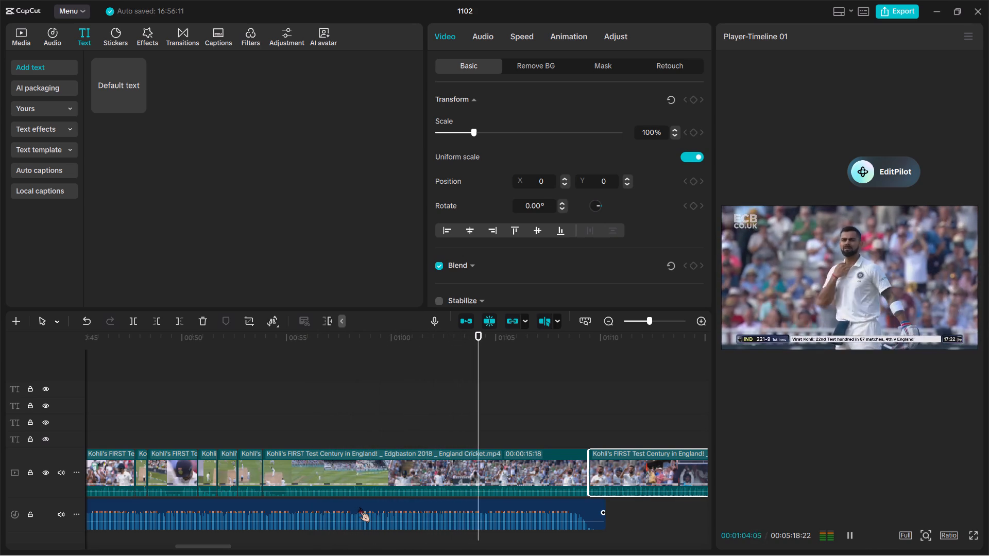
ctrl+scroll(359, 507, up, 3)
scroll(359, 507, left, 1)
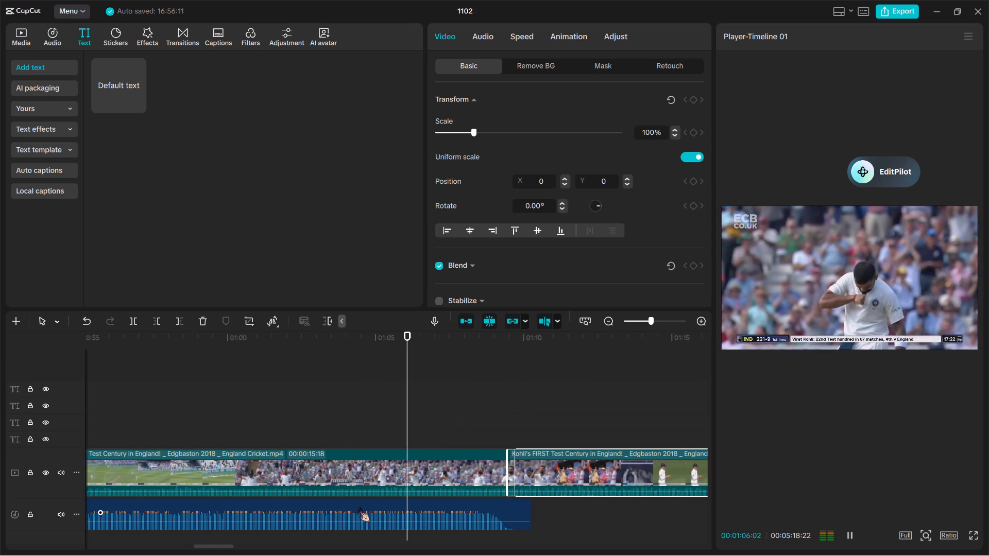
scroll(359, 507, left, 1)
ctrl+scroll(448, 508, down, 2)
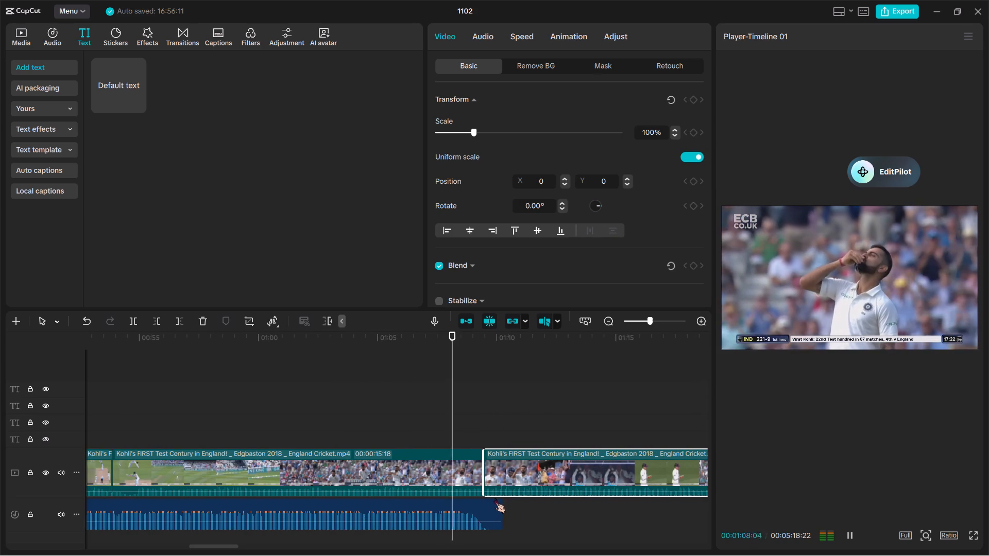
key(space)
Look through the leftover Edgbaston footage from the cut at about 00:01:09:14 to the end of the timeline.
scroll(494, 498, left, 1)
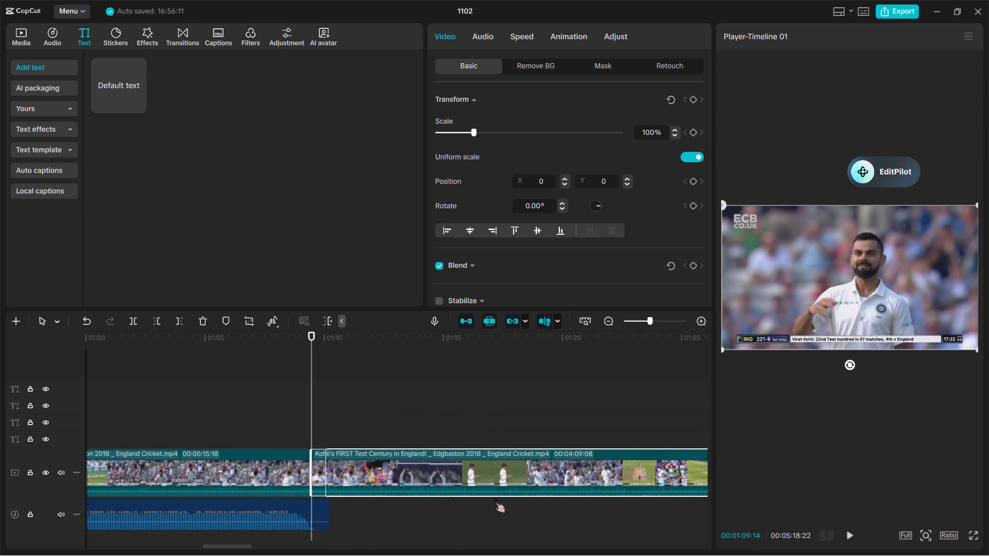
scroll(494, 498, left, 2)
scroll(529, 466, left, 1)
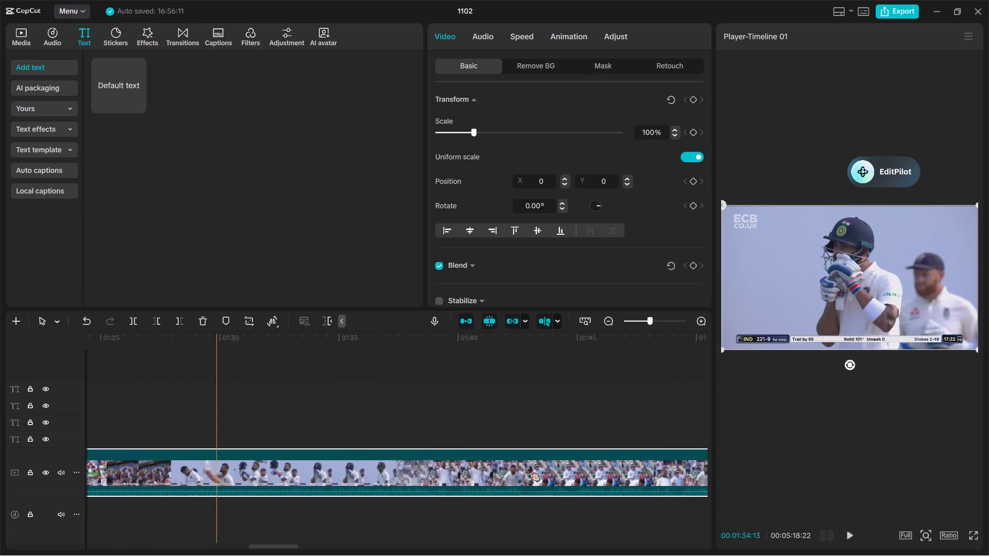
scroll(529, 466, left, 2)
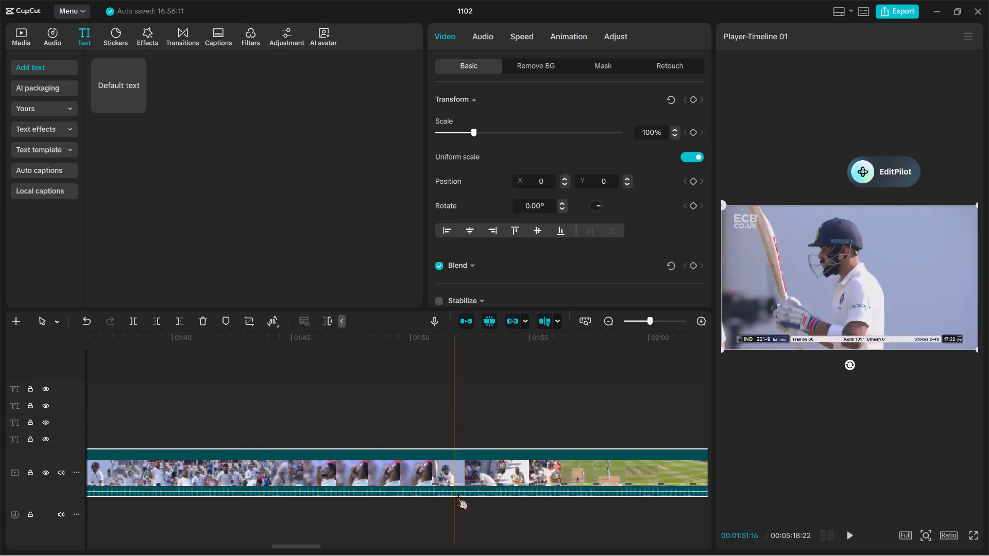
scroll(478, 494, left, 2)
scroll(602, 474, left, 1)
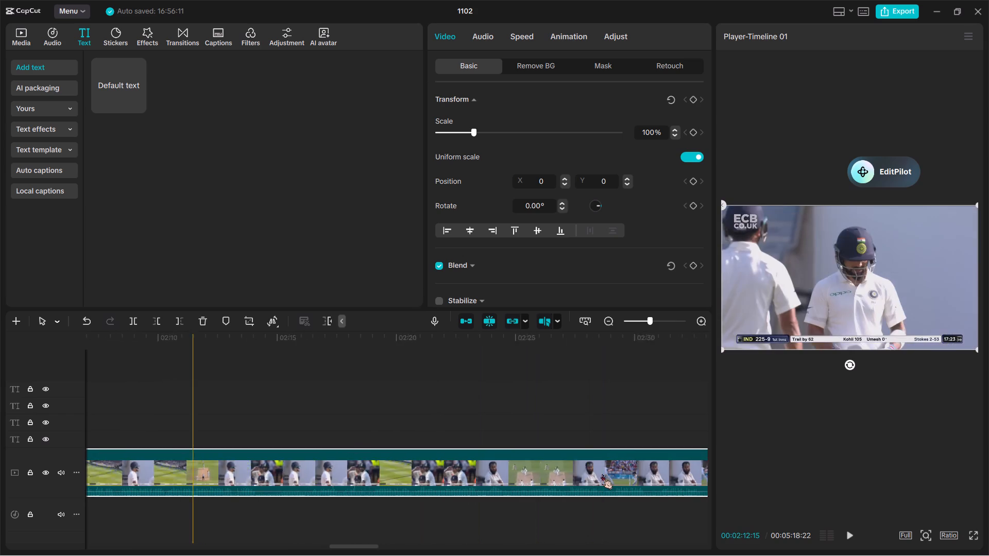
scroll(594, 476, left, 1)
ctrl+scroll(594, 476, down, 1)
ctrl+scroll(594, 476, left, 1)
scroll(593, 471, left, 1)
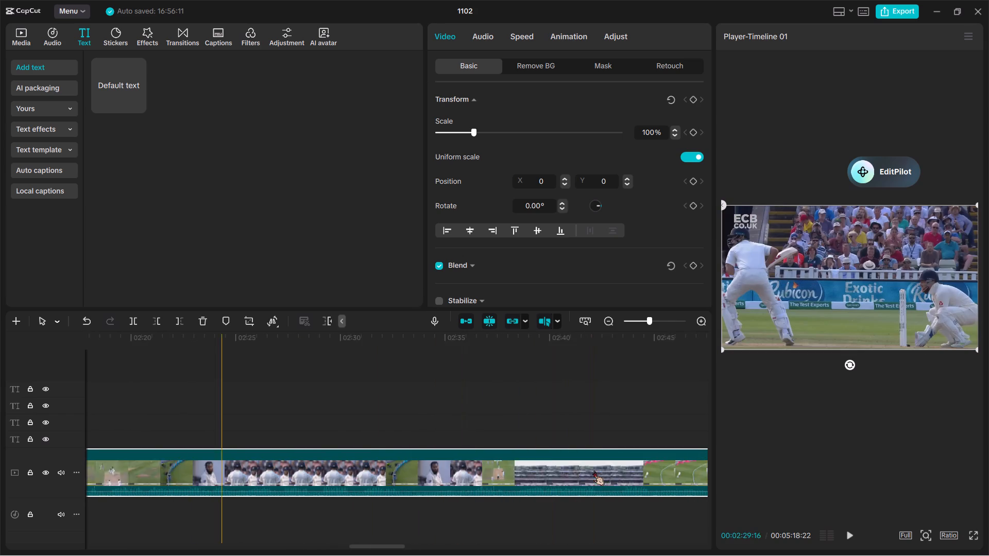
scroll(593, 471, left, 15)
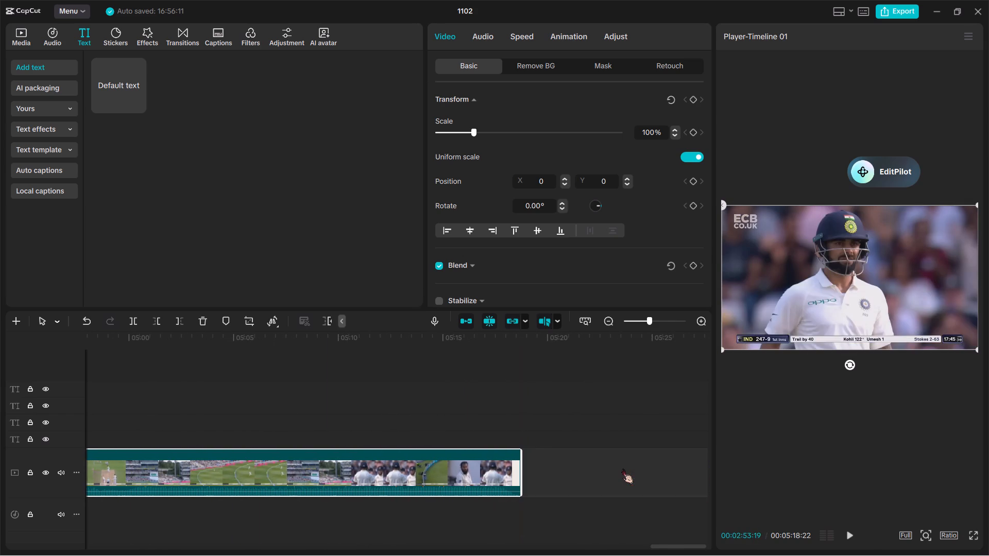
scroll(622, 468, left, 1)
scroll(426, 468, right, 1)
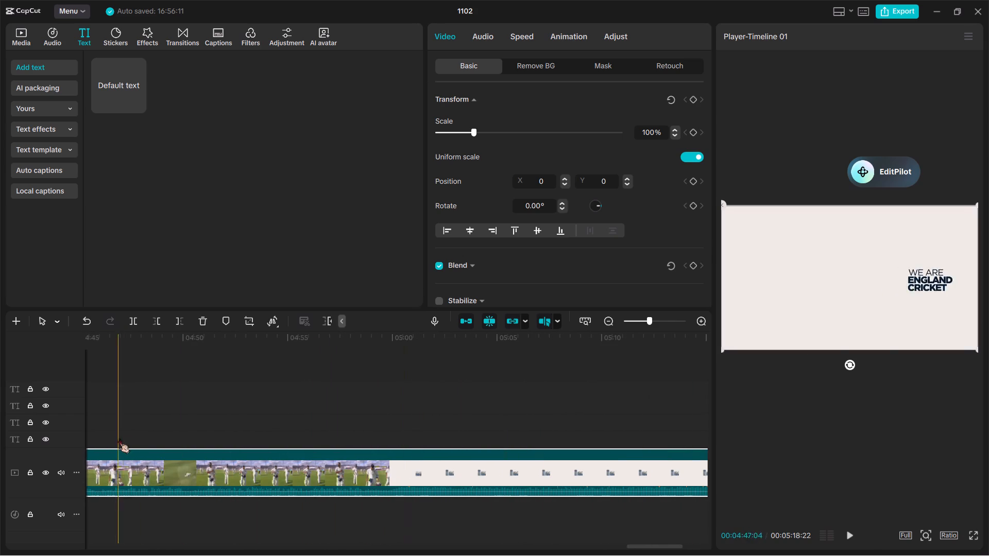
scroll(193, 462, right, 1)
Delete the leftover Edgbaston clip that follows the cut at about 00:01:09:14.
click(324, 497)
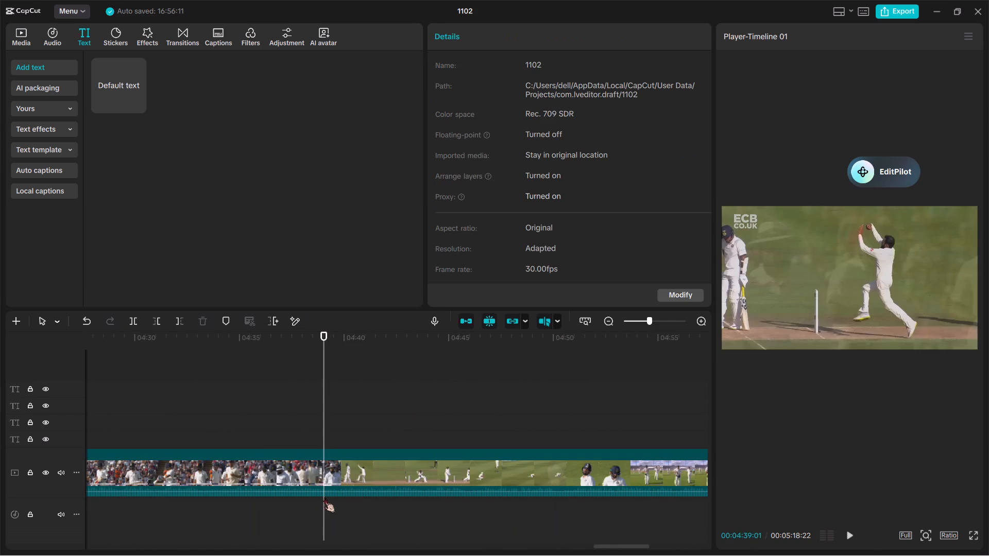
click(330, 485)
key(BackSpace)
scroll(330, 485, right, 1)
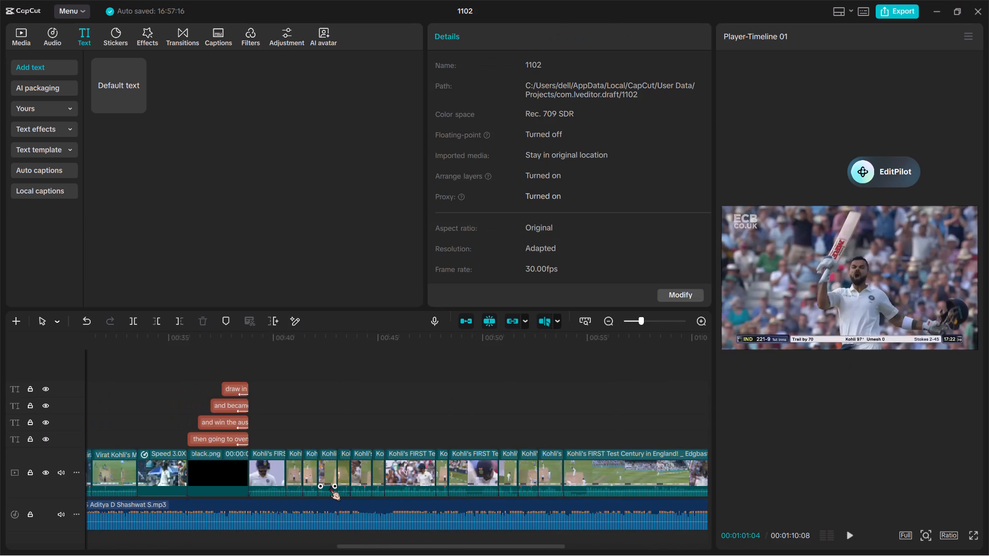
Play back the sequence from the "then going to overseas conditions" text card into Kohli's century celebration, then recheck the 178-7 close-up.
ctrl+scroll(330, 485, down, 8)
scroll(330, 485, left, 1)
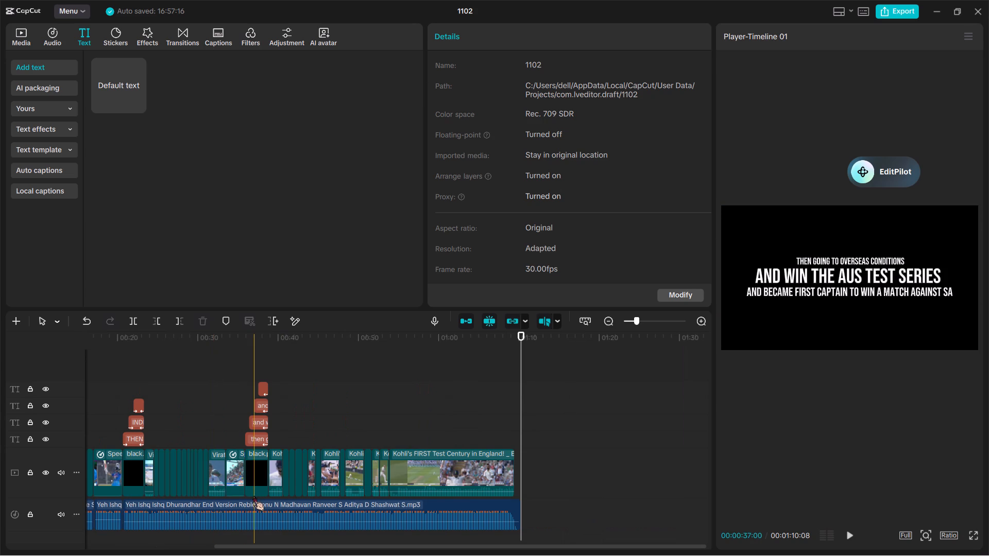
key(space)
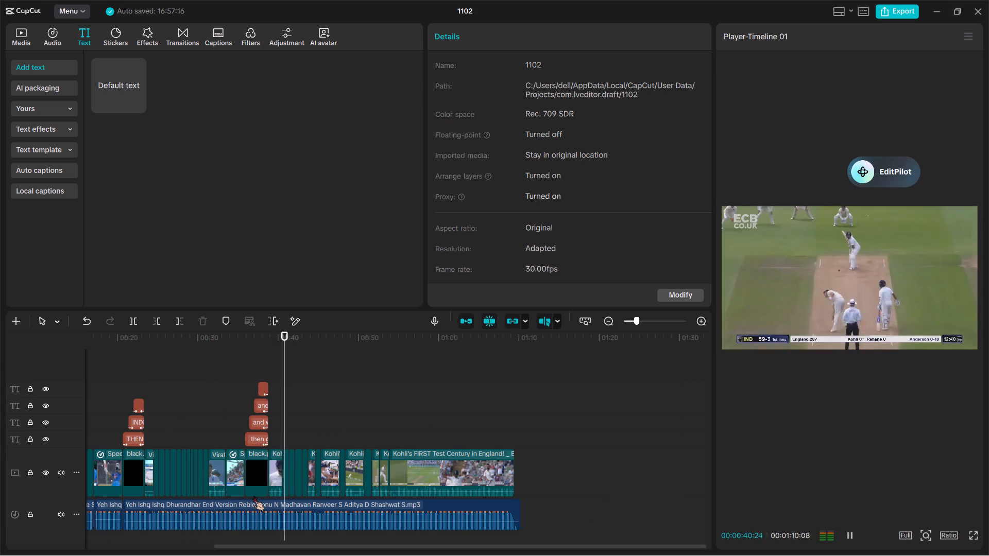
ctrl+scroll(253, 496, up, 12)
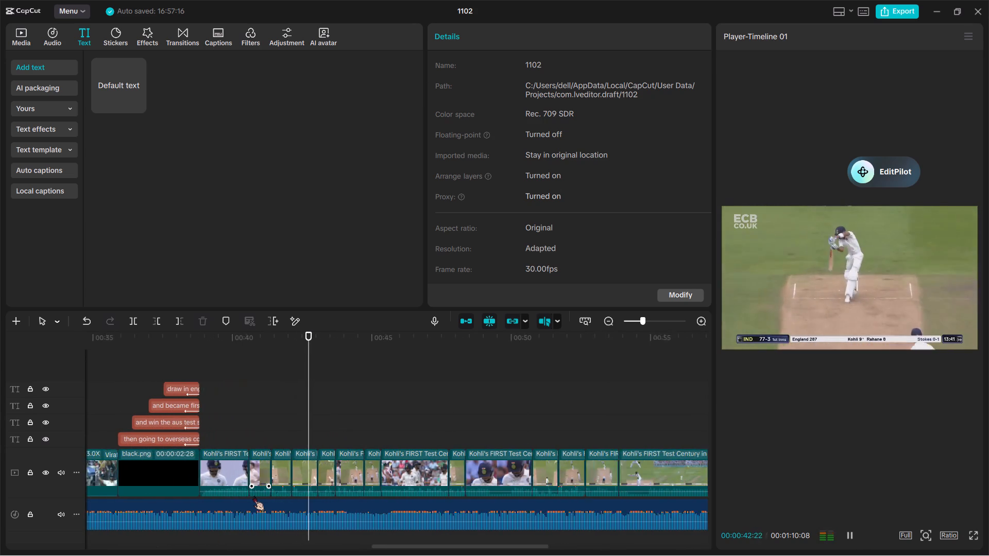
scroll(253, 496, left, 1)
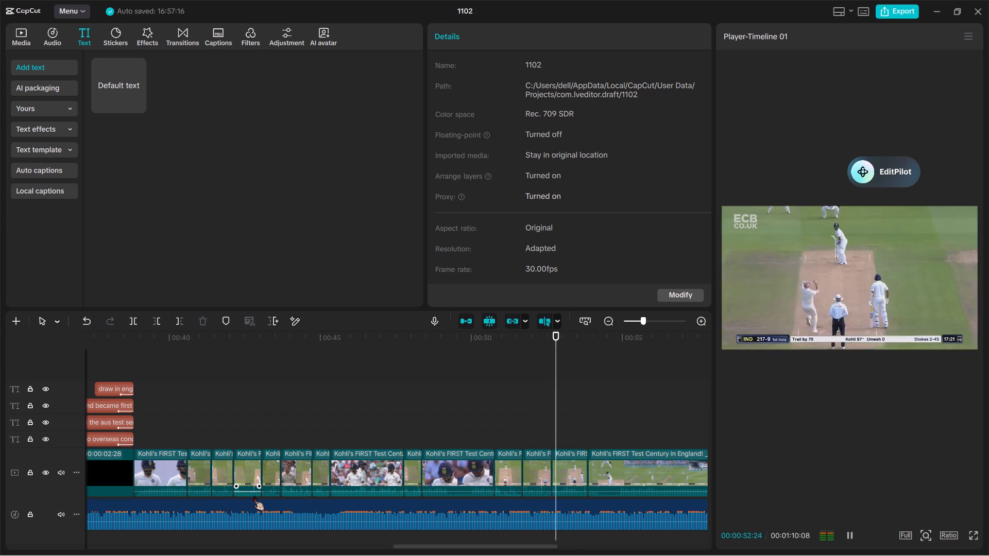
scroll(253, 496, left, 1)
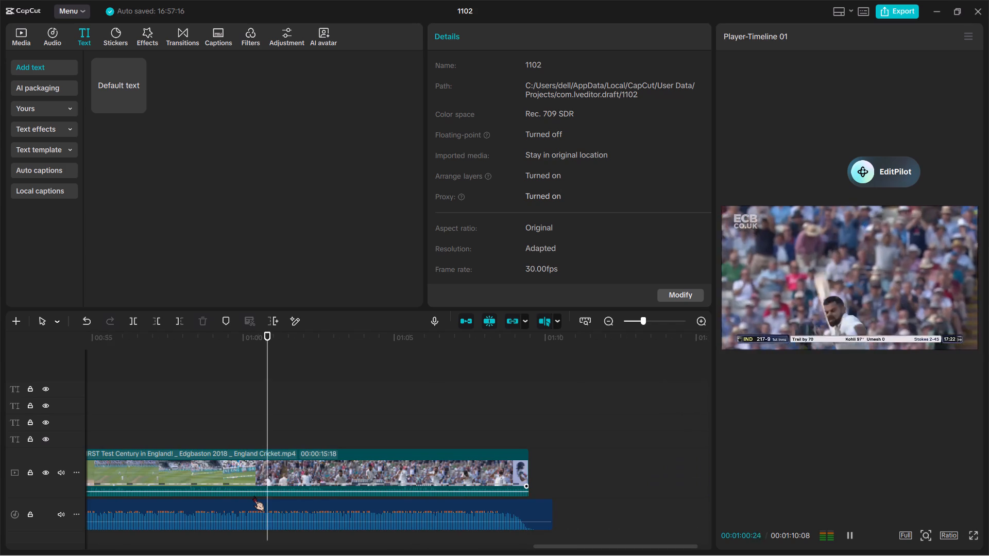
key(space)
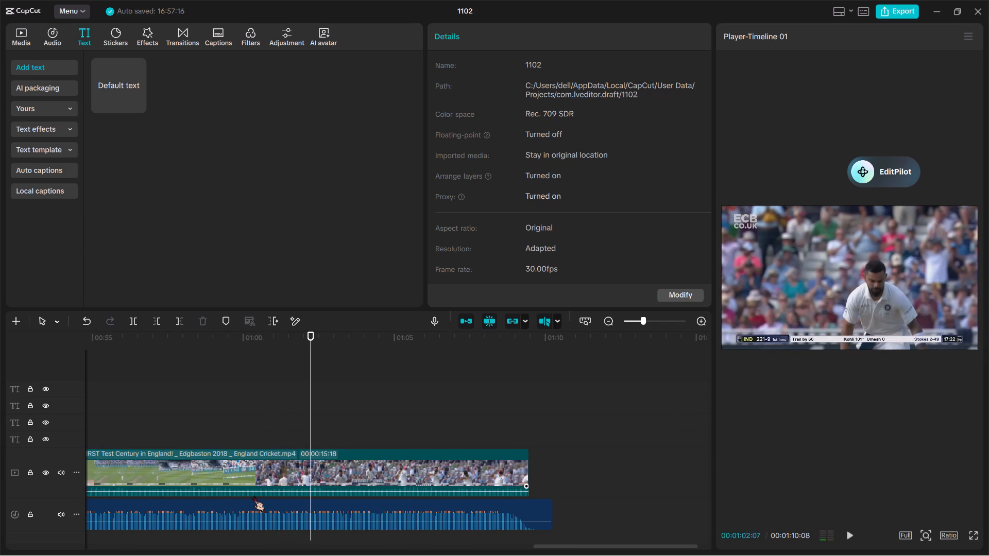
key(space)
scroll(253, 496, right, 1)
key(space)
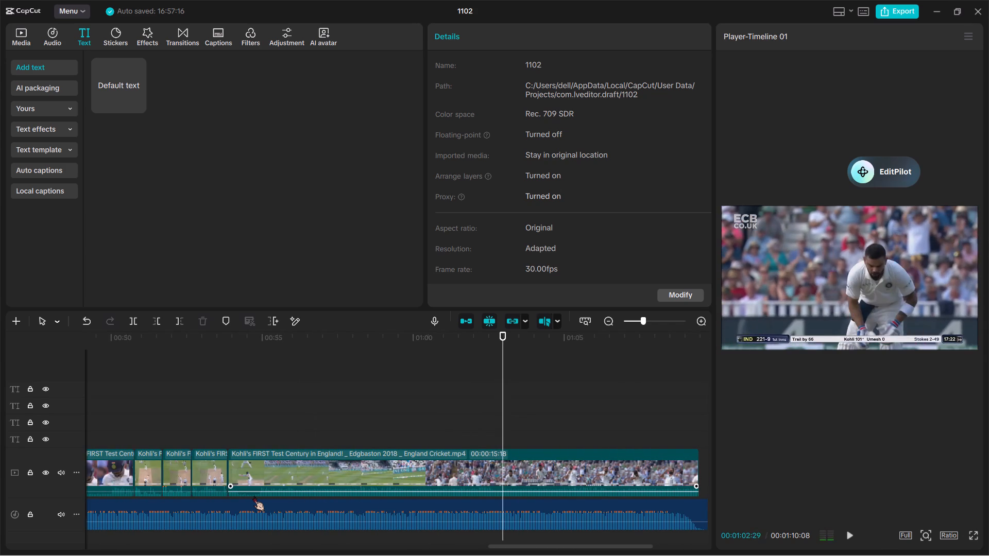
scroll(222, 485, right, 1)
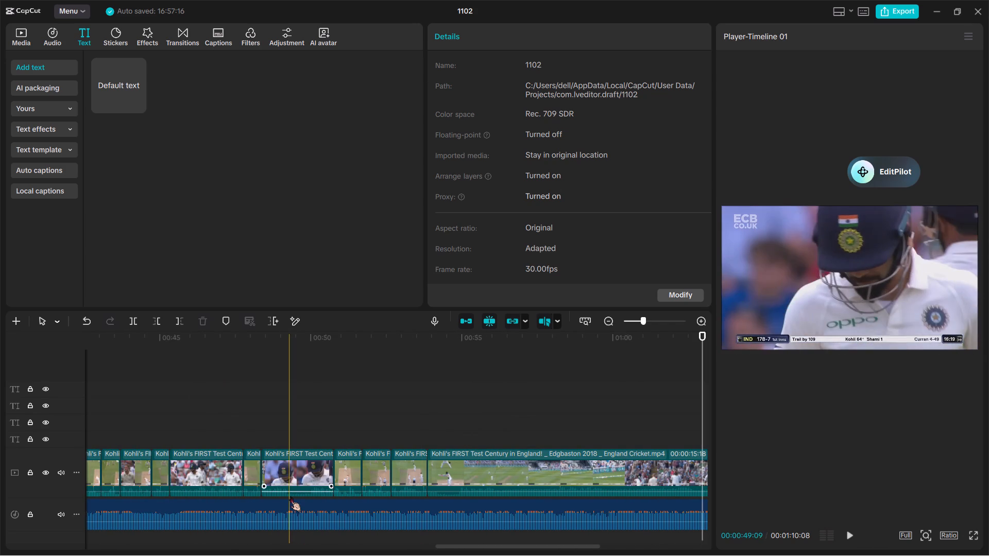
key(space)
key(space)
Trim the start of the opening Kohli close-up after the black text card, removing everything before about 00:00:39:14.
scroll(290, 496, right, 1)
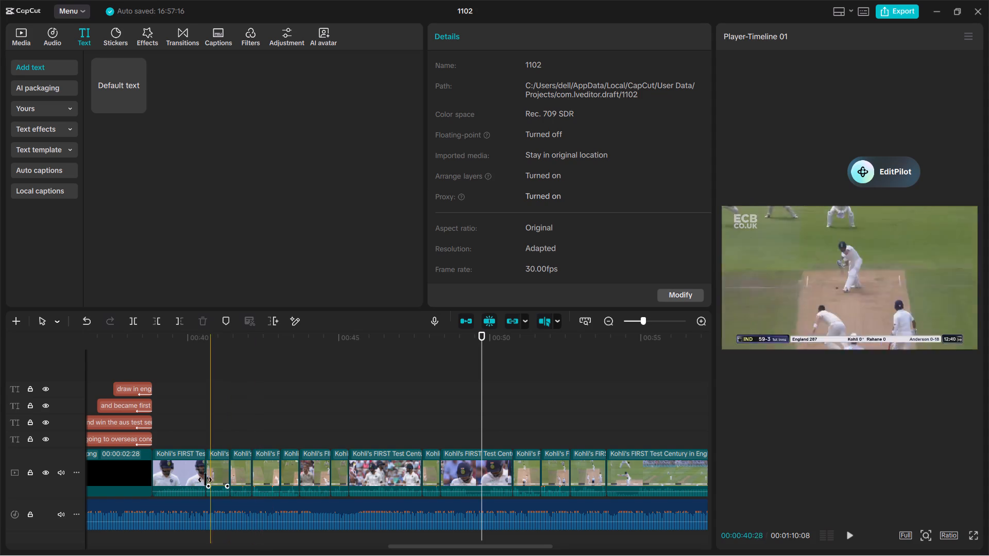
key(space)
key(space)
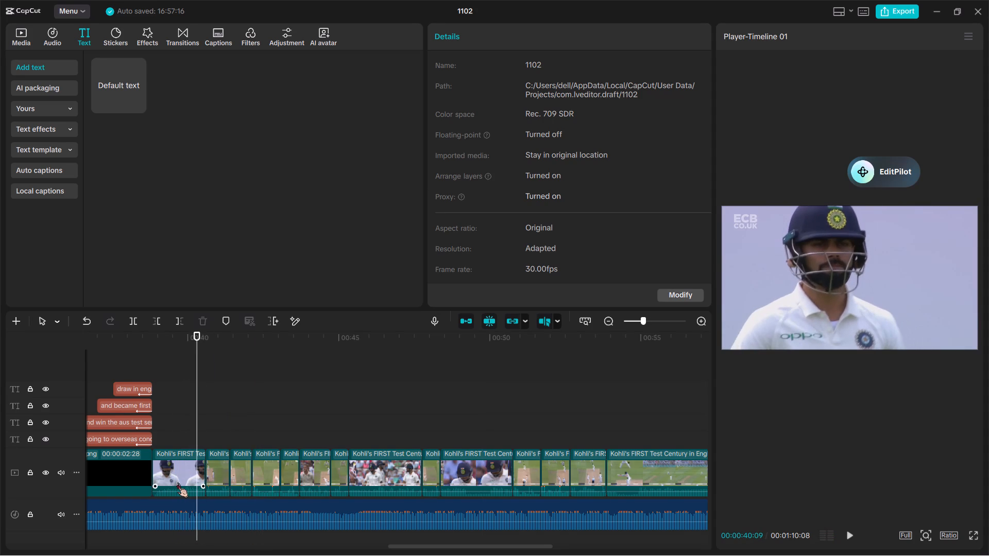
key(space)
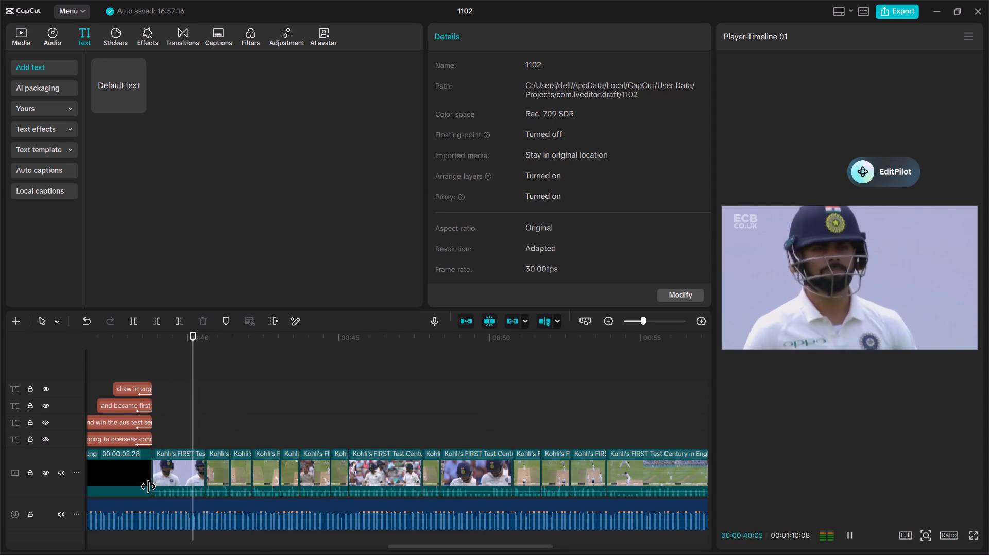
key(space)
ctrl+scroll(148, 486, up, 11)
scroll(148, 486, right, 1)
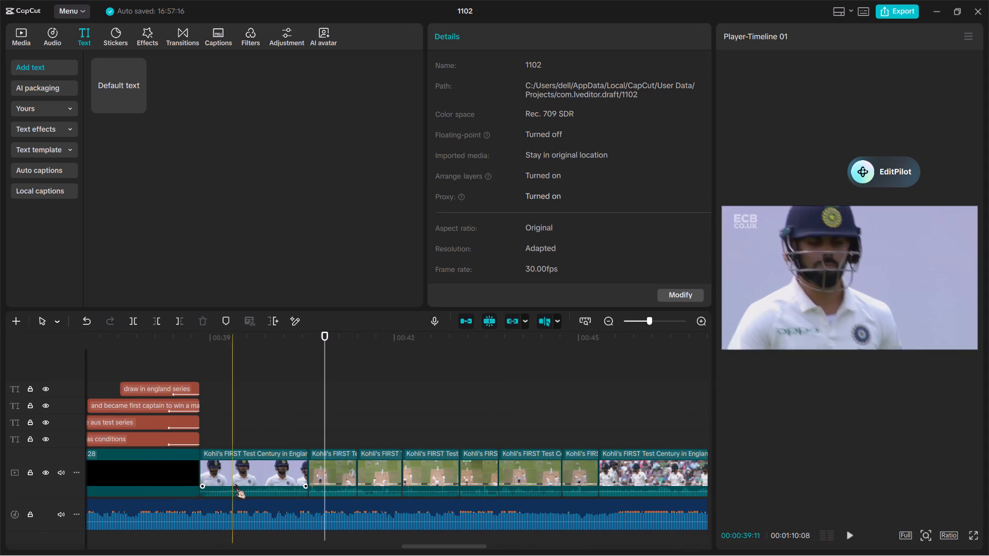
click(238, 484)
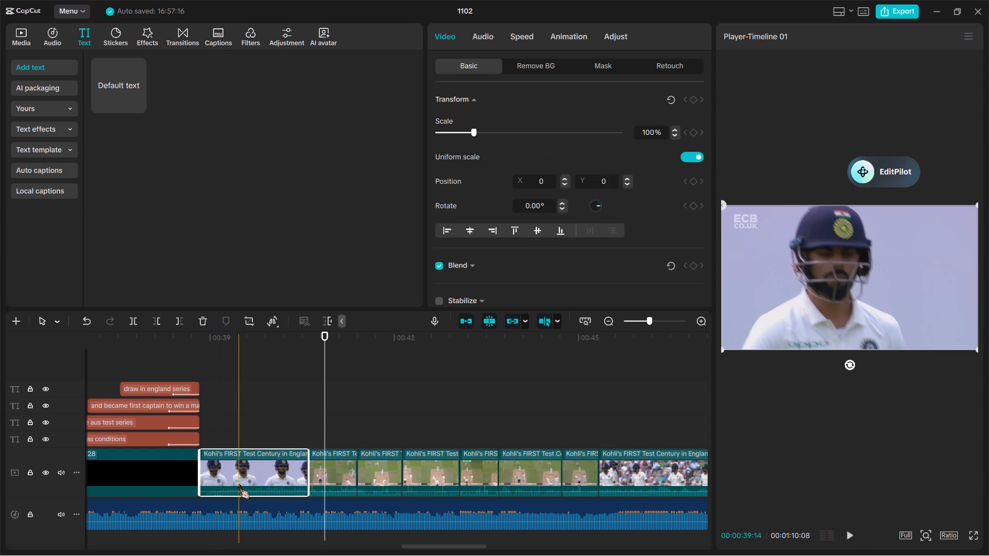
key(q)
Play the batting shots up to the 138-5 crowd-side clip of Kohli and trim that clip's end at about 00:00:46:01.
key(space)
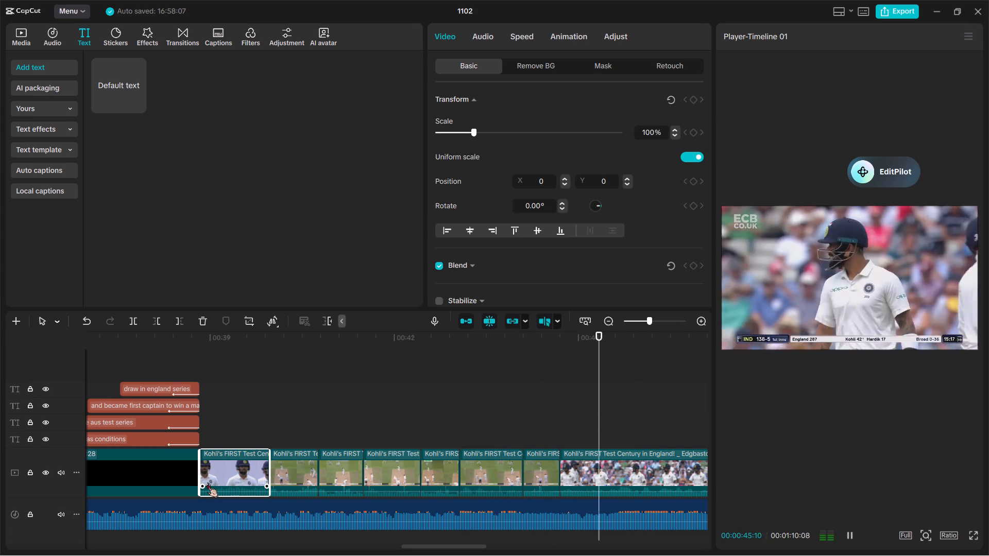
key(space)
scroll(207, 482, left, 1)
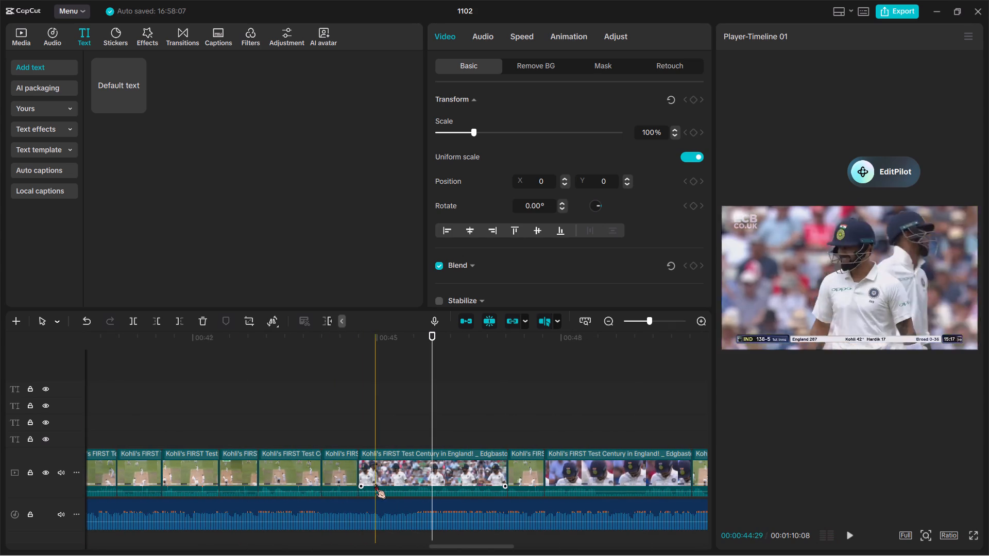
key(space)
key(space)
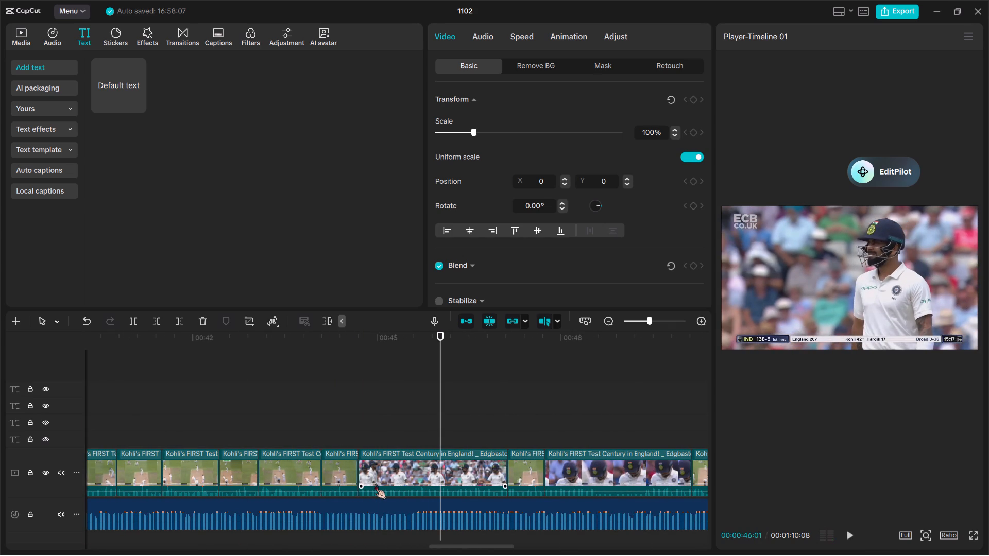
key(w)
Delete the 178-7 close-up clip of Kohli in his helmet, at about 00:00:47:09.
key(space)
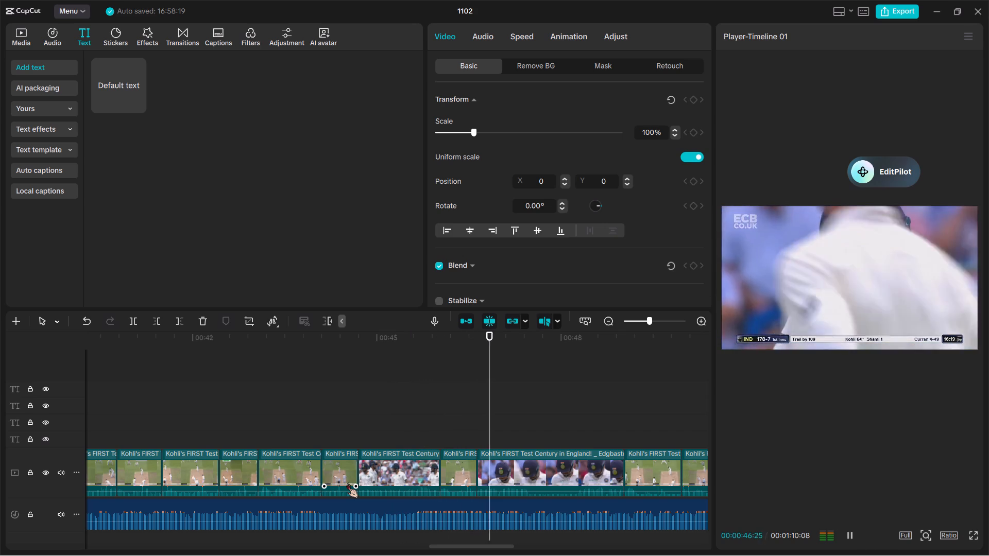
key(space)
click(516, 477)
key(BackSpace)
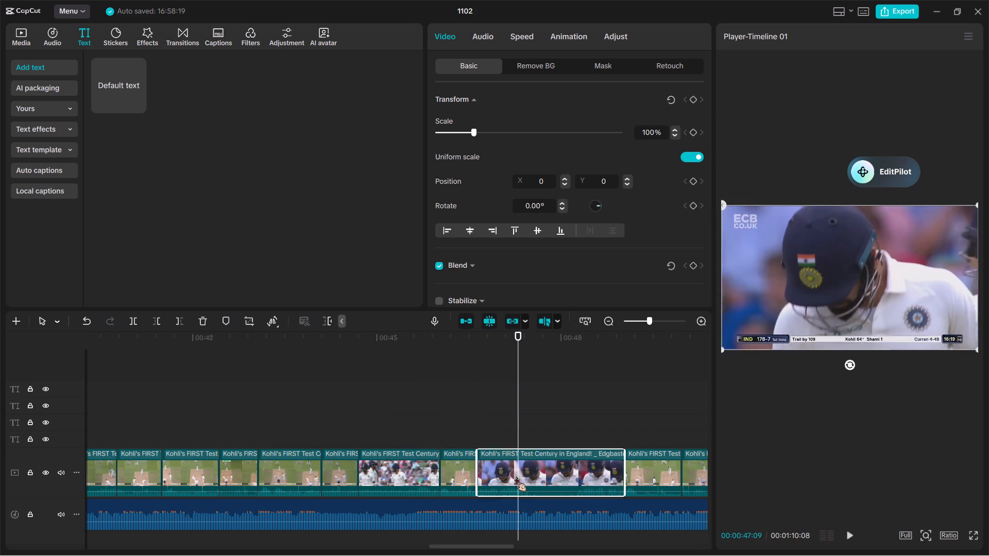
Play back the shortened Edgbaston section through the 217-9 boundary, then replay its opening shots from the black text card.
scroll(516, 477, left, 1)
key(space)
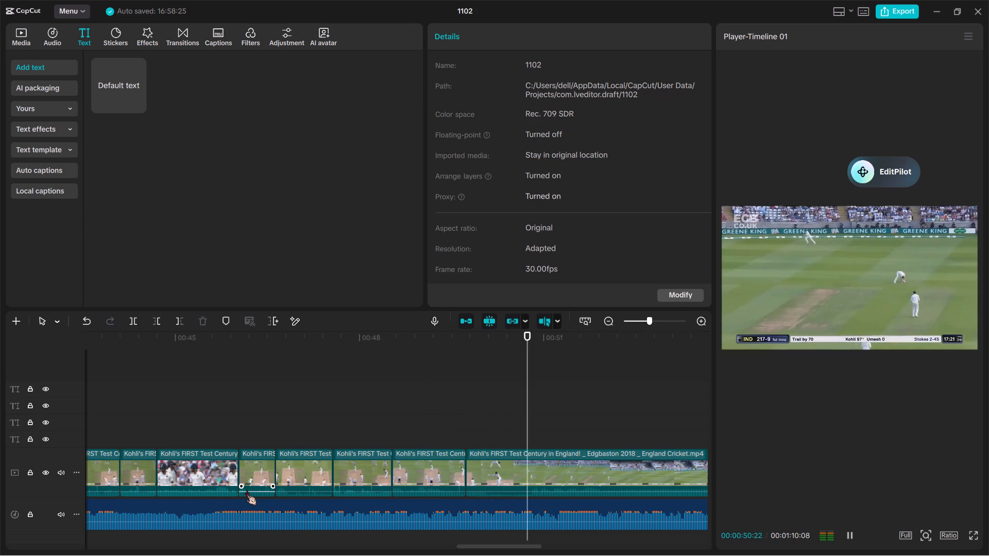
ctrl+scroll(246, 490, down, 4)
scroll(246, 490, left, 1)
ctrl+scroll(246, 490, down, 2)
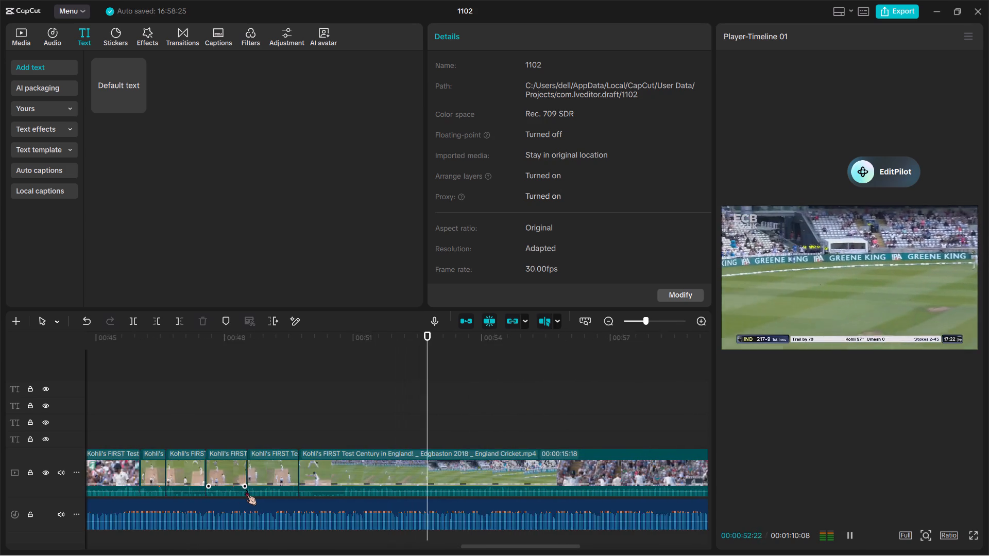
ctrl+scroll(246, 490, down, 1)
key(space)
scroll(246, 490, right, 1)
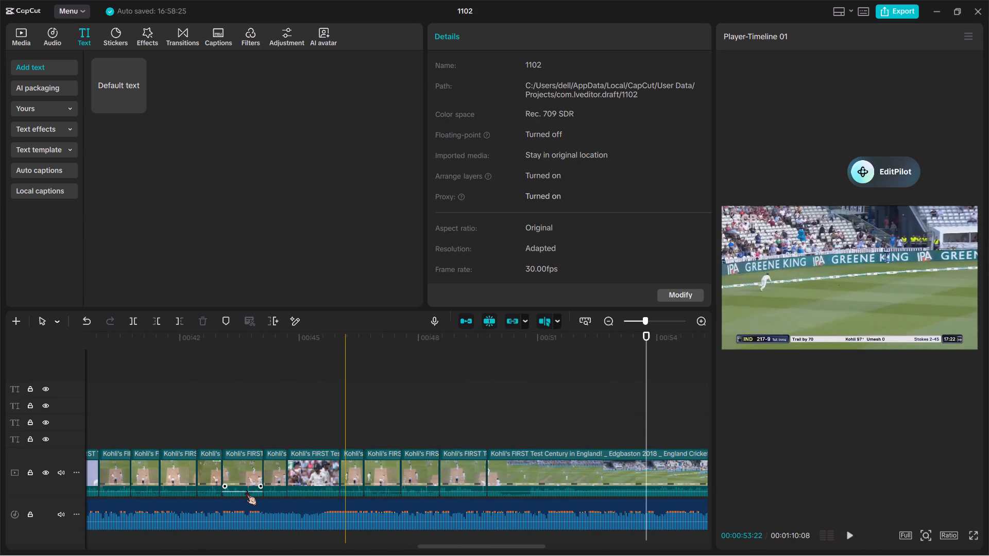
scroll(246, 490, right, 1)
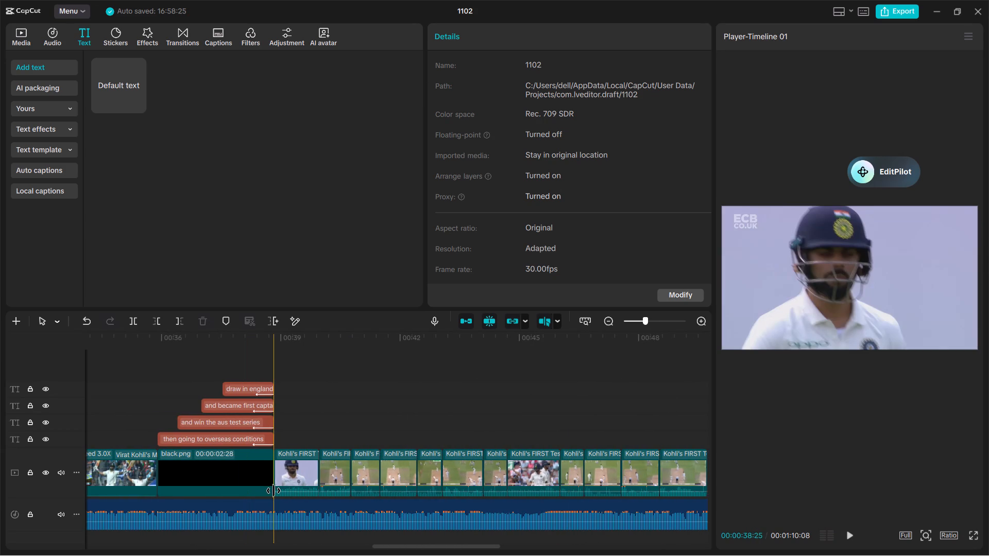
key(space)
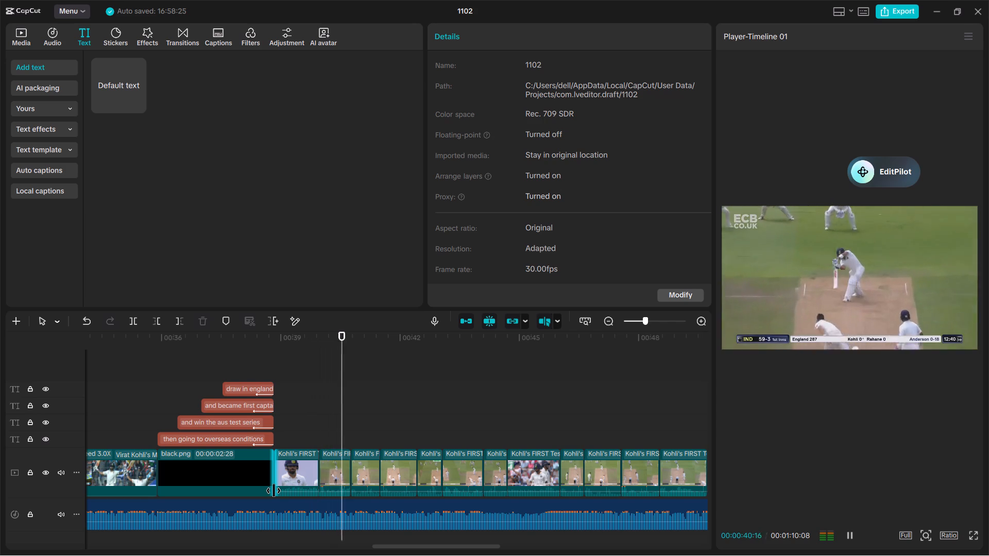
key(space)
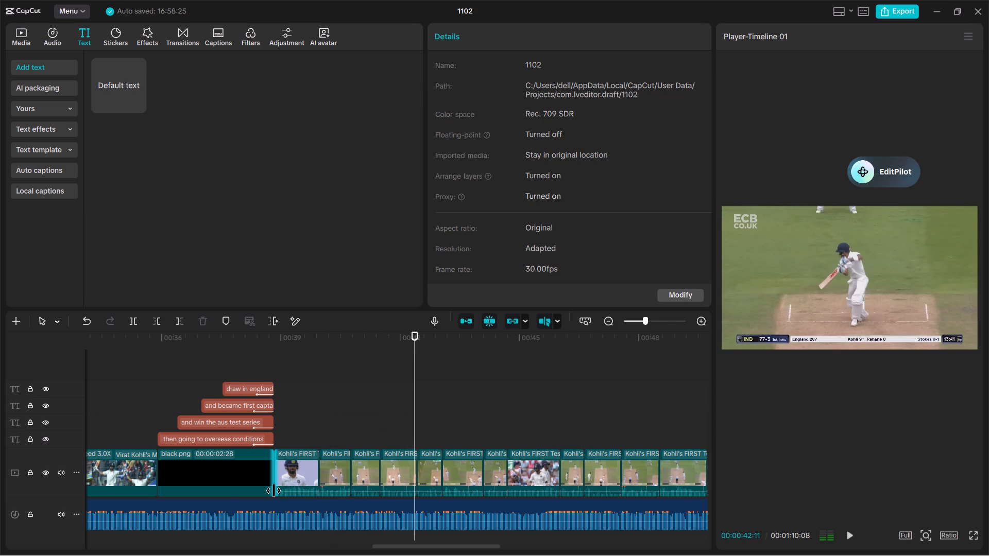
Trim the start of the 77-3 batting shot, removing everything before about 00:00:41:20.
ctrl+scroll(274, 491, up, 10)
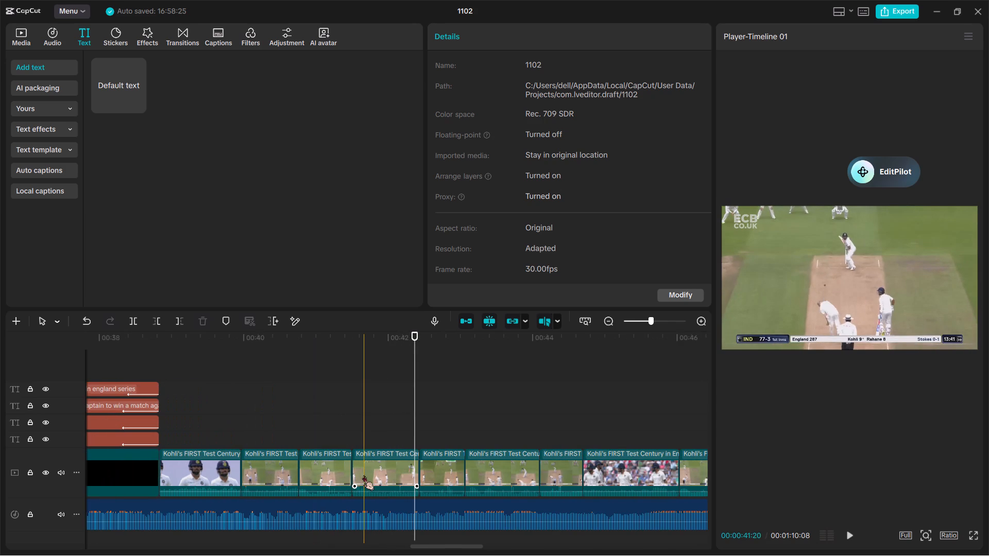
click(363, 475)
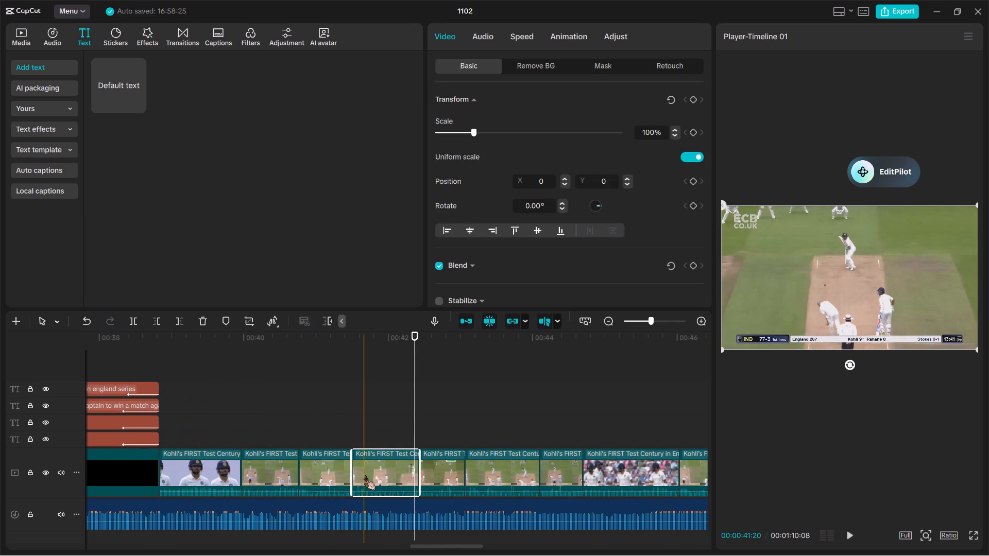
key(q)
Play the following shots and trim the start of the 118-5 batting clip at about 00:00:43:02.
key(space)
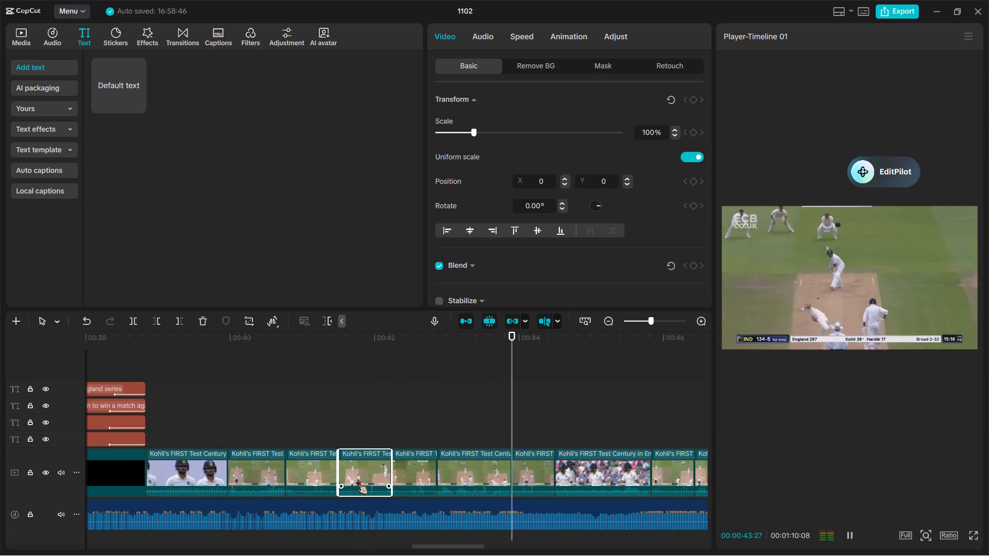
key(space)
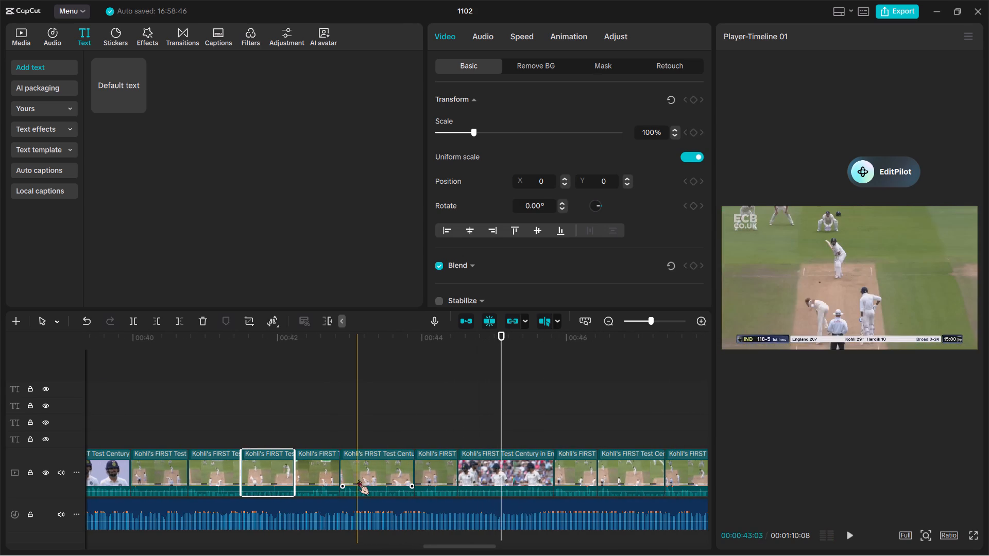
click(358, 480)
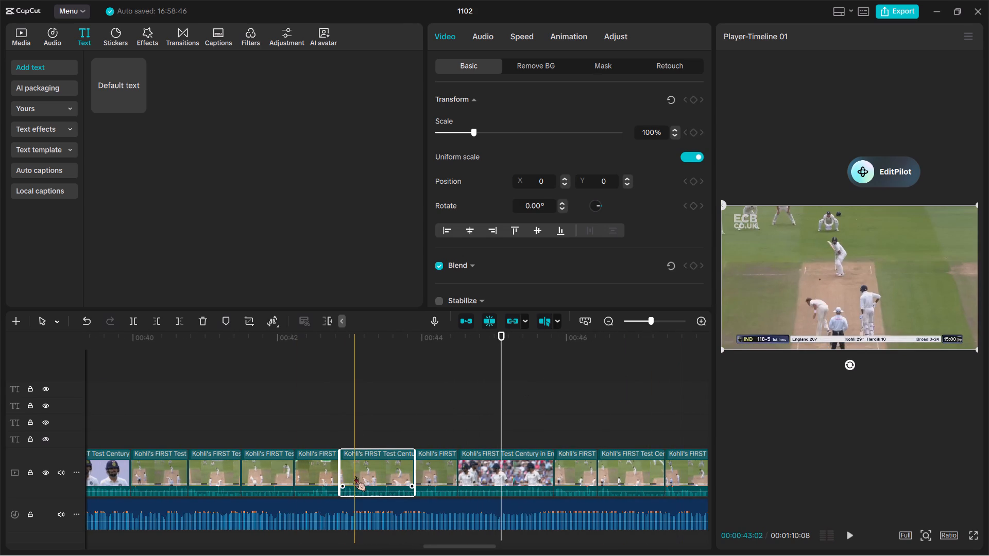
click(355, 476)
key(q)
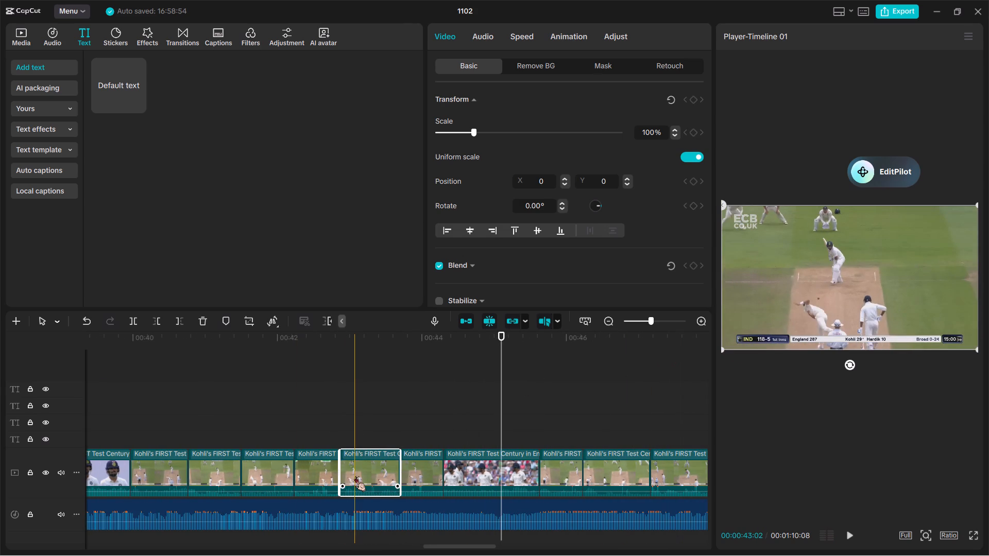
Play the sequence past the 196-8 shot, and move the 118-5 batting clip to directly after the 174-7 shot.
key(space)
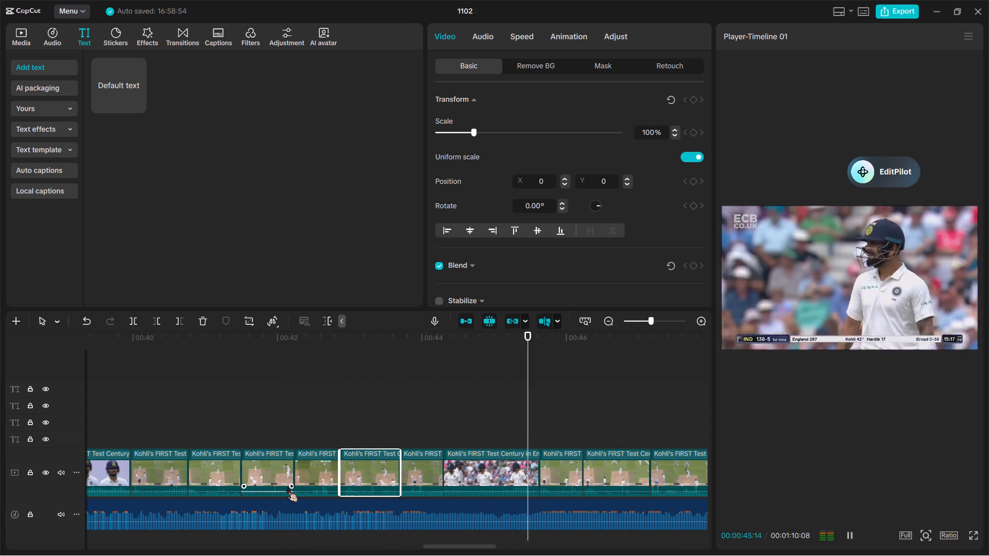
key(space)
key(space)
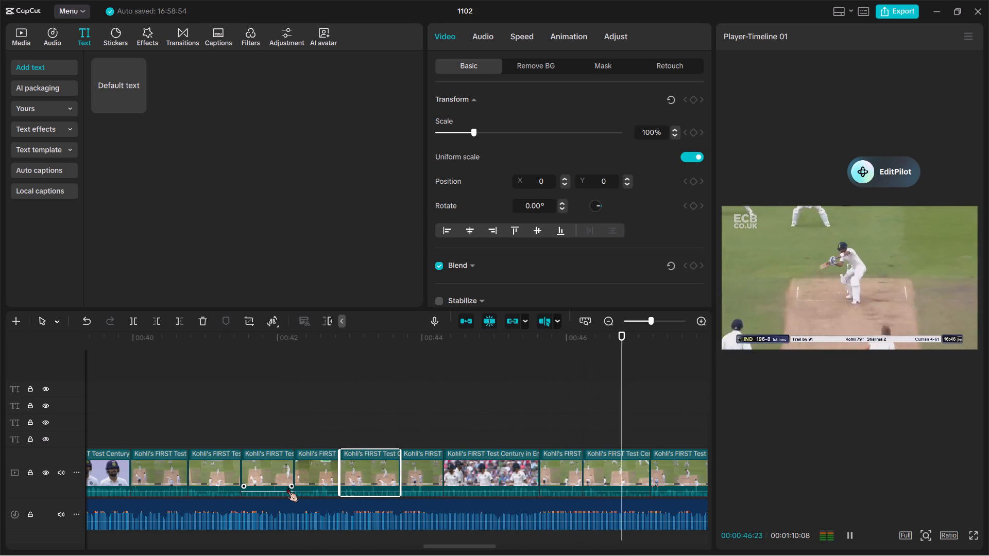
key(space)
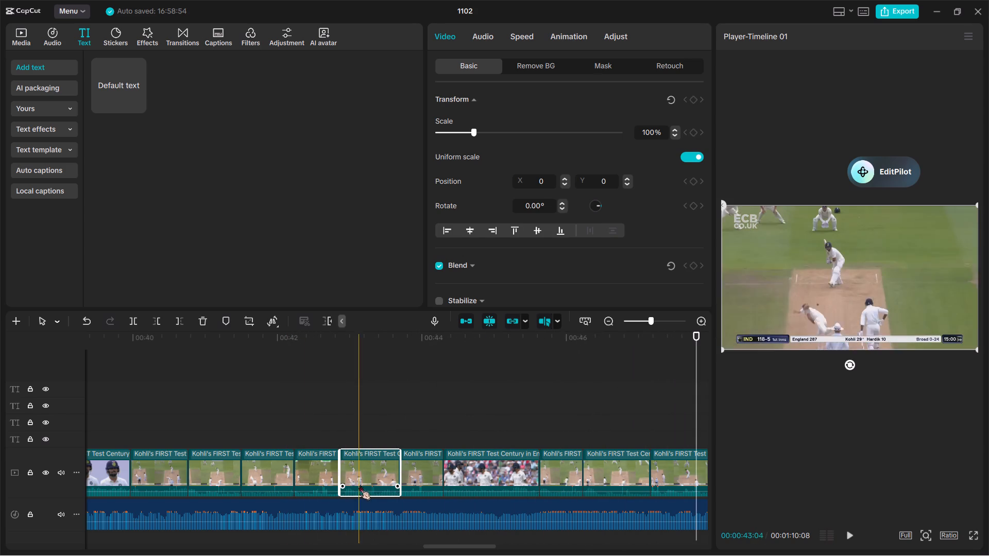
drag(367, 472, 544, 479)
Play back the reordered shots through the 217-9 boundary and into Kohli's century celebration to check the pacing.
key(space)
scroll(461, 497, left, 1)
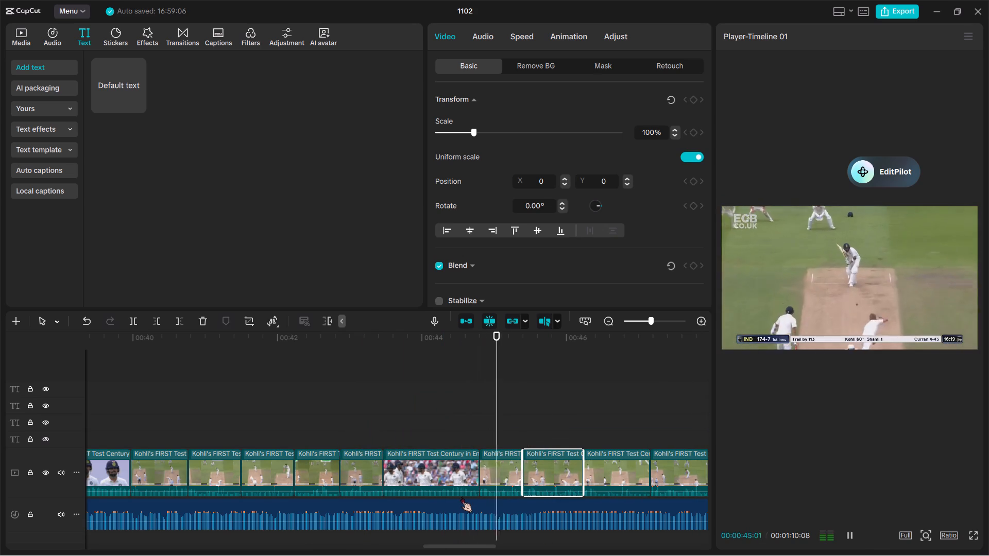
scroll(461, 497, left, 2)
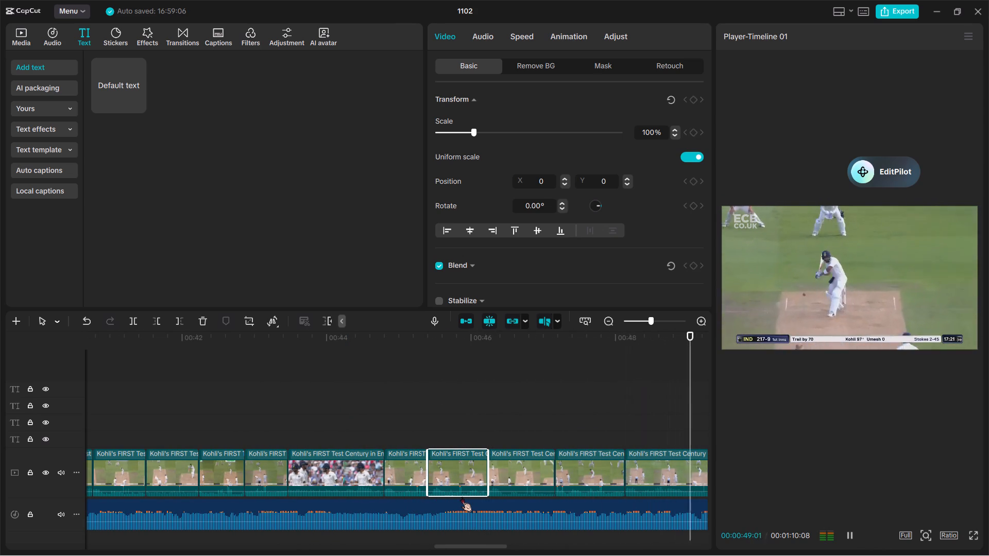
key(space)
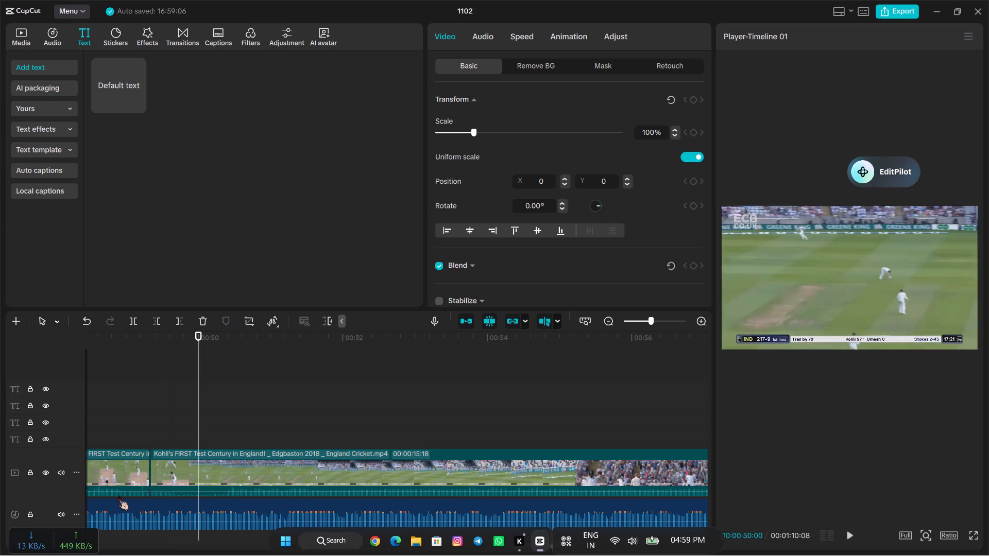
key(space)
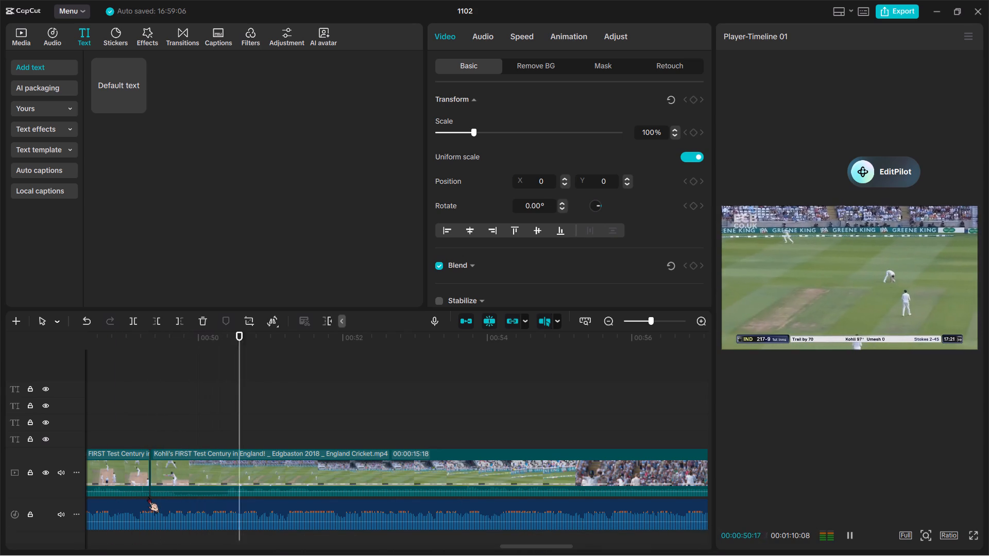
key(space)
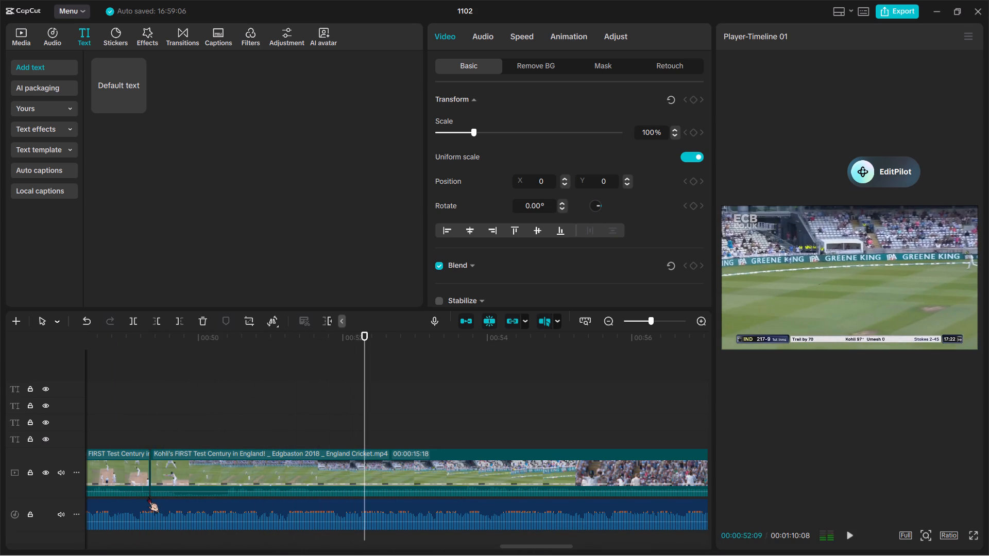
ctrl+scroll(148, 497, down, 3)
key(space)
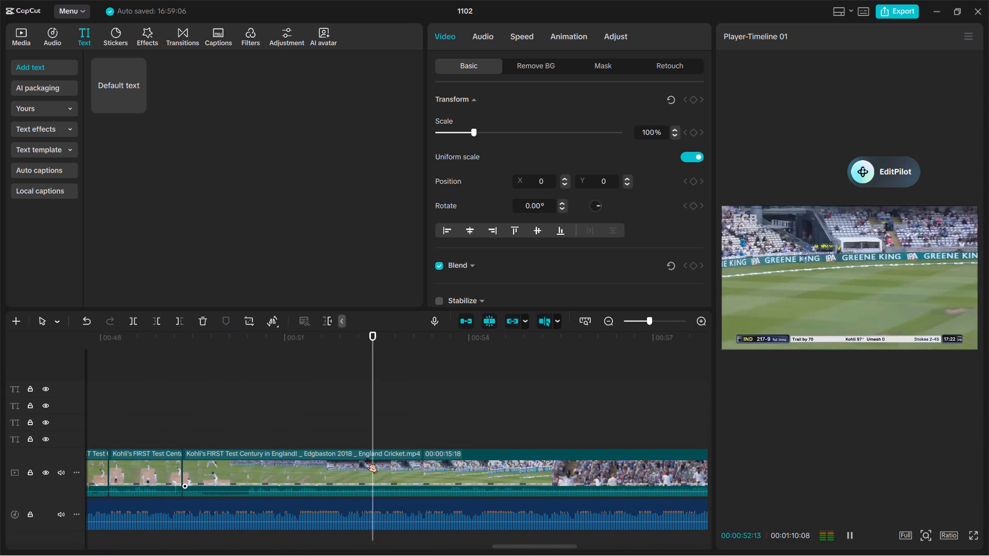
scroll(366, 458, left, 1)
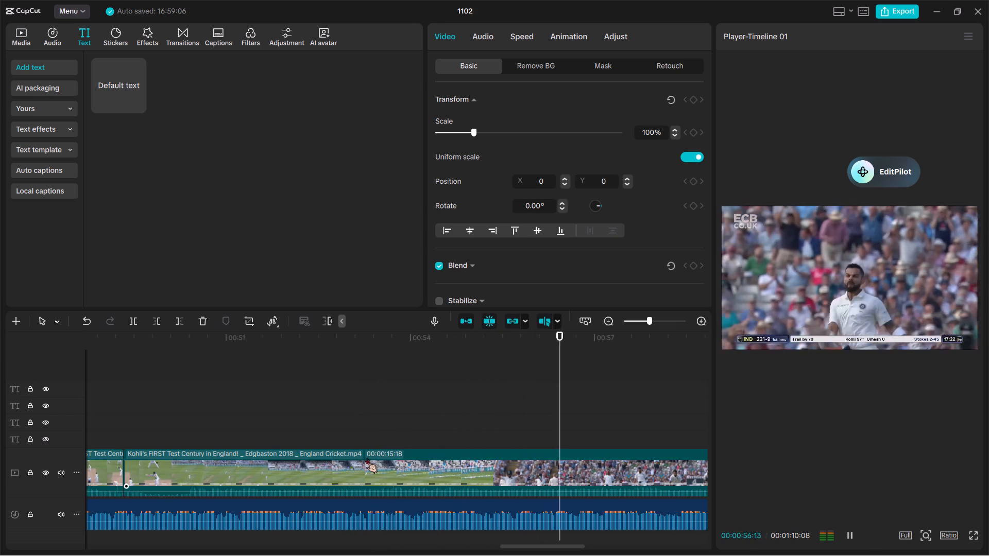
key(space)
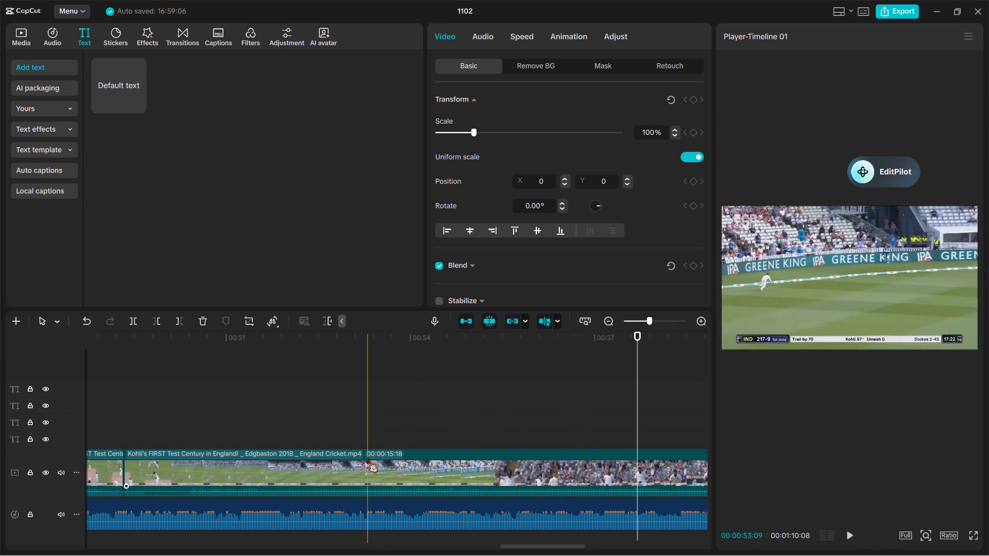
Apply the Montage speed curve to the long final clip of the 217-9 boundary and century celebration, and preview it.
click(367, 458)
click(522, 45)
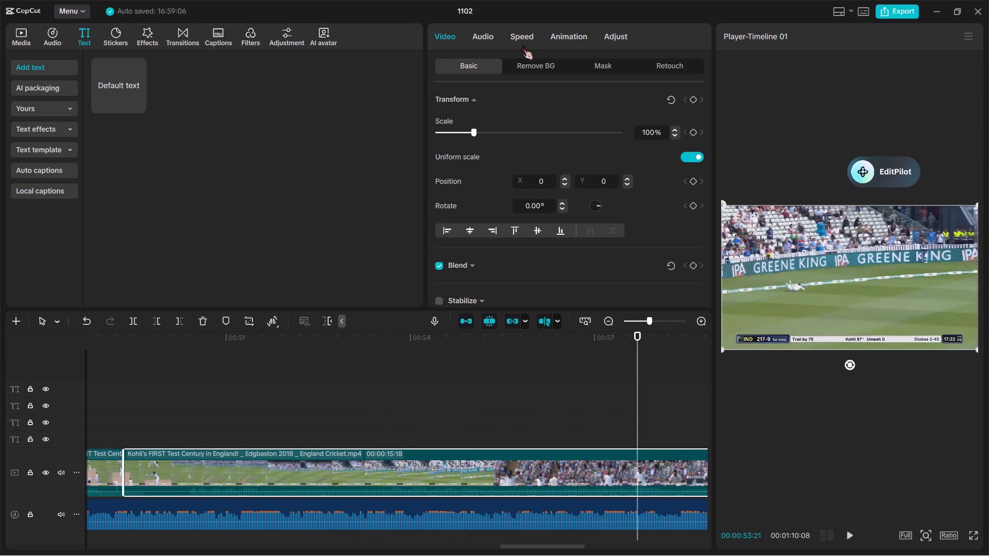
click(542, 111)
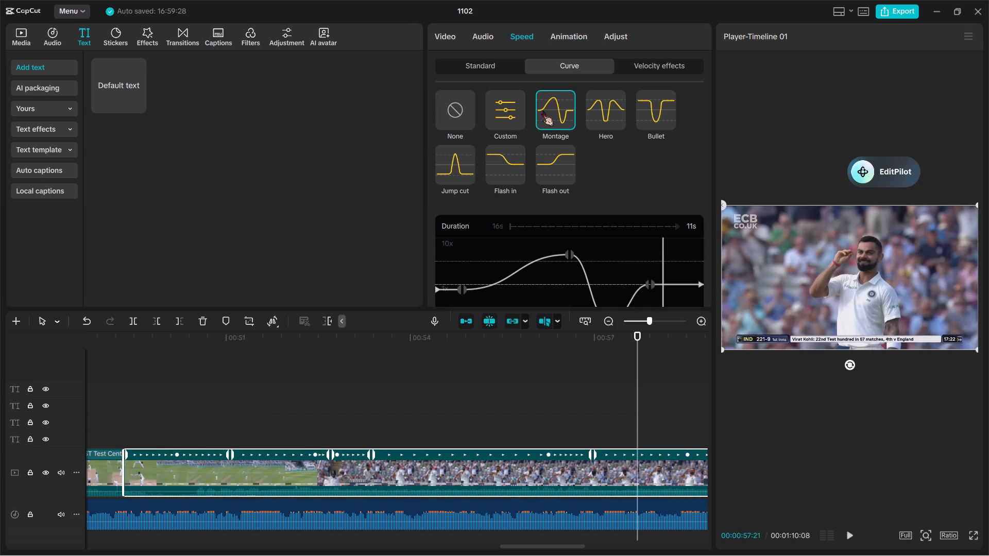
key(space)
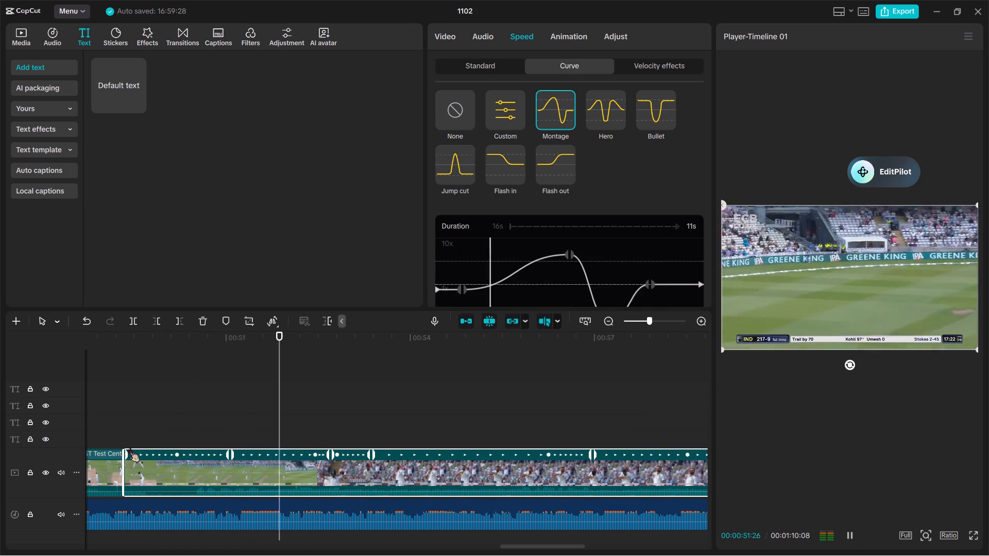
key(space)
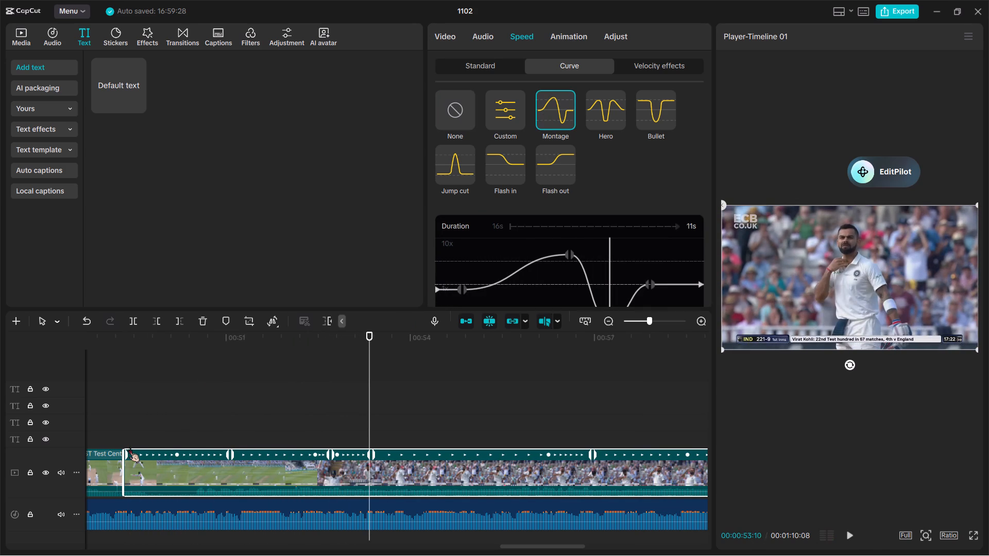
key(space)
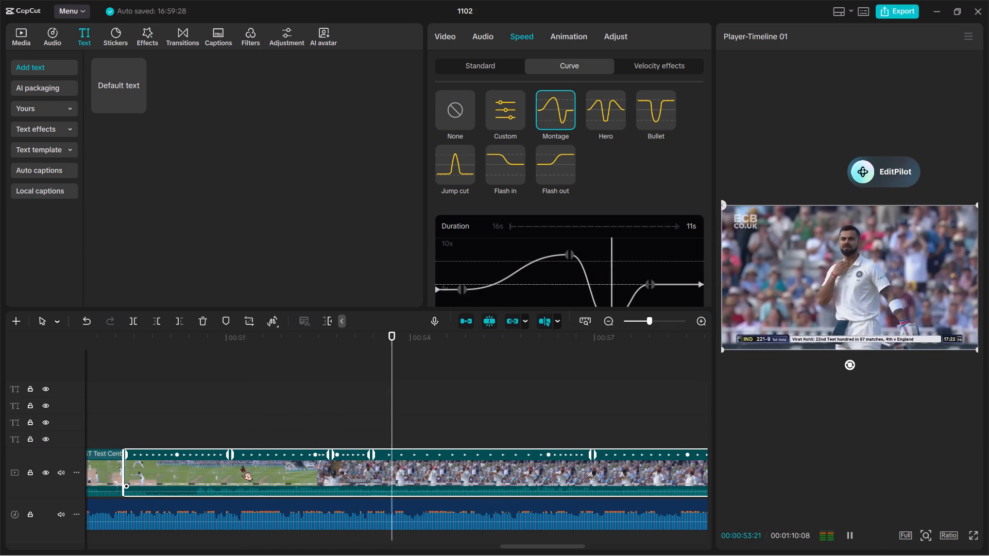
key(space)
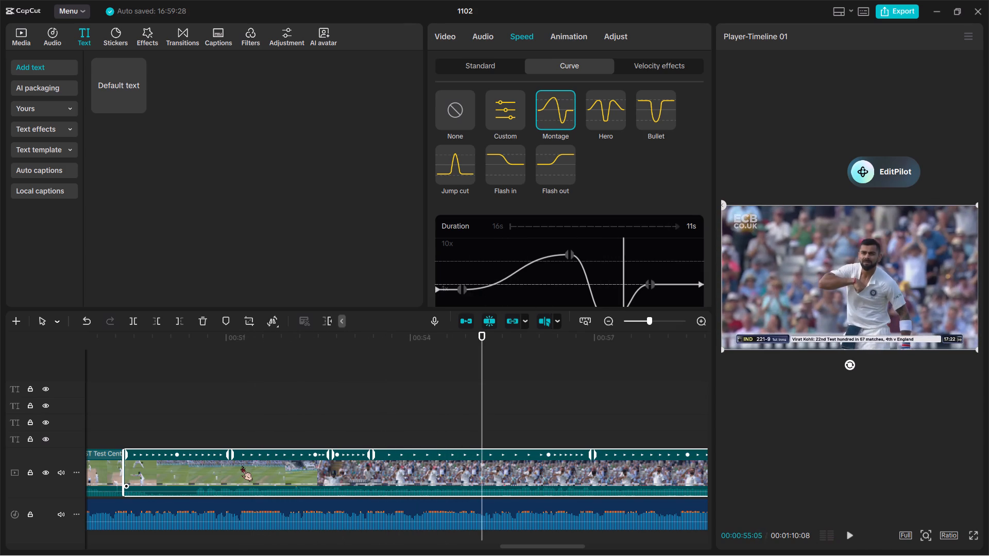
Shift the peak point of the clip's Montage speed curve earlier, to about 00:00:52:12, just before the cut to Kohli's close-up.
drag(564, 254, 569, 249)
click(569, 249)
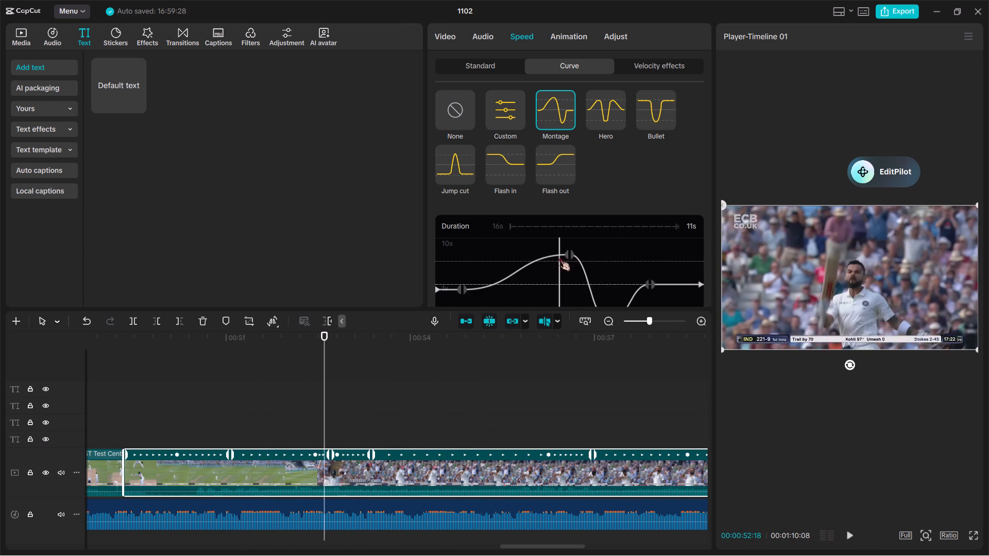
drag(568, 251, 564, 260)
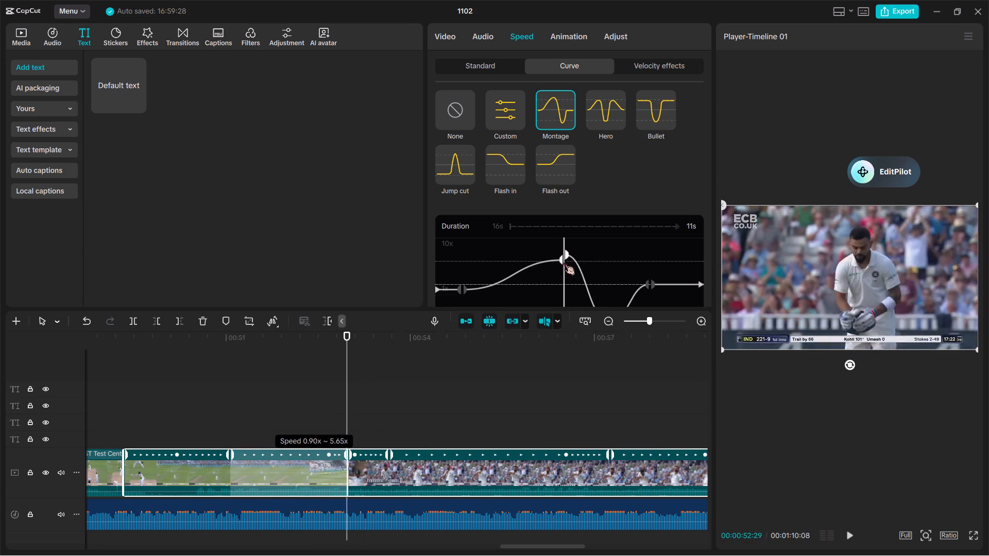
drag(564, 260, 550, 256)
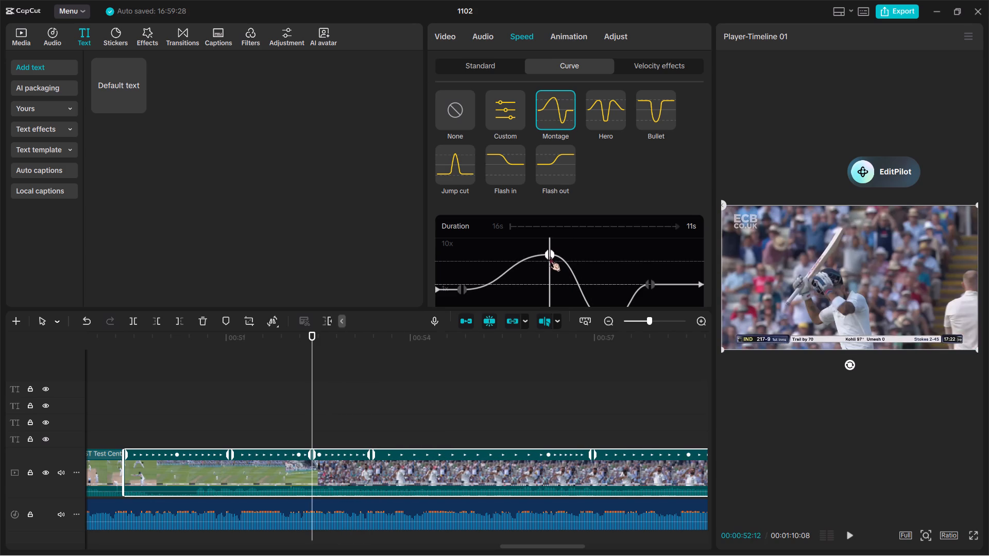
drag(549, 250, 551, 262)
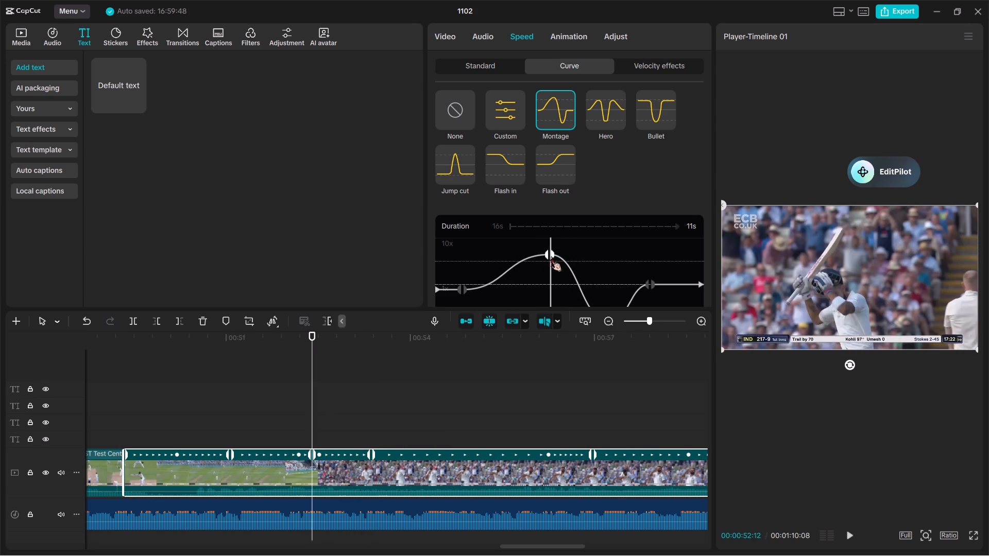
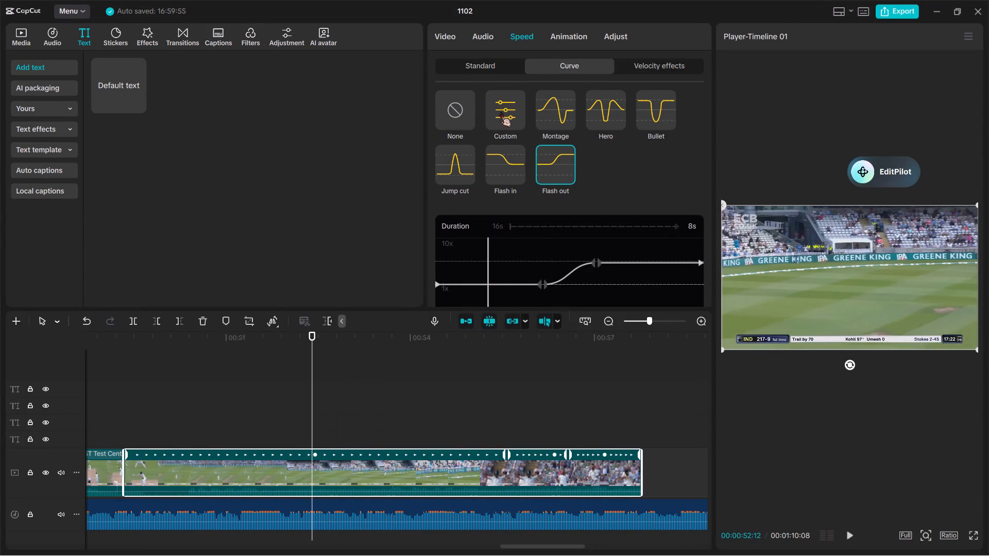
Replace the speed curve of the long 217-9 boundary and century celebration clip with Hero, and preview the ramp.
double_click(589, 106)
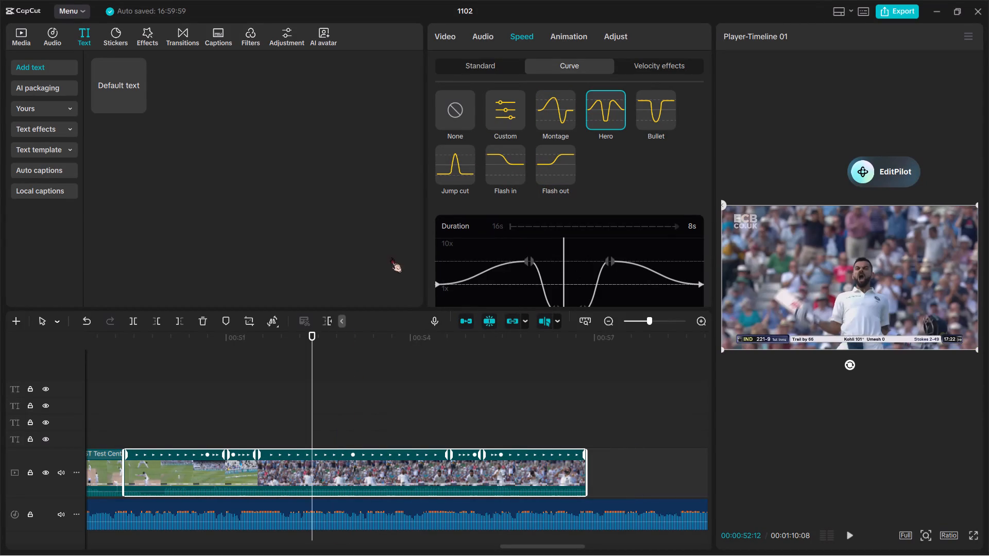
key(space)
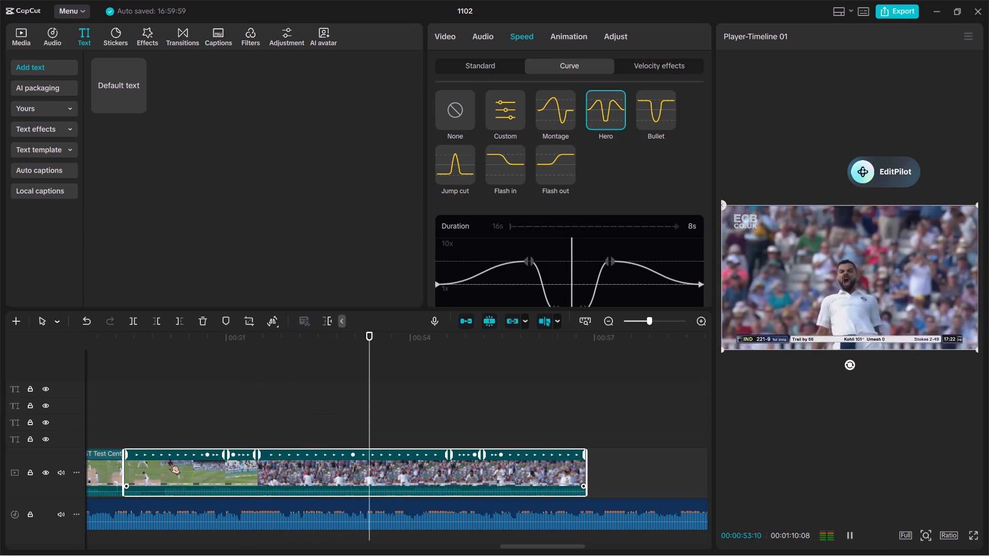
key(space)
scroll(169, 459, up, 2)
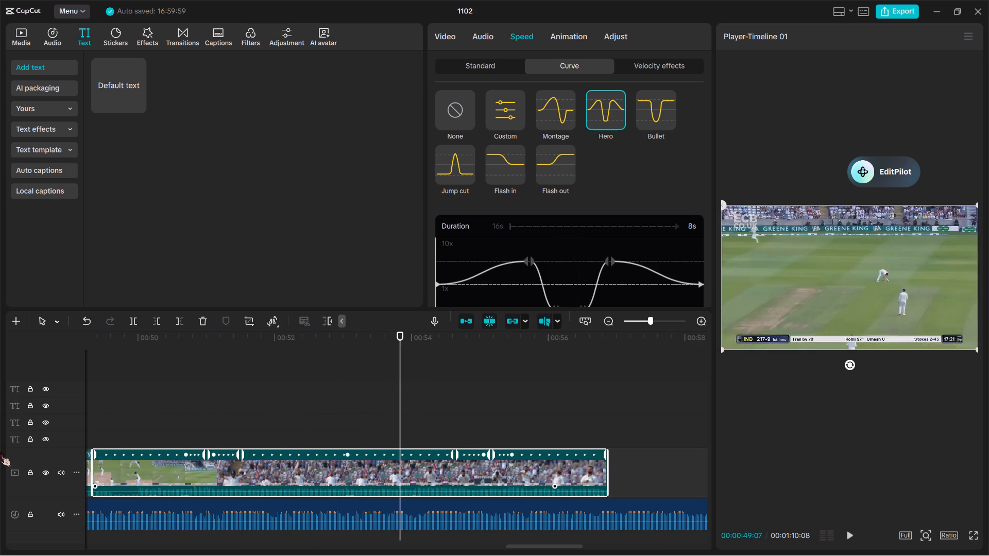
scroll(0, 449, right, 1)
key(space)
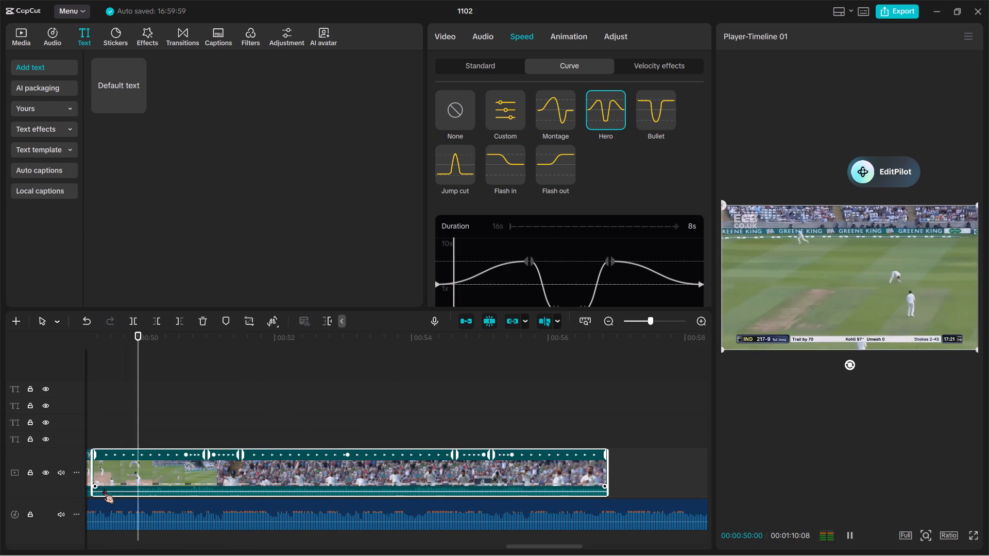
key(space)
key(space)
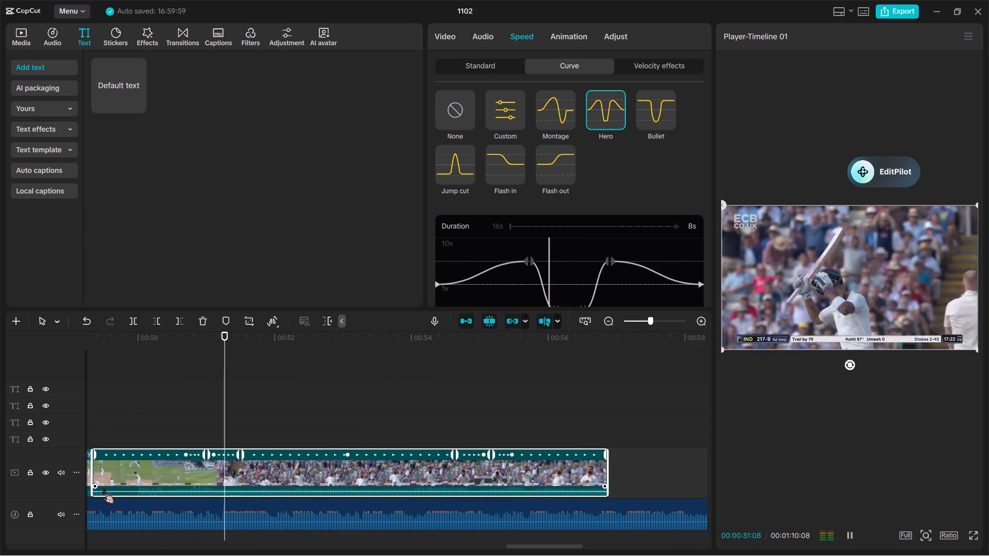
key(space)
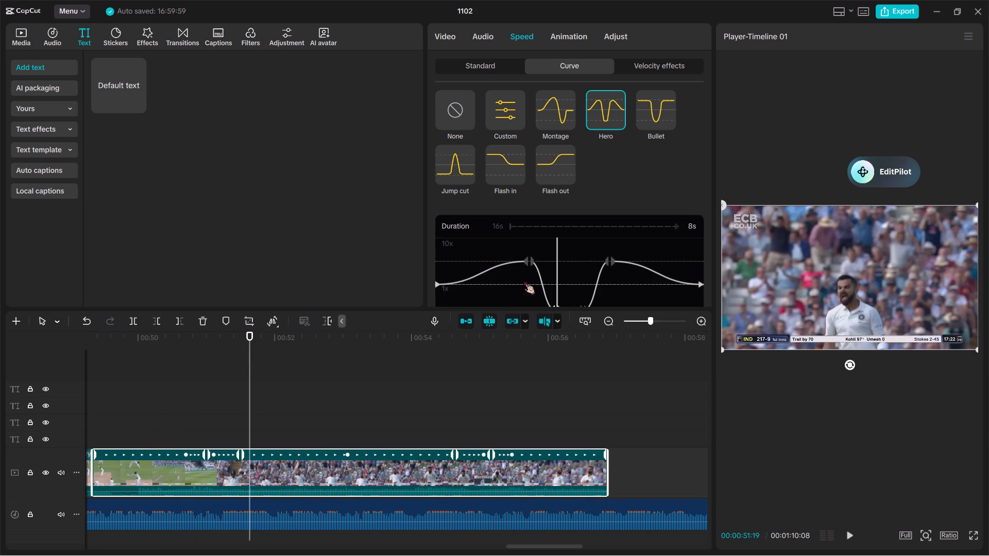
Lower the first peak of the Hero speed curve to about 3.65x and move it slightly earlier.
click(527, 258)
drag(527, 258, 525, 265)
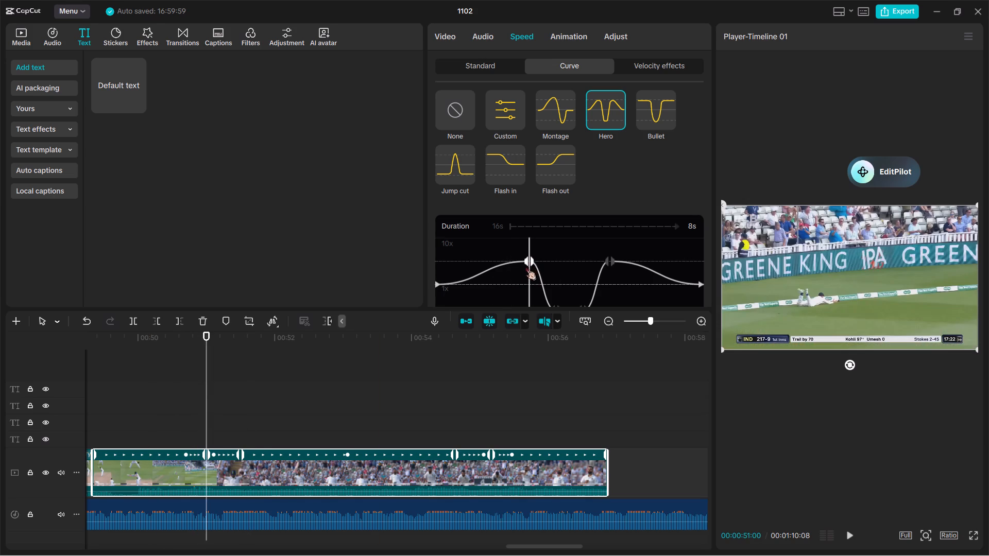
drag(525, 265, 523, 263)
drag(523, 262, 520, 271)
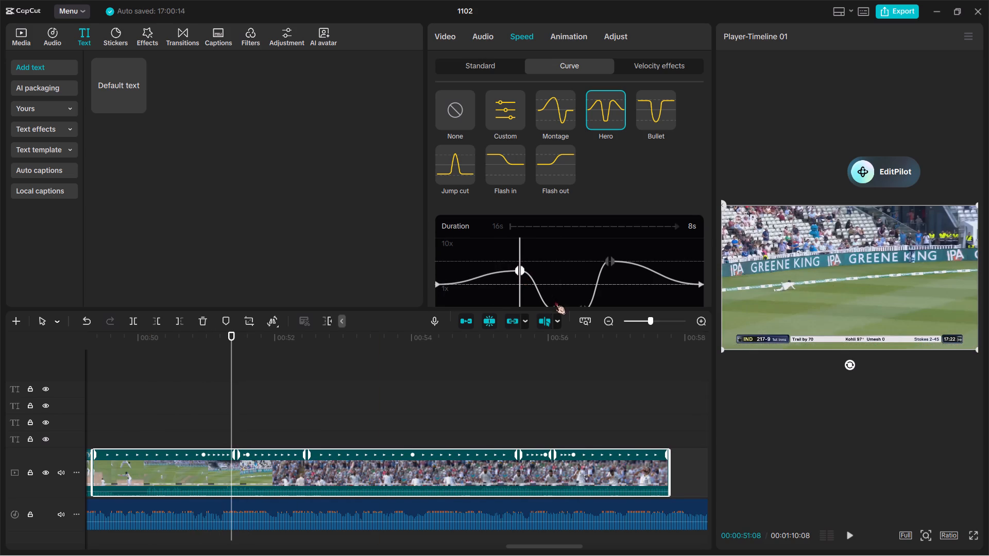
Raise both low points of the Hero curve's central dip to about 1x so the celebration plays at normal speed.
scroll(555, 300, down, 2)
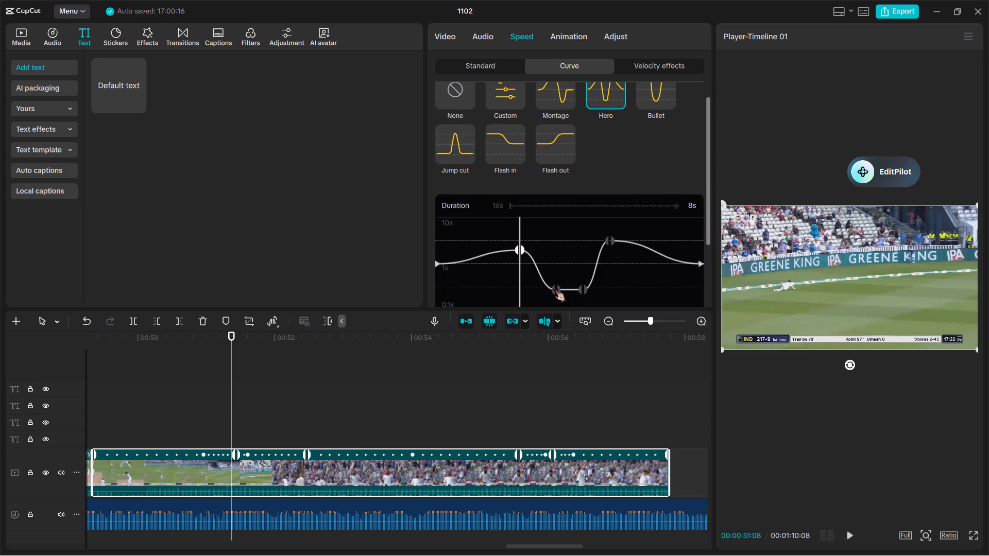
drag(554, 285, 558, 264)
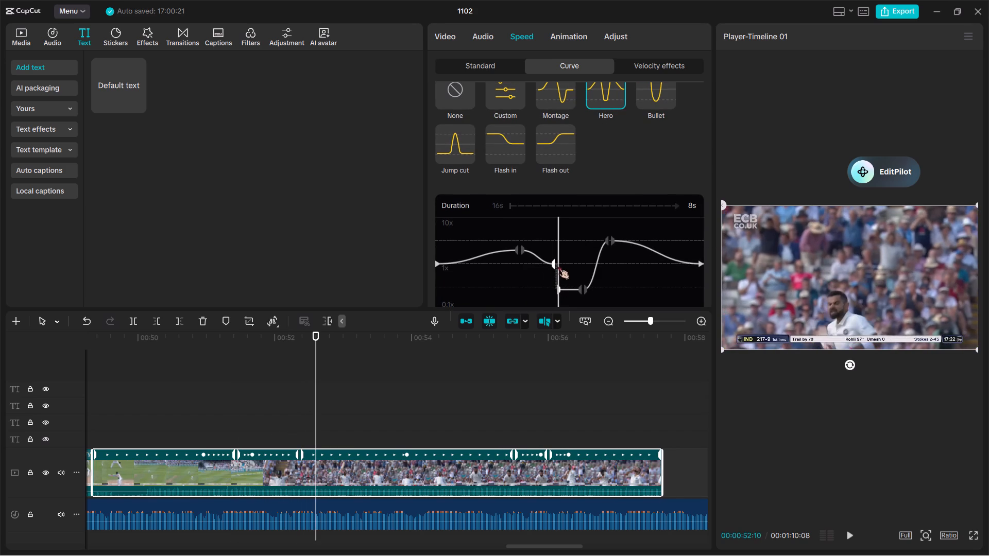
drag(559, 286, 562, 264)
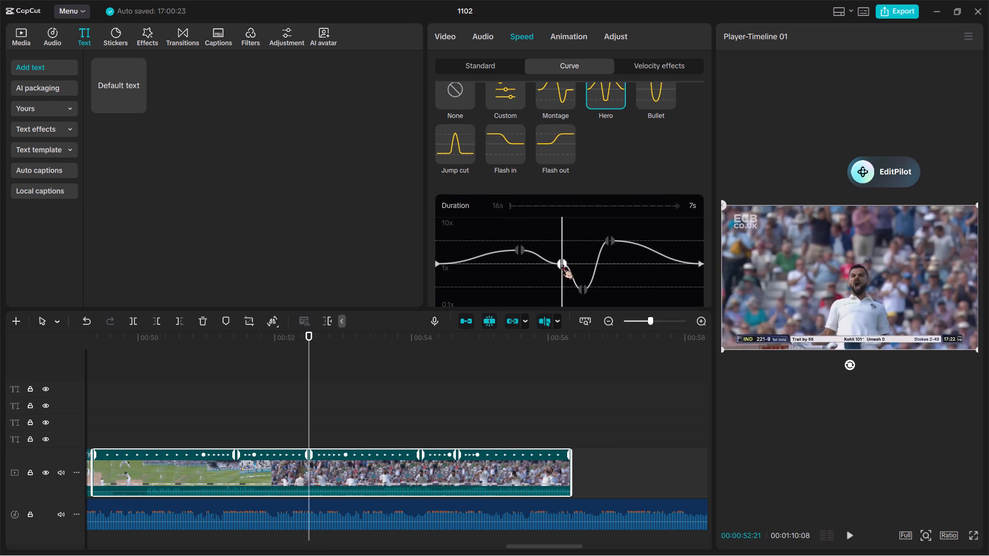
drag(582, 286, 581, 263)
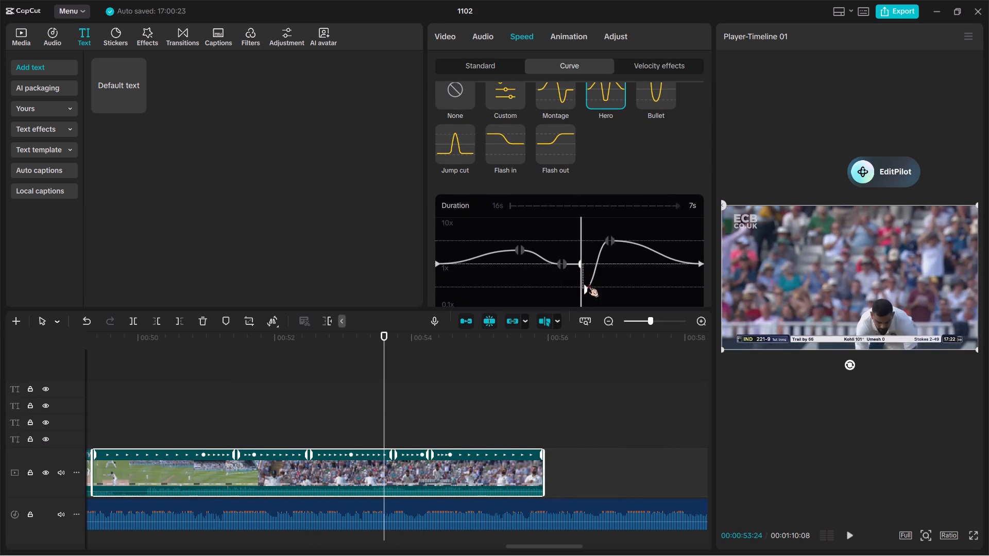
click(585, 284)
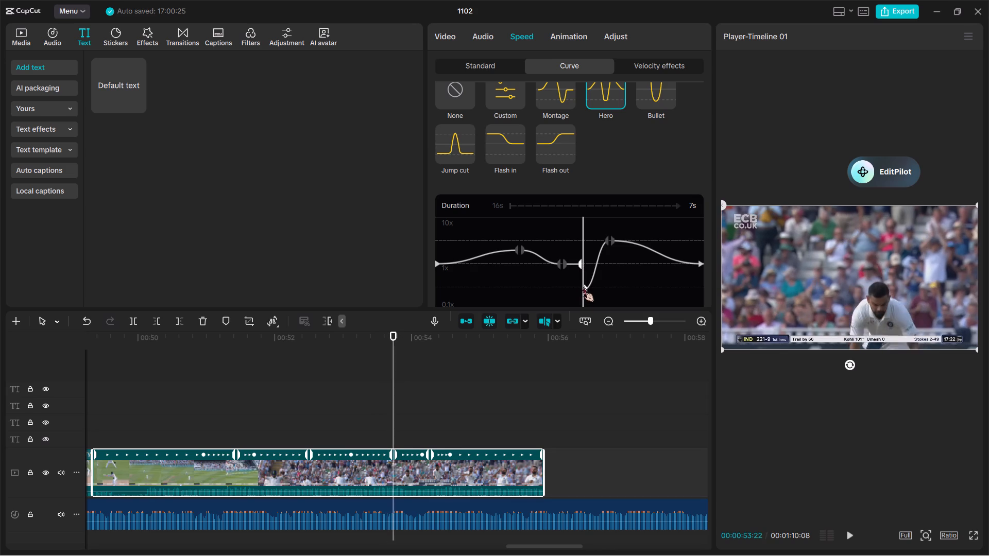
drag(583, 287, 579, 282)
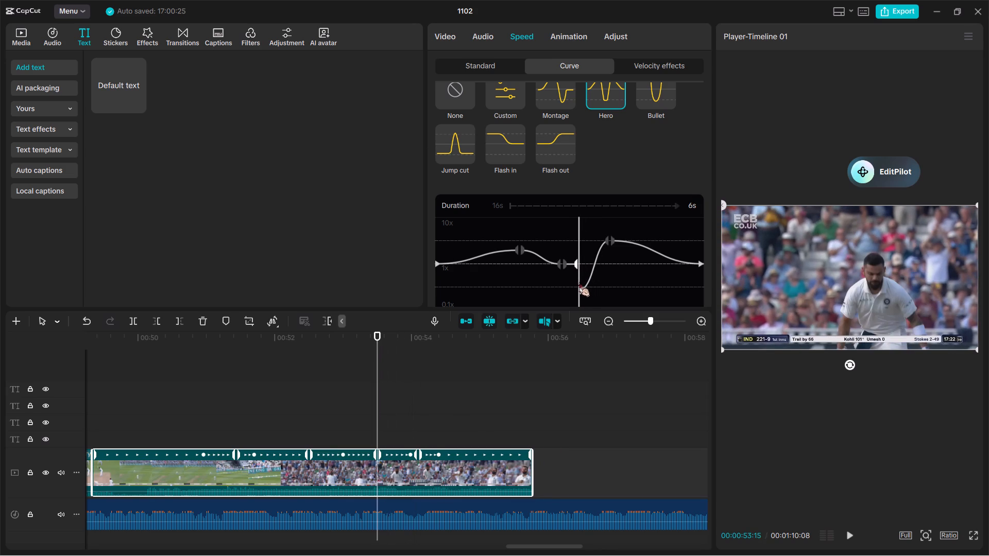
drag(582, 287, 583, 264)
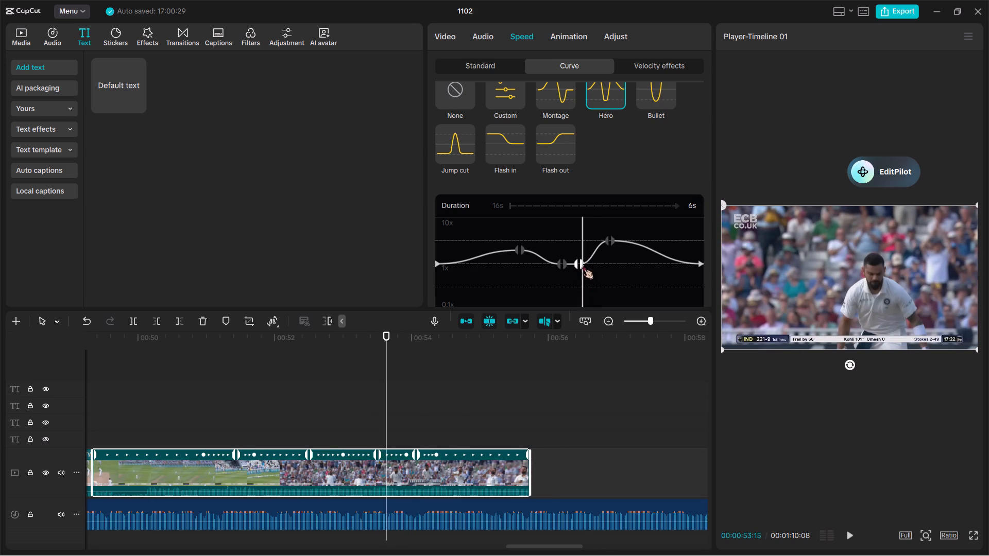
Play back the reshaped ramp from the 217-9 boundary into Kohli's celebration to check its timing.
key(space)
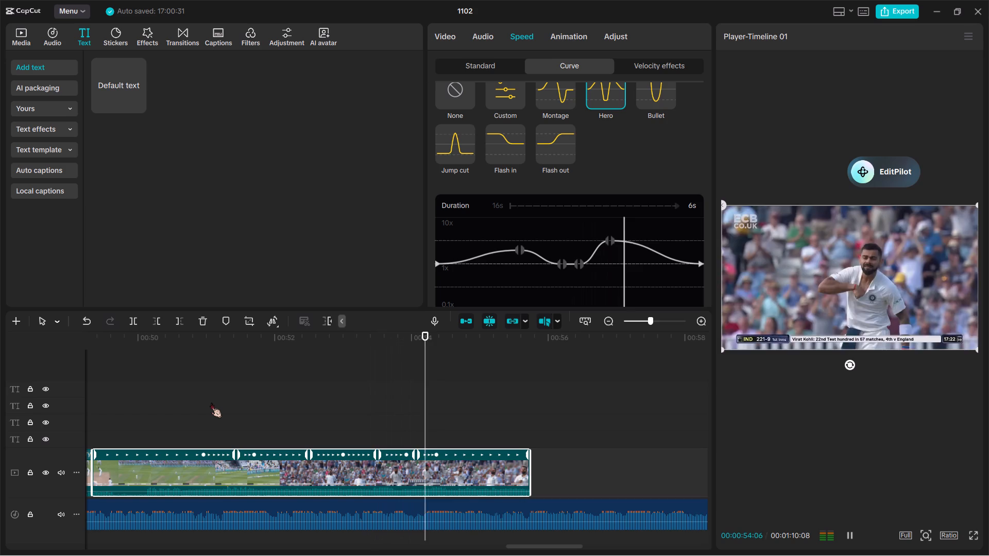
key(space)
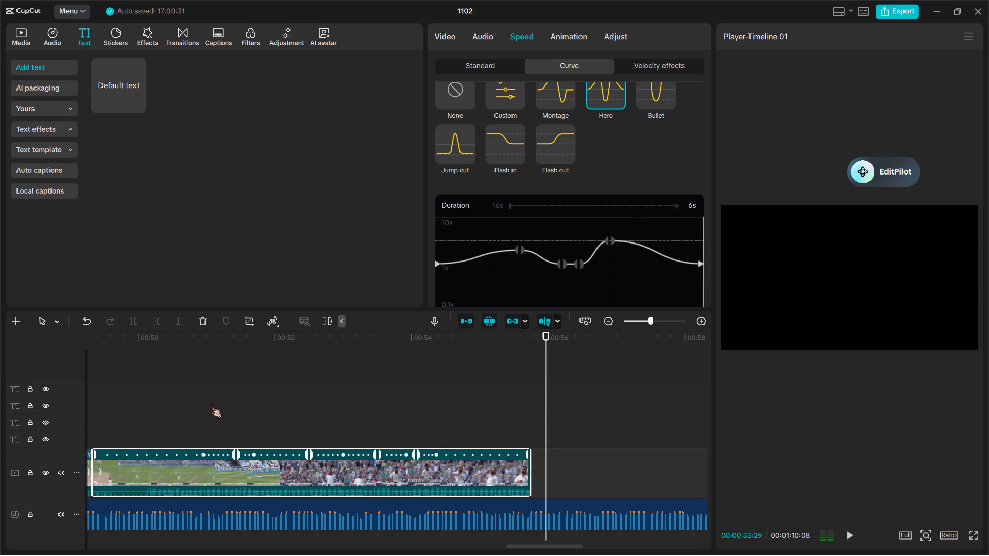
ctrl+scroll(211, 403, down, 7)
key(space)
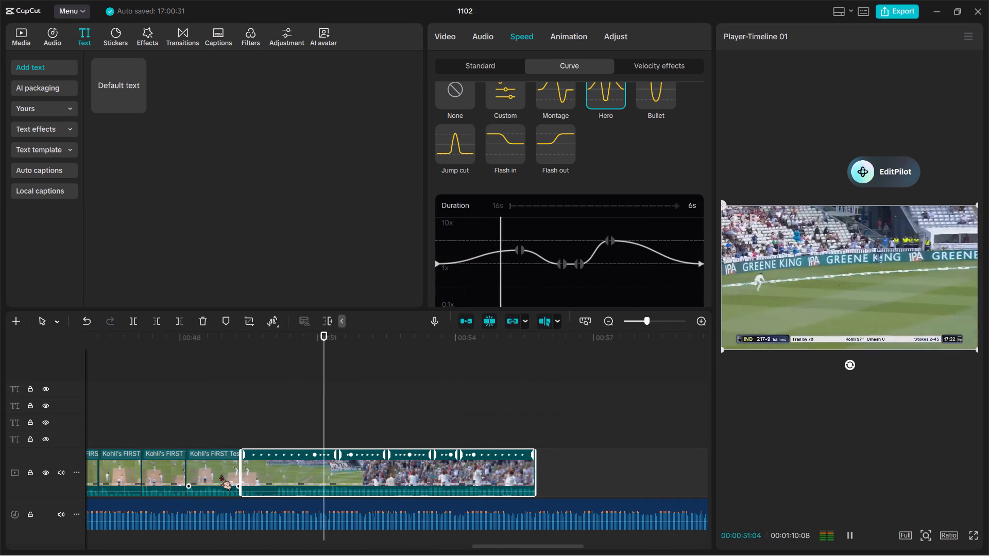
key(space)
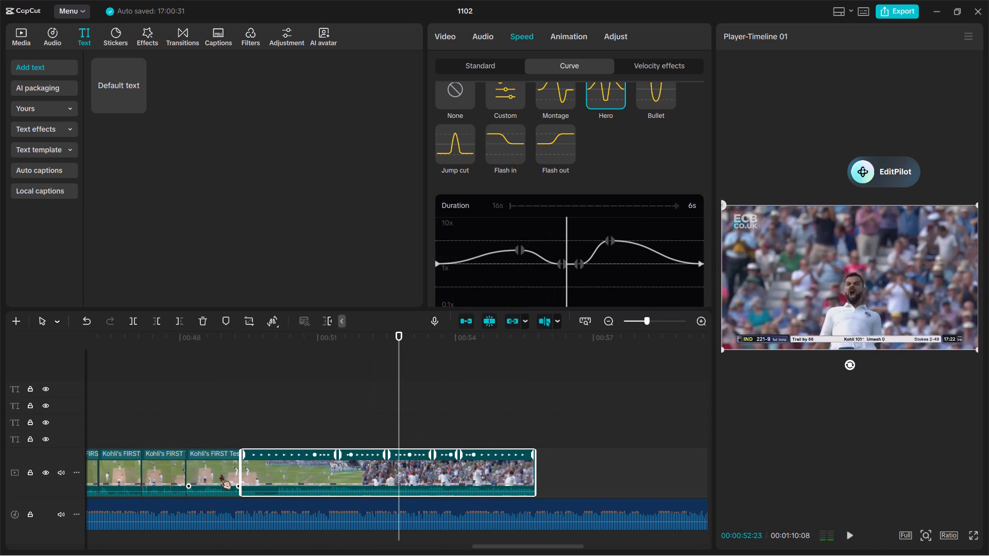
key(space)
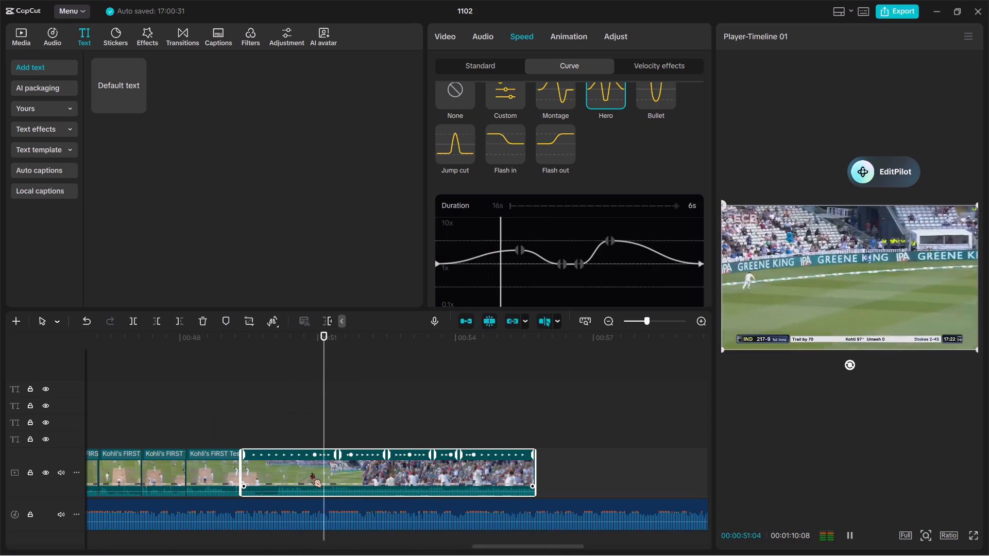
key(space)
key(space)
key(space)
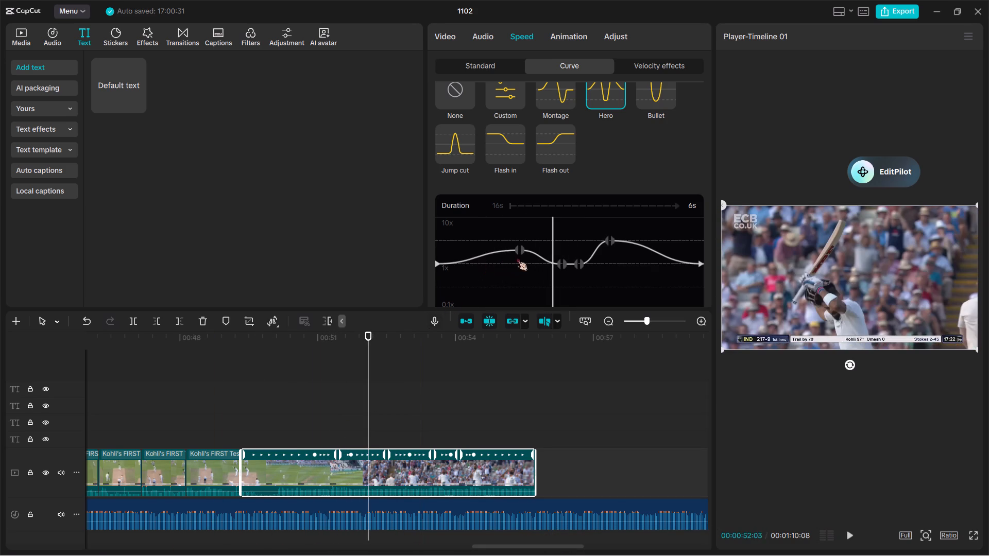
Move the Hero curve's first peak close to the clip's start and raise it for a faster boundary, previewing the result.
drag(517, 253, 488, 250)
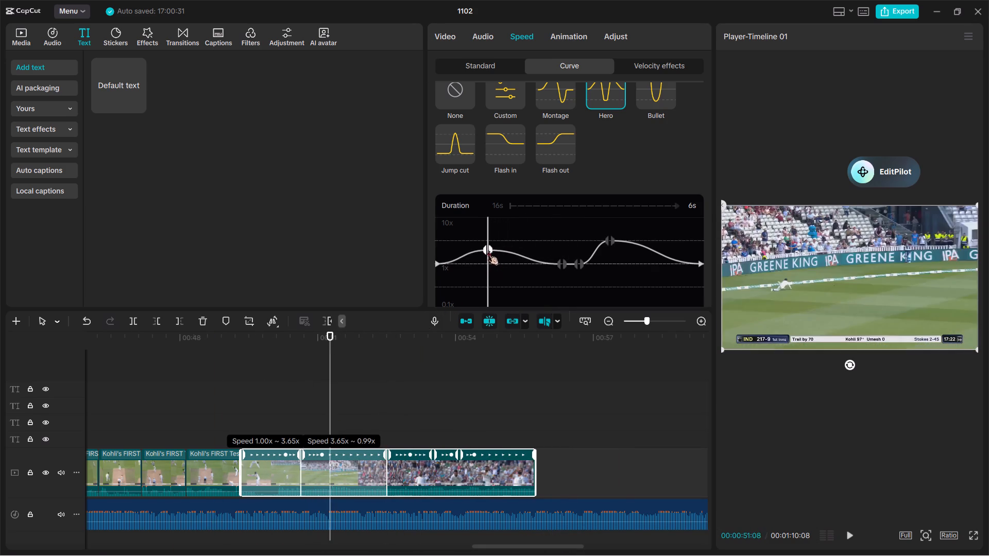
drag(488, 250, 463, 252)
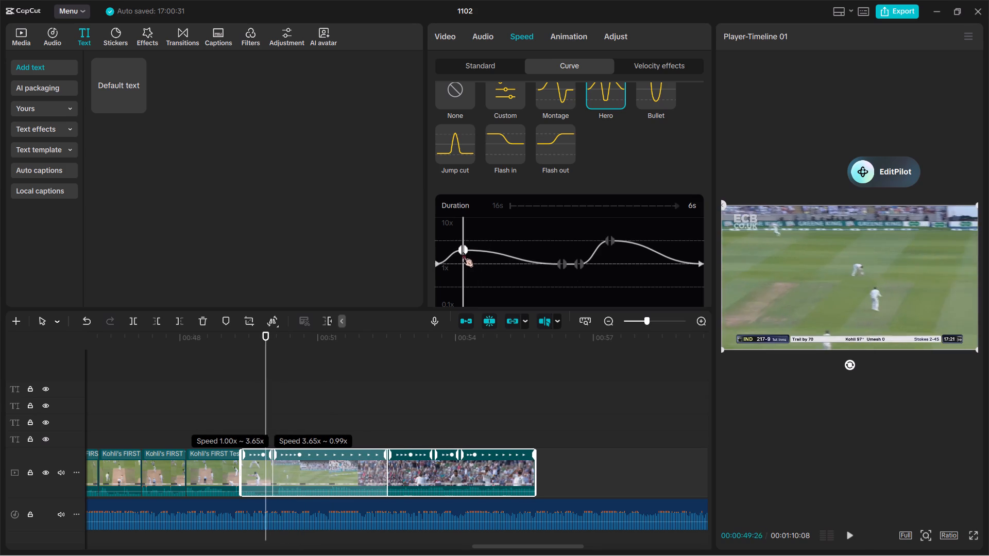
drag(463, 252, 468, 244)
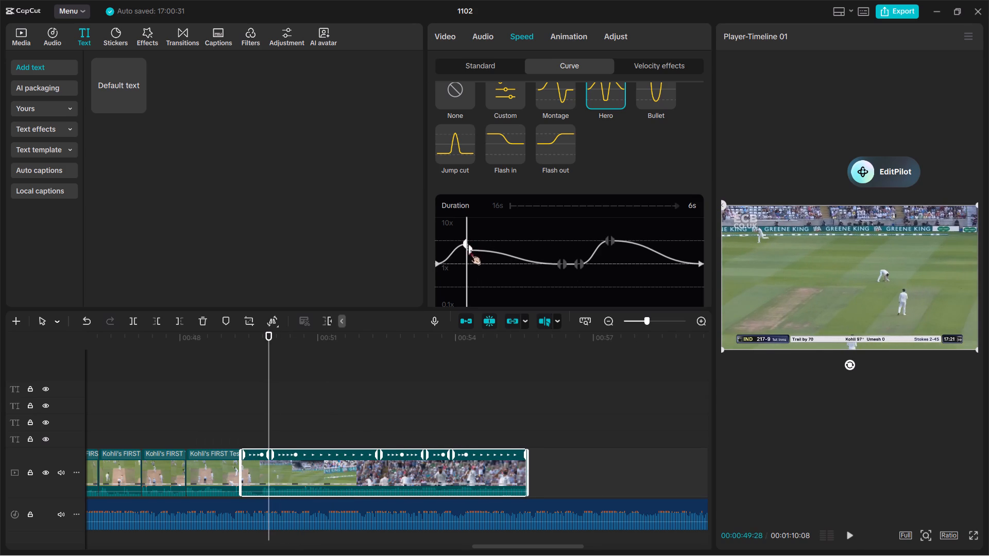
drag(471, 250, 471, 240)
key(space)
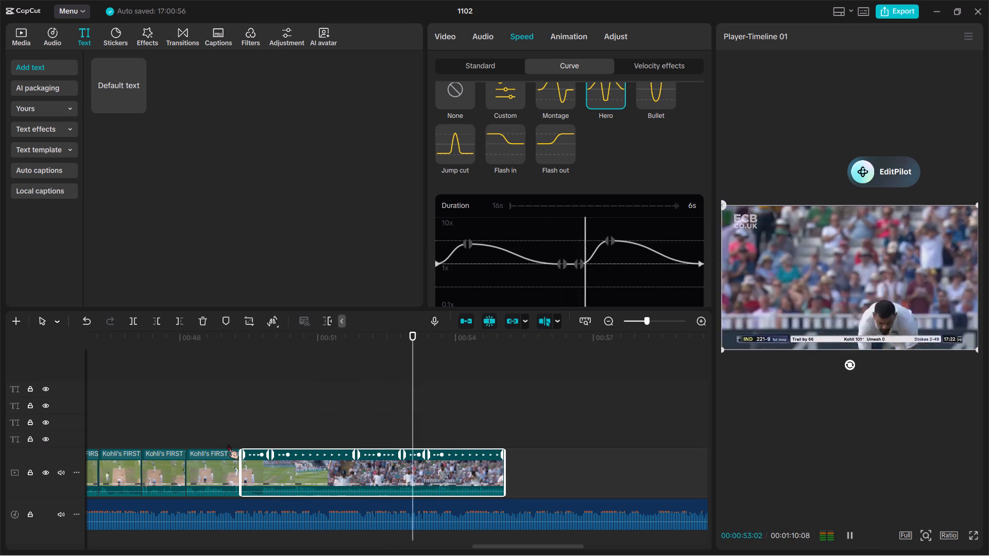
key(space)
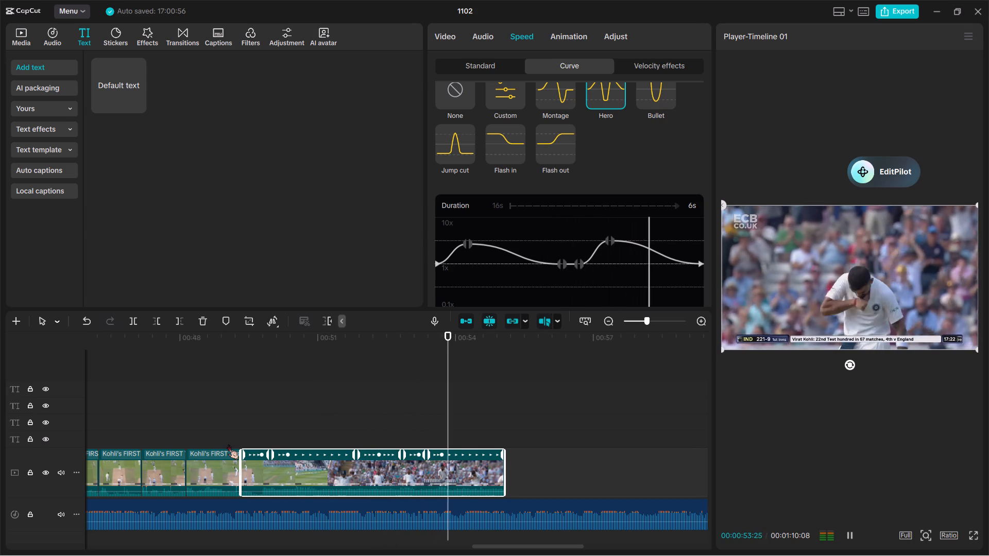
key(space)
key(space)
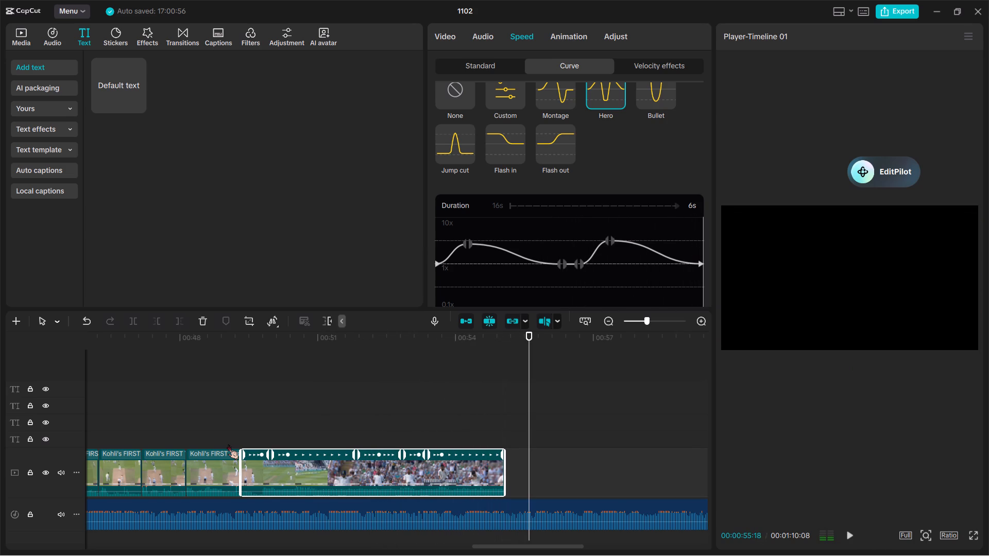
key(space)
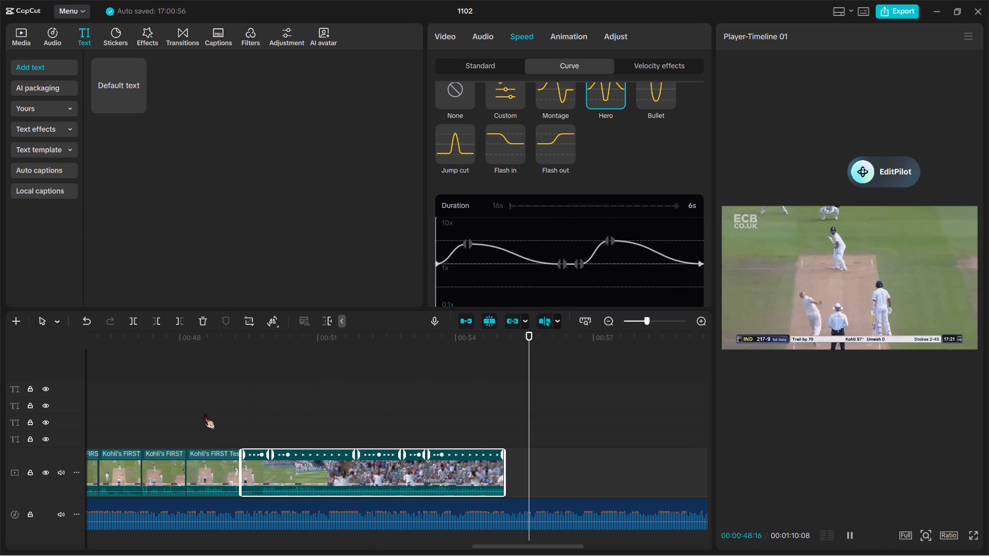
key(space)
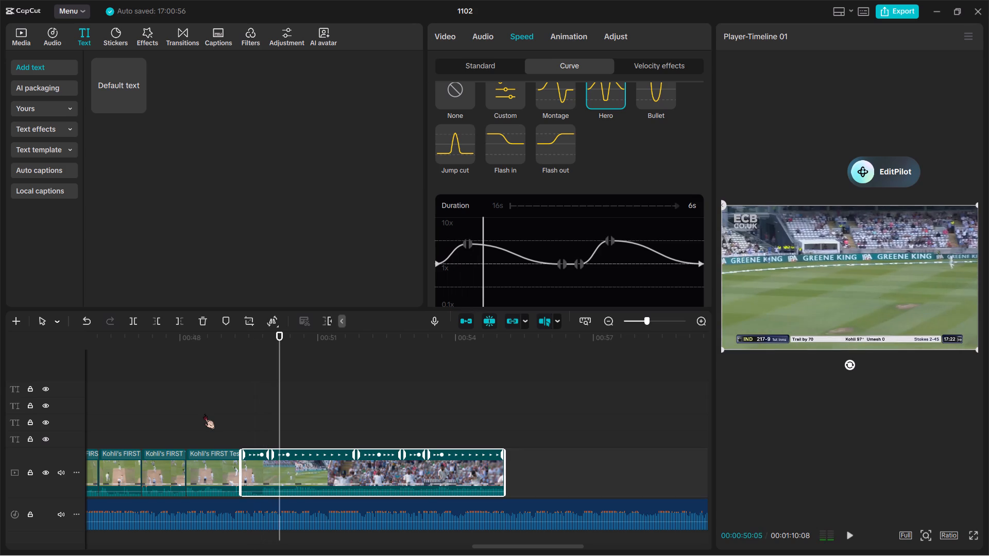
Mute the boundary and century celebration clip by setting its volume to -∞ dB, and play it back.
click(487, 30)
drag(580, 130, 288, 147)
key(space)
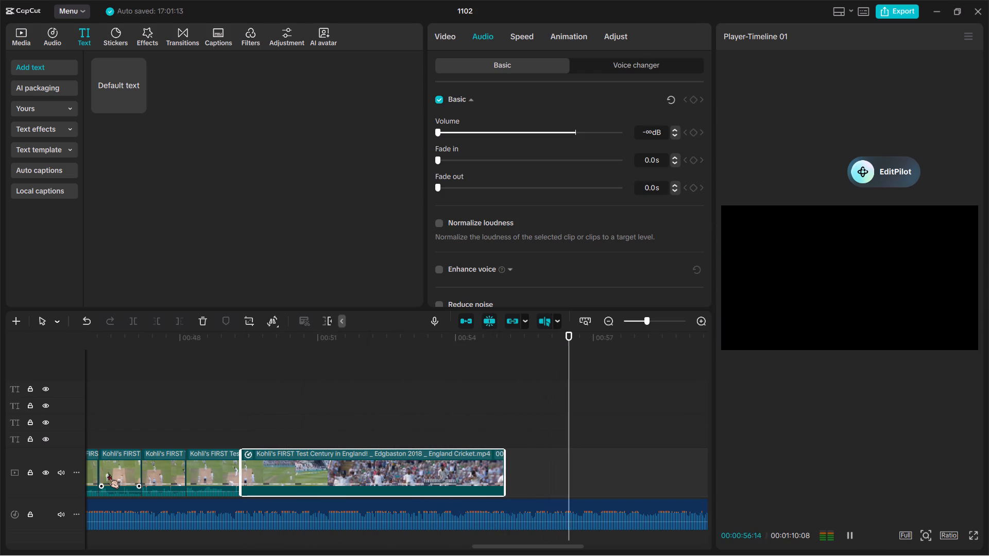
key(space)
Mirror the long boundary and century celebration clip at the end of the sequence.
ctrl+scroll(108, 474, down, 4)
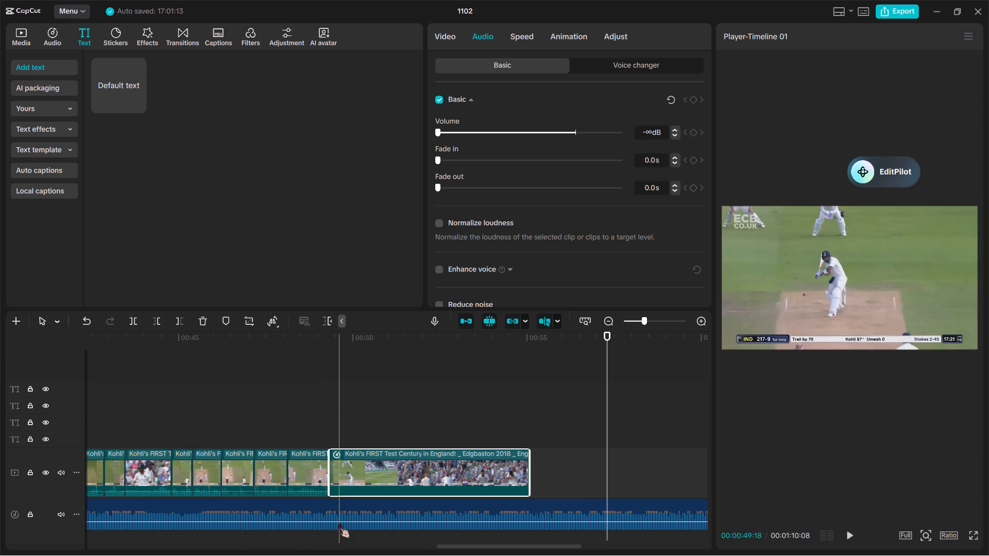
scroll(339, 523, left, 1)
ctrl+scroll(389, 523, down, 5)
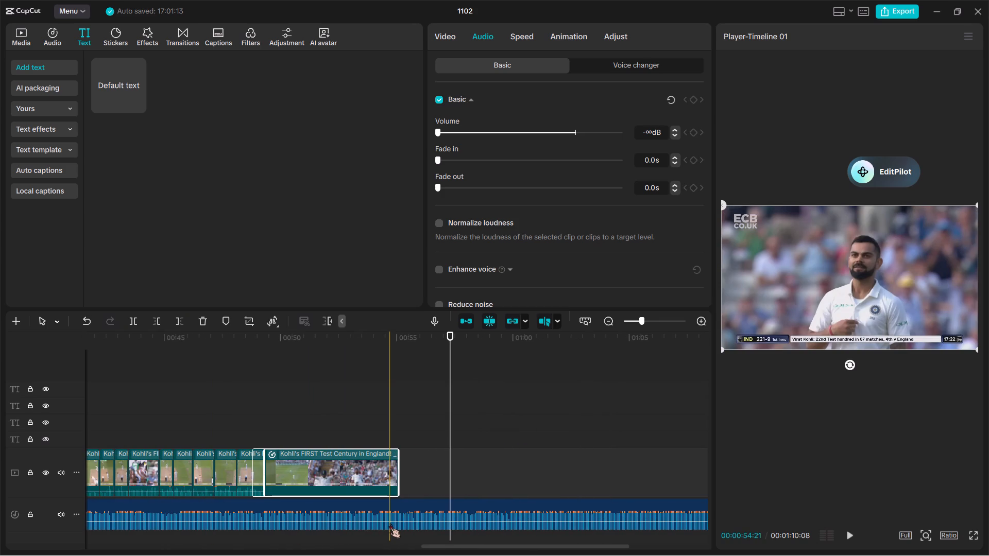
scroll(349, 517, left, 1)
ctrl+scroll(349, 517, down, 2)
scroll(349, 517, right, 1)
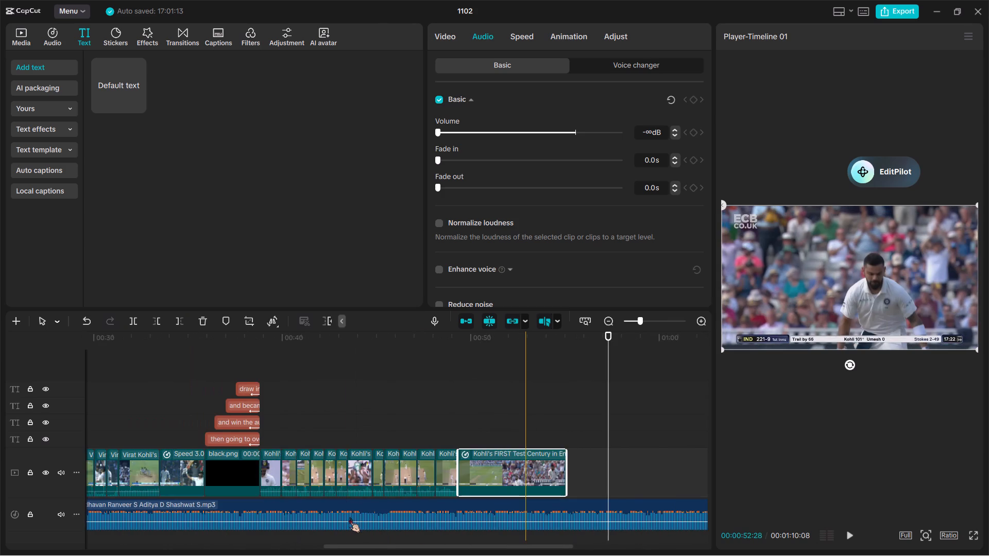
scroll(349, 517, right, 1)
click(305, 396)
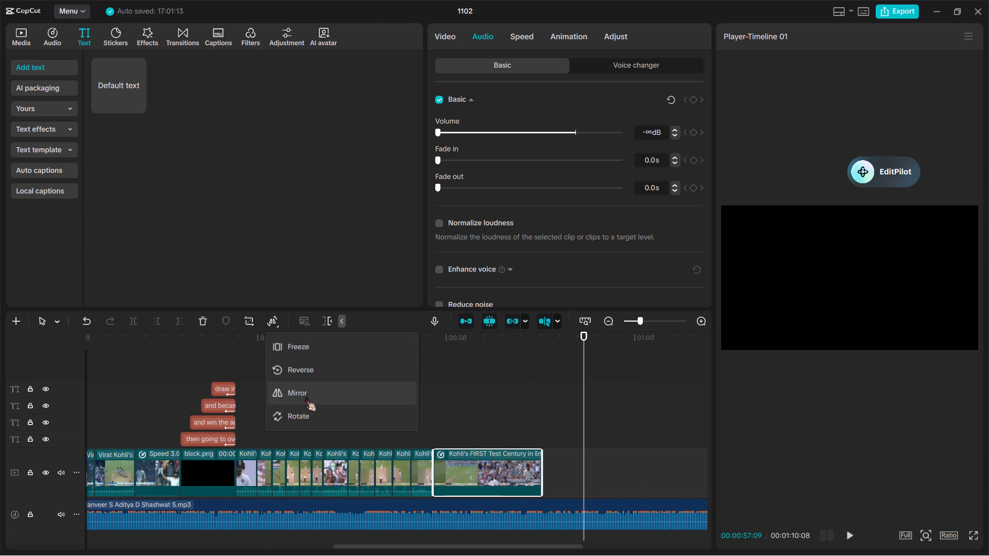
Play back the mirrored boundary and century celebration clip, undo the mirroring, and preview the clip in its original orientation.
drag(465, 406, 434, 422)
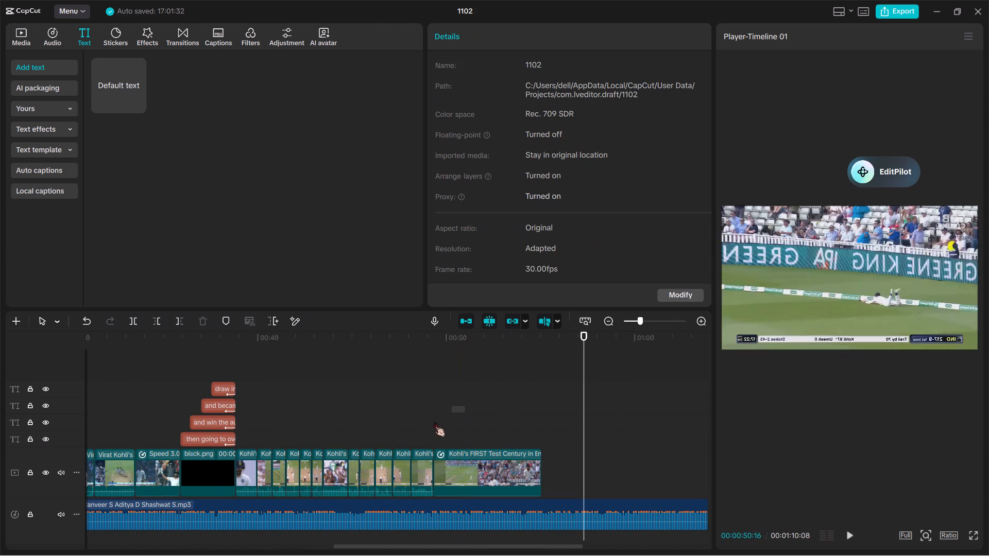
drag(434, 422, 422, 431)
key(space)
key(space)
key(space)
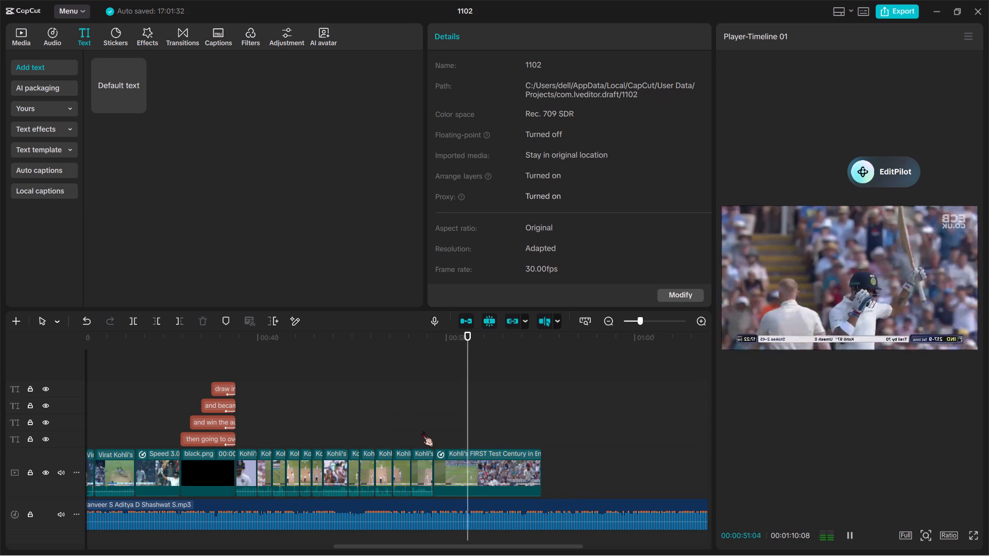
key(space)
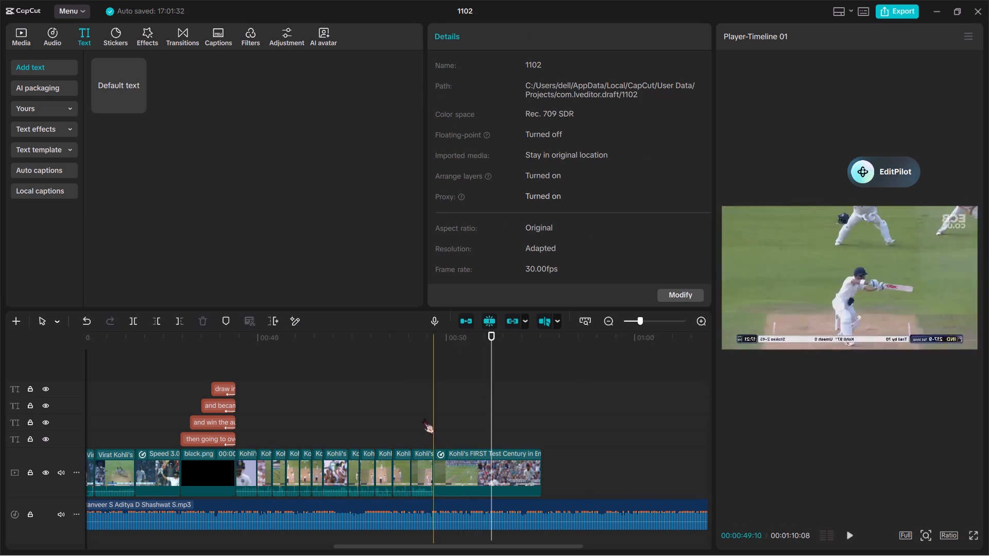
click(83, 322)
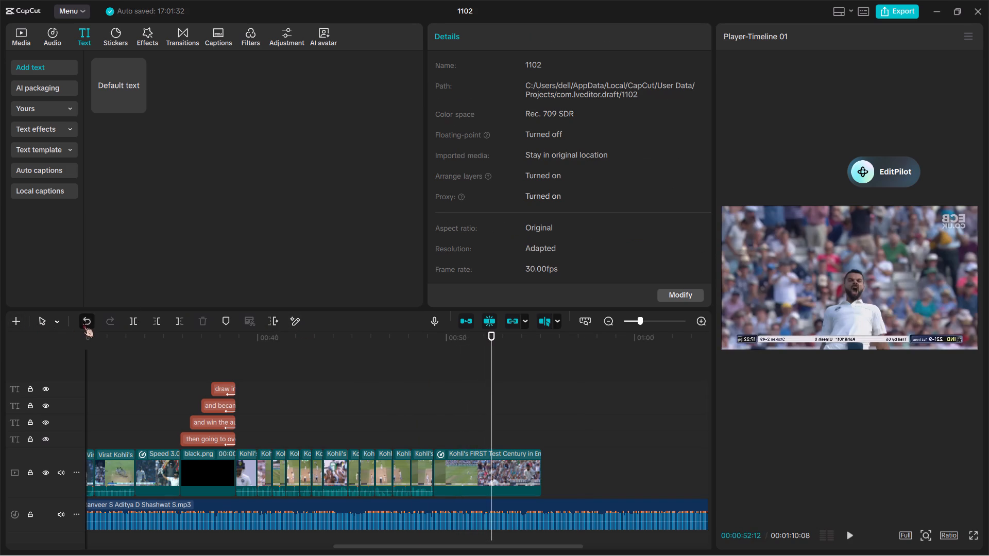
key(space)
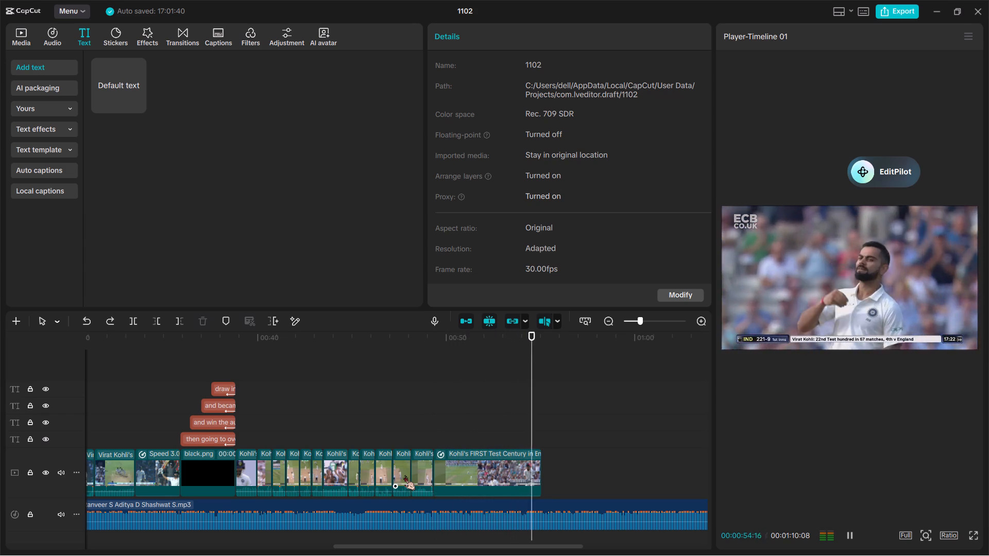
key(space)
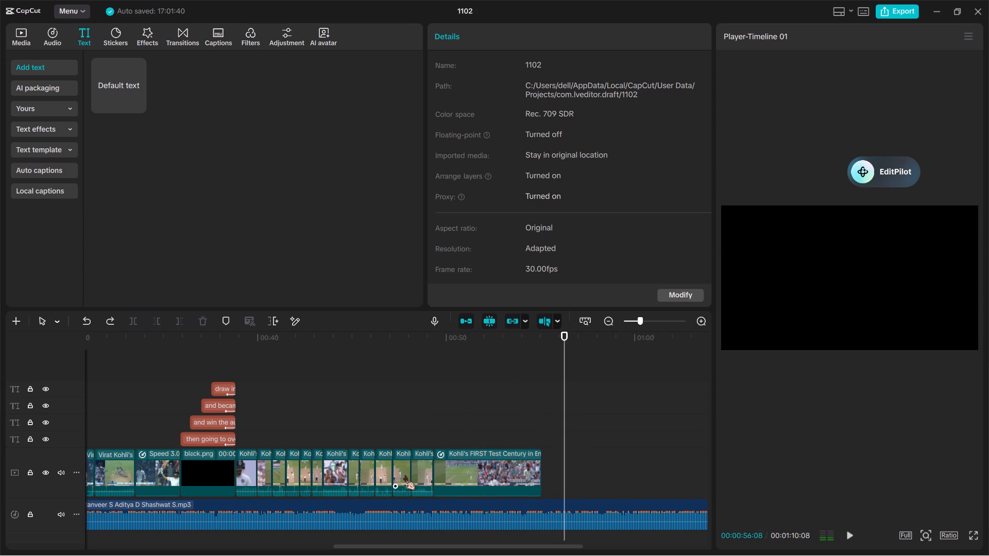
Add a default text clip on the lowest text track near the end of the century celebration clip.
scroll(404, 475, left, 1)
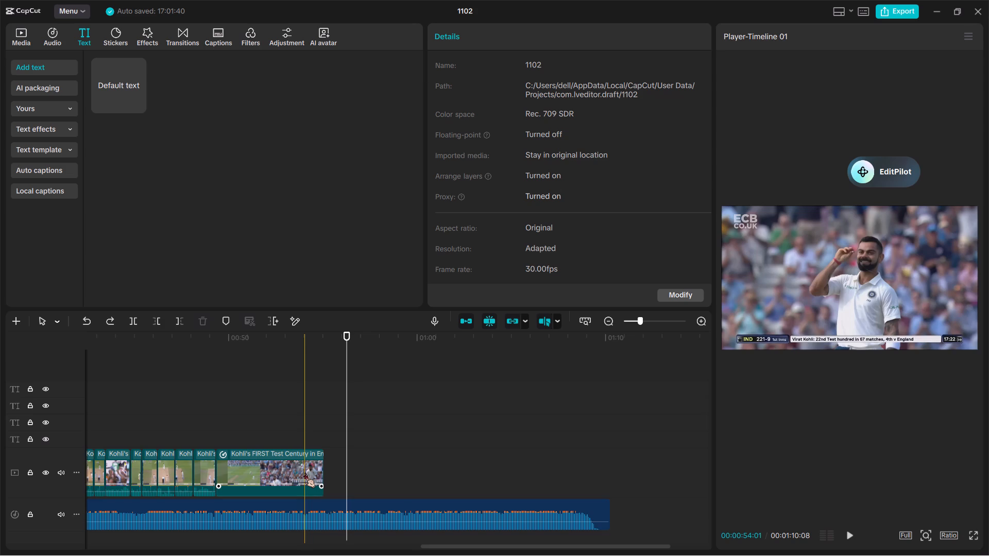
drag(104, 77, 304, 449)
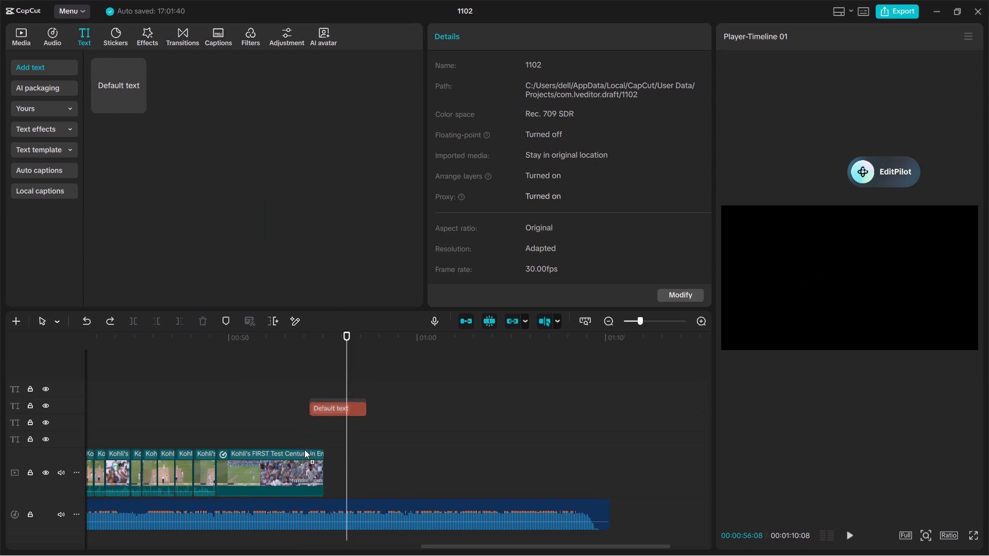
drag(304, 449, 315, 440)
Copy the black.png clip from under the earlier captions and place the copy directly after the century celebration clip on the main track.
scroll(269, 456, right, 1)
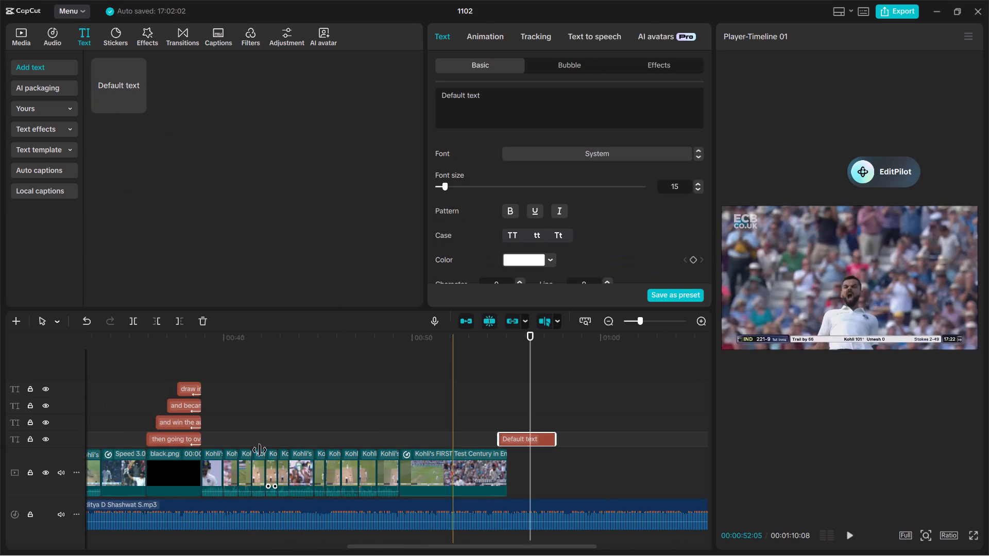
click(173, 458)
double_click(173, 458)
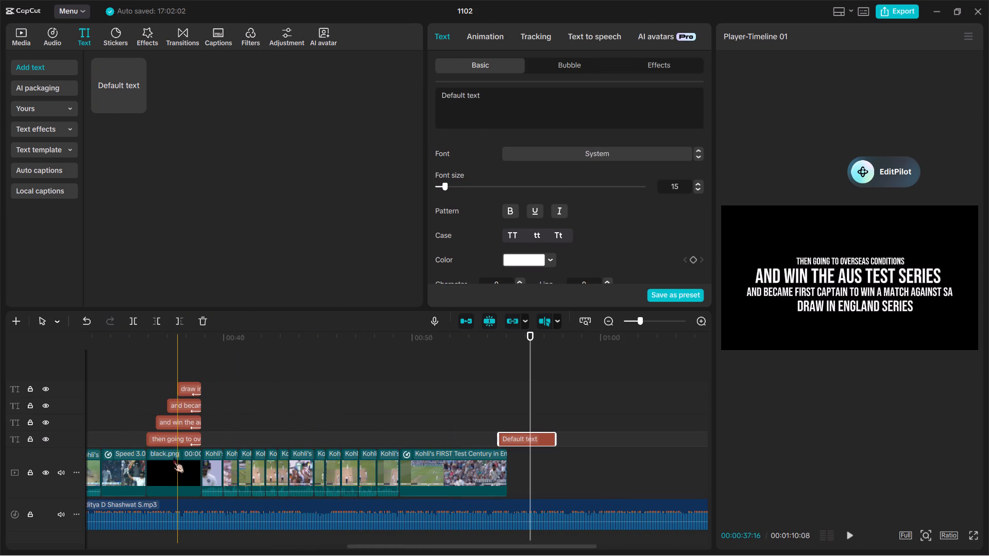
key(ctrl+c)
scroll(173, 458, left, 1)
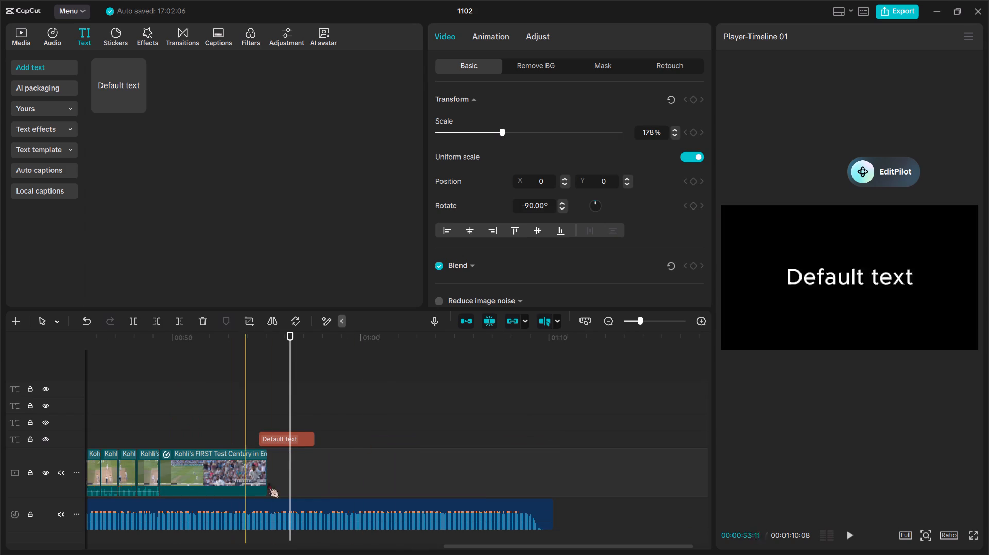
click(305, 486)
key(ctrl+v)
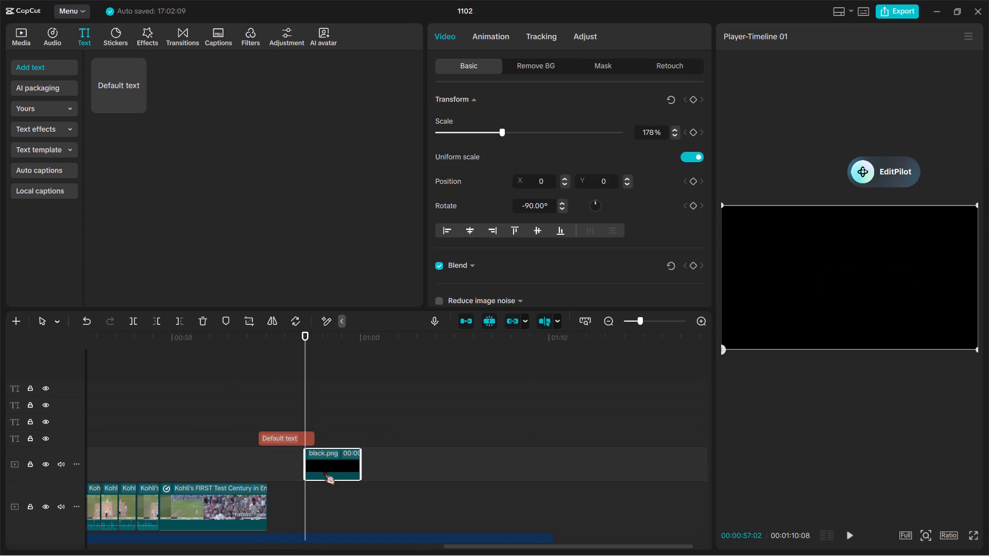
drag(335, 463, 304, 506)
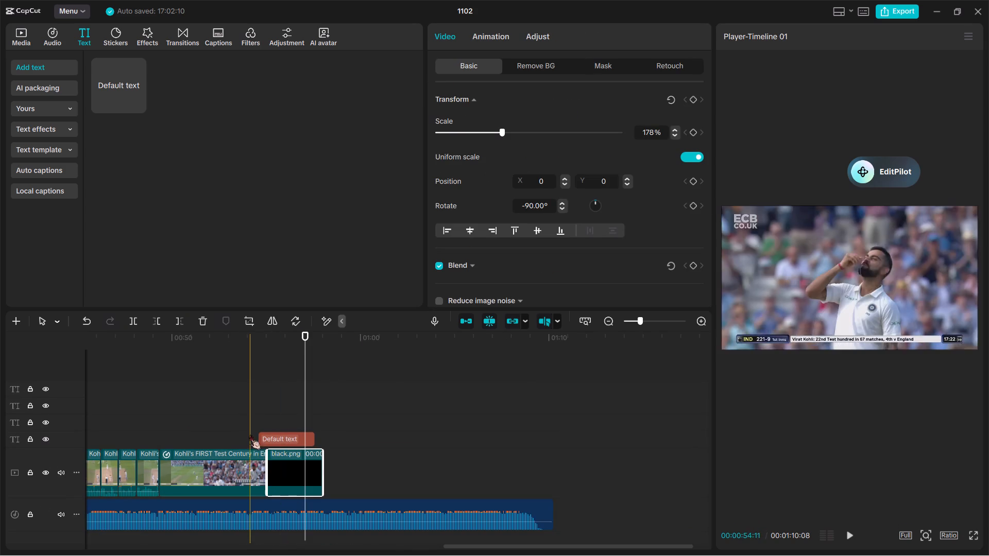
Play the transition into the new black clip and align the default text's start with the start of that clip.
key(space)
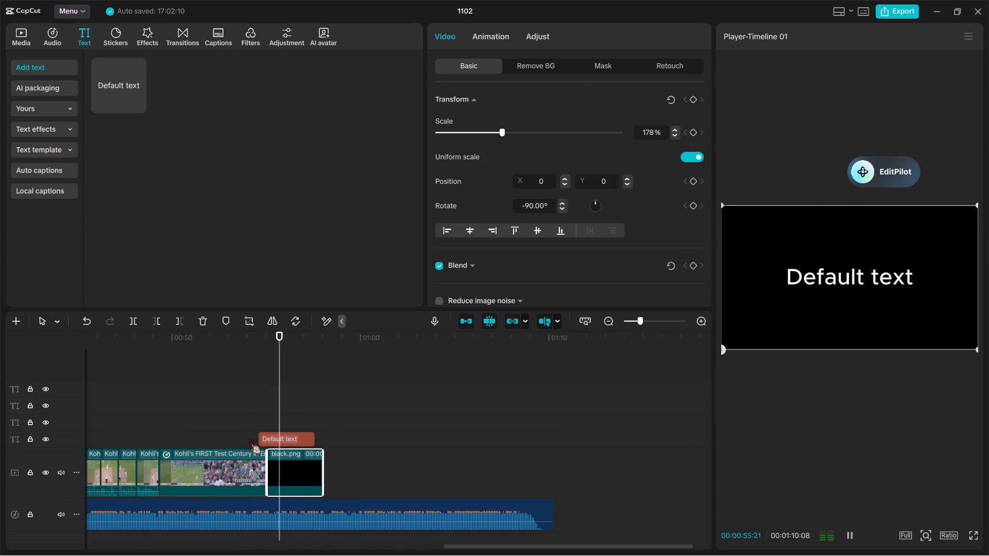
key(space)
drag(275, 439, 292, 440)
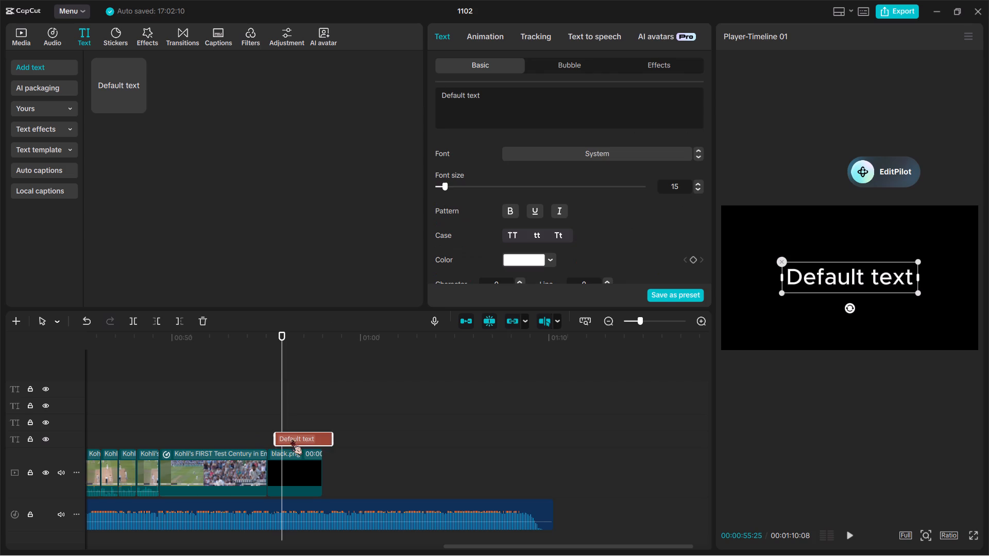
drag(292, 440, 282, 443)
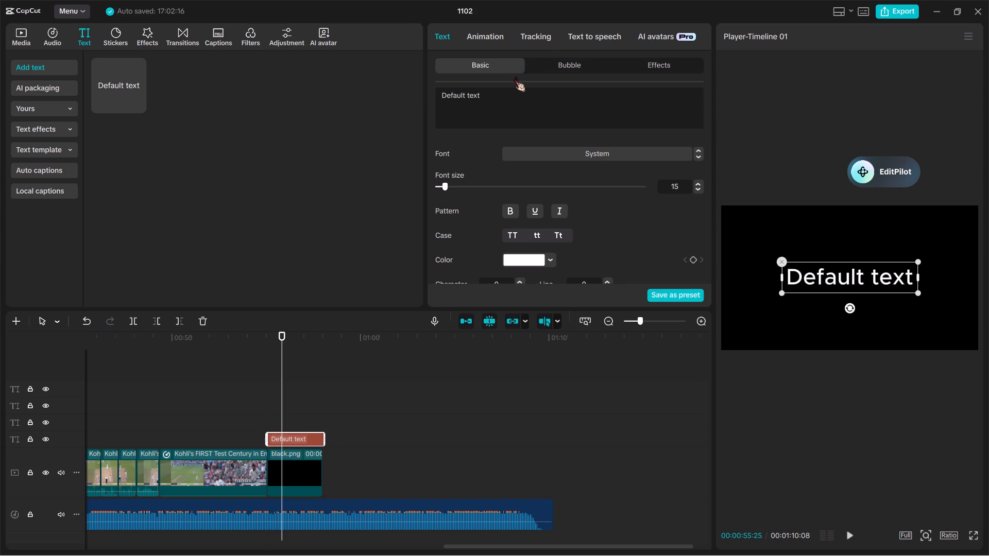
Replace the default text over the new black clip with "and then became".
drag(503, 94, 433, 91)
key(BackSpace)
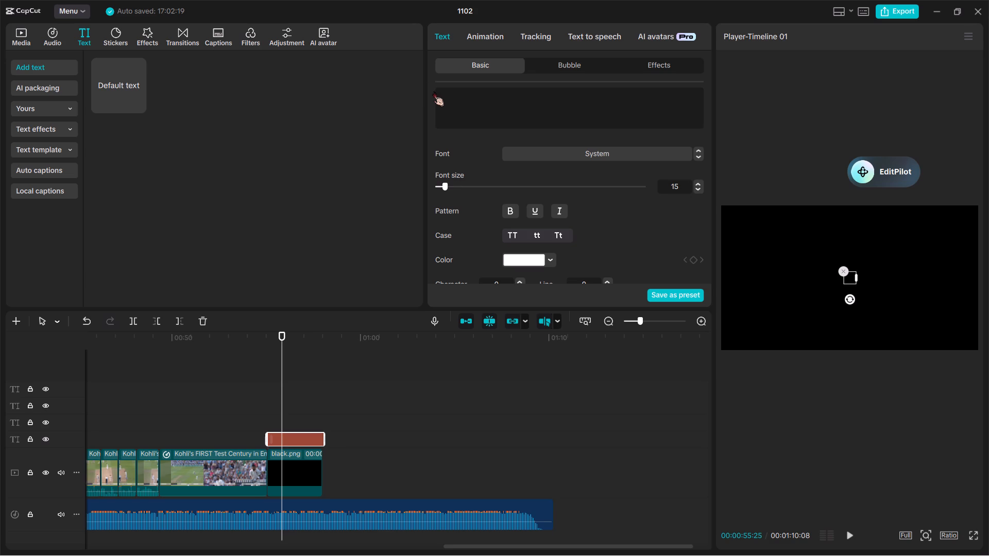
text(and the n)
key(BackSpace)
key(BackSpace)
text(n becam)
key(space)
key(BackSpace)
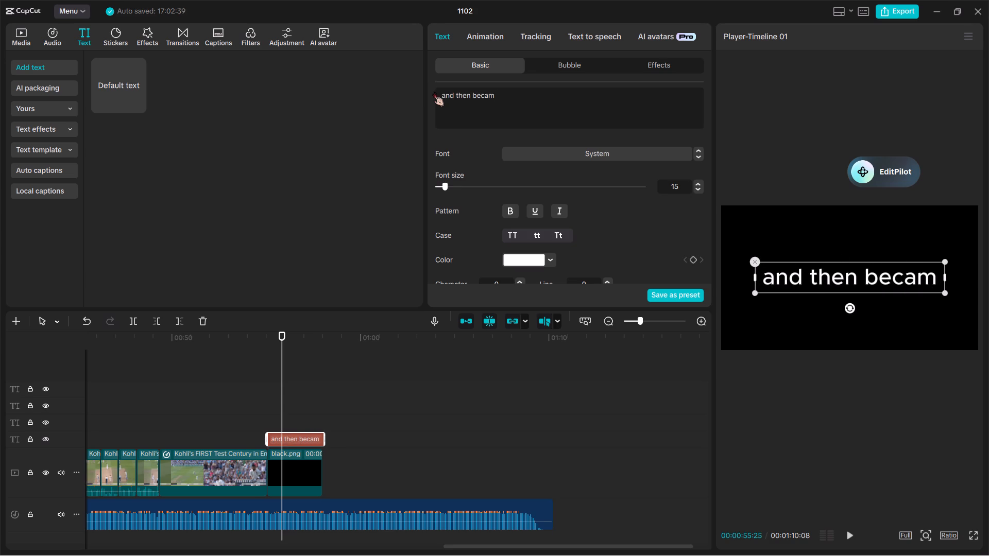
text(e)
key(space)
Try several fonts on the "and then became" text and set it to Copperplate CC-Bd.
click(636, 149)
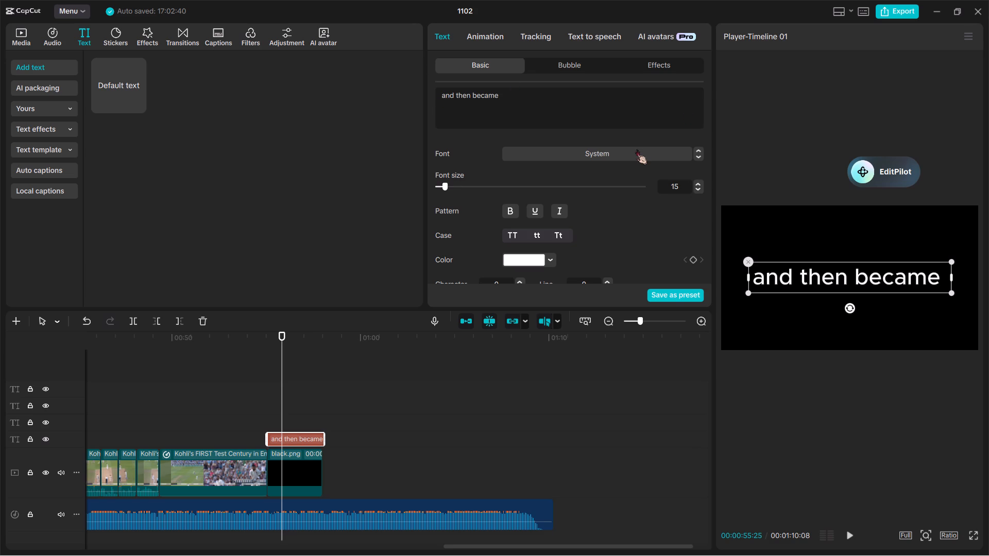
click(471, 178)
click(699, 157)
click(699, 157)
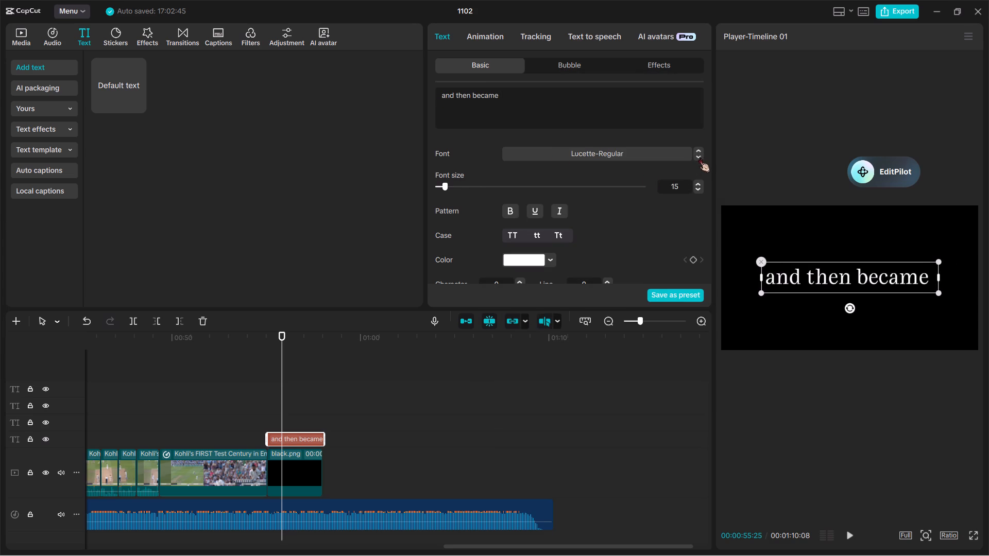
click(699, 157)
click(699, 157)
click(699, 157)
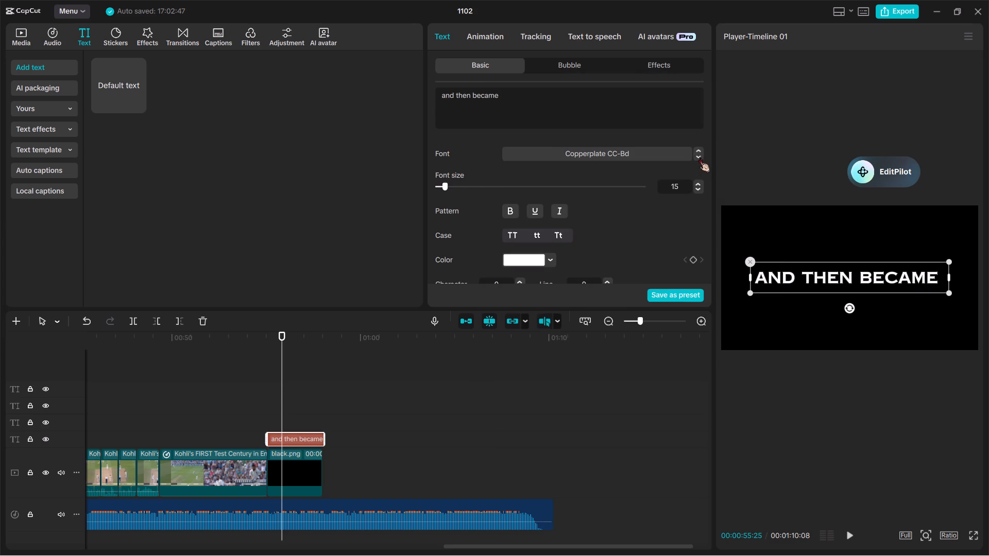
click(699, 157)
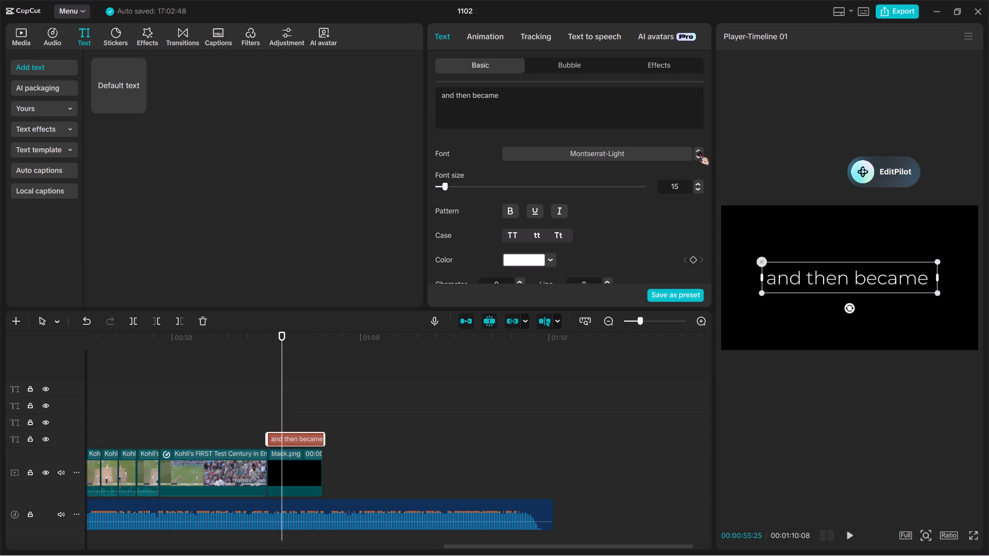
click(697, 148)
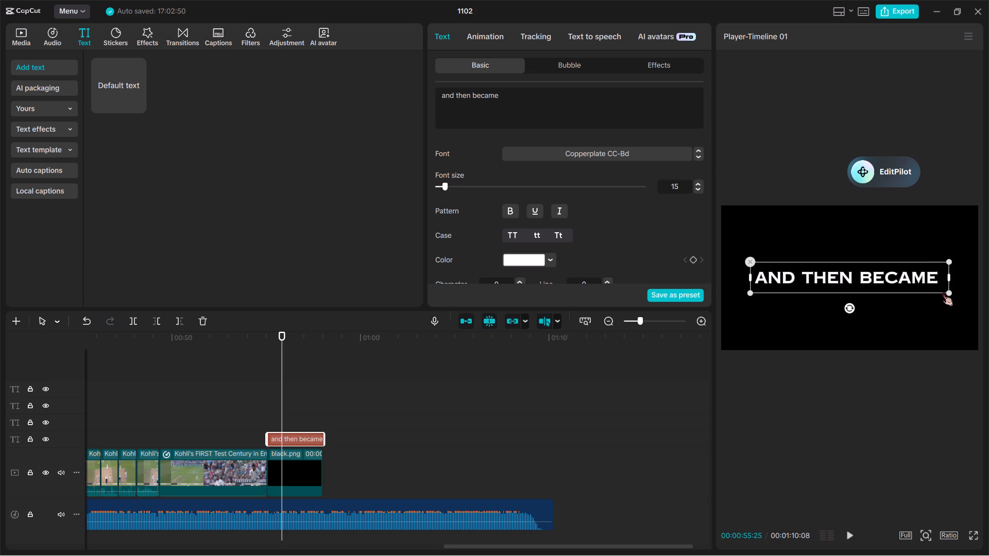
Shrink the "and then became" text and place it horizontally centred, slightly above the middle of the frame.
drag(946, 292, 898, 271)
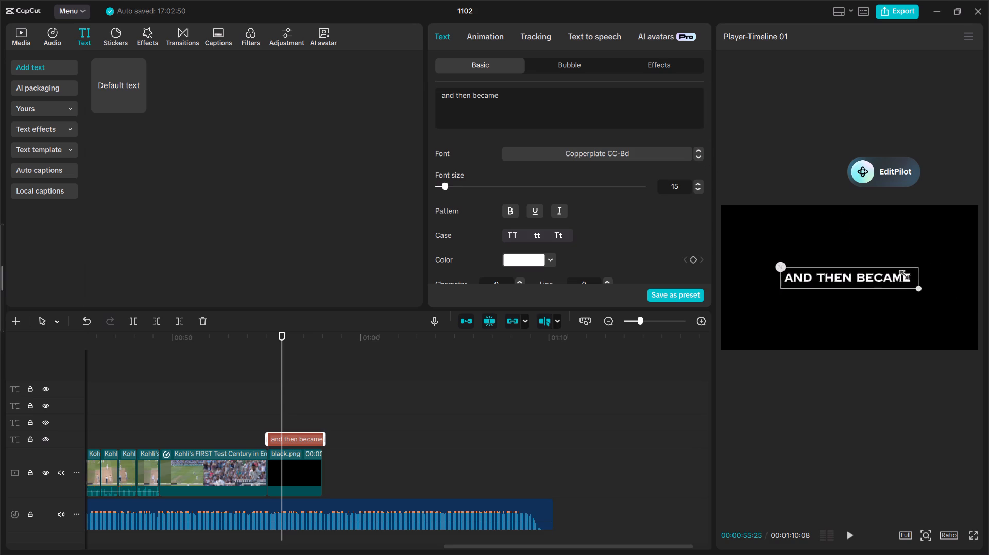
drag(898, 271, 868, 274)
drag(865, 280, 859, 258)
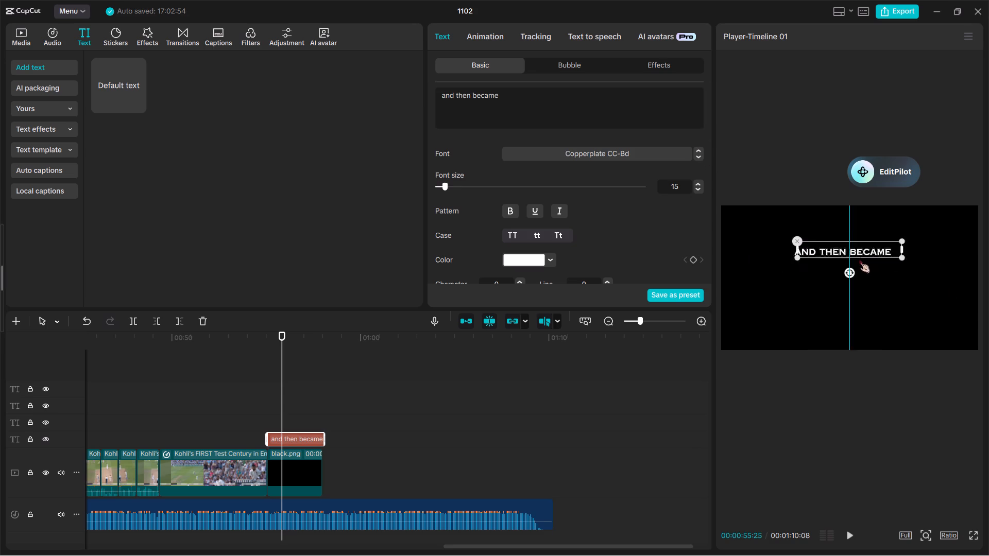
drag(859, 258, 865, 258)
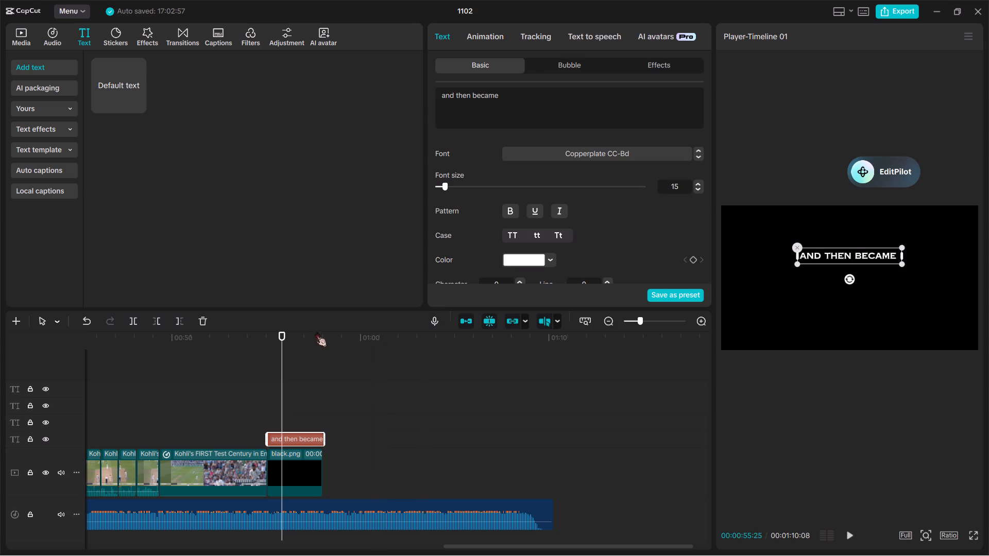
Add a second default text on the track above "and then became", starting at about 00:55:25, and play it back to check its timing.
drag(122, 95, 281, 421)
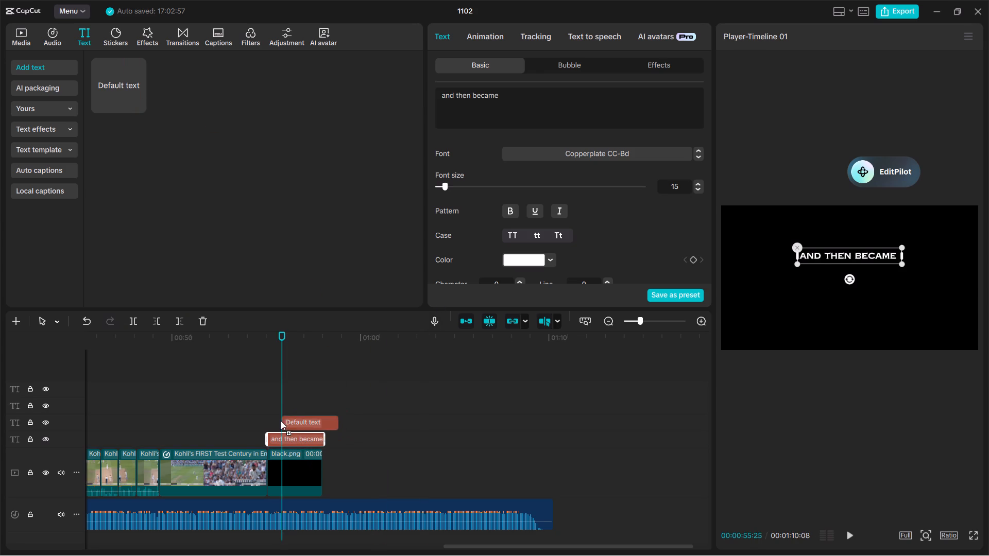
drag(281, 421, 279, 421)
ctrl+scroll(279, 421, up, 19)
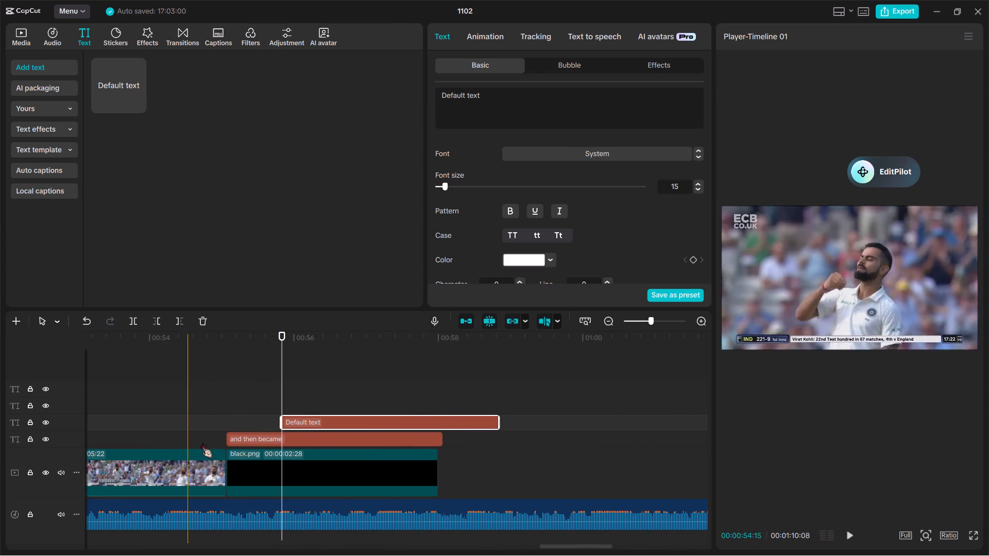
key(space)
key(space)
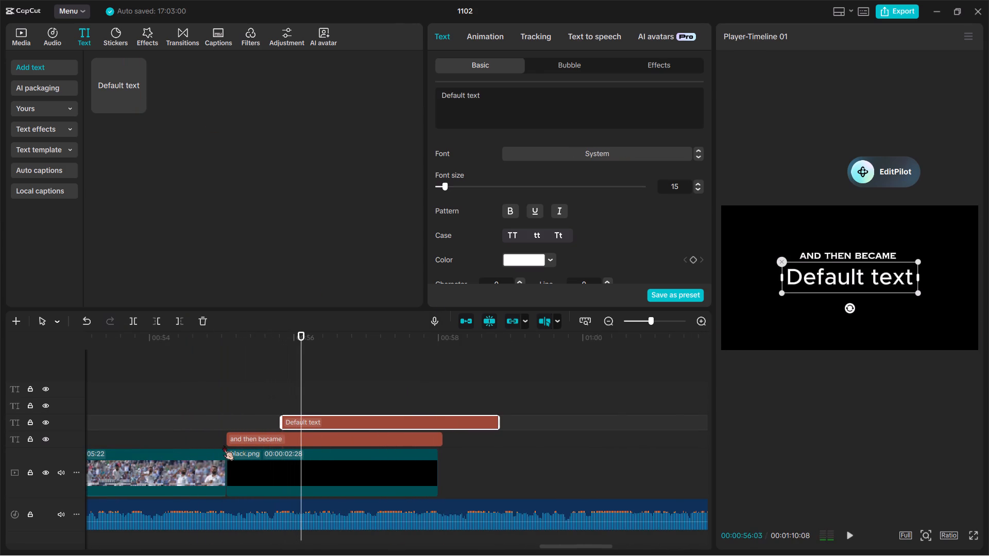
Replace the second caption's default text with "india's most sucsse", reworking the spelling of the last word.
drag(495, 96, 430, 93)
key(BackSpace)
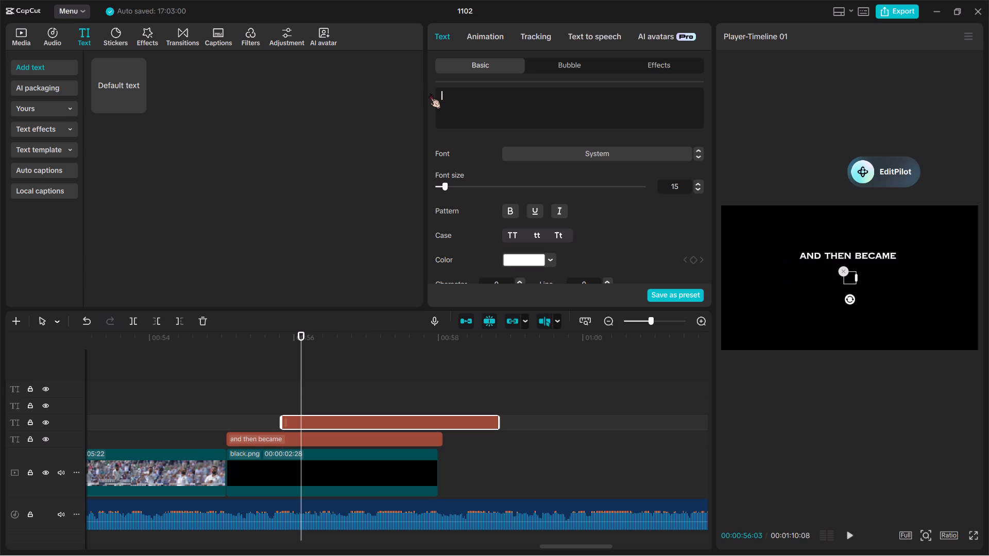
text(inda)
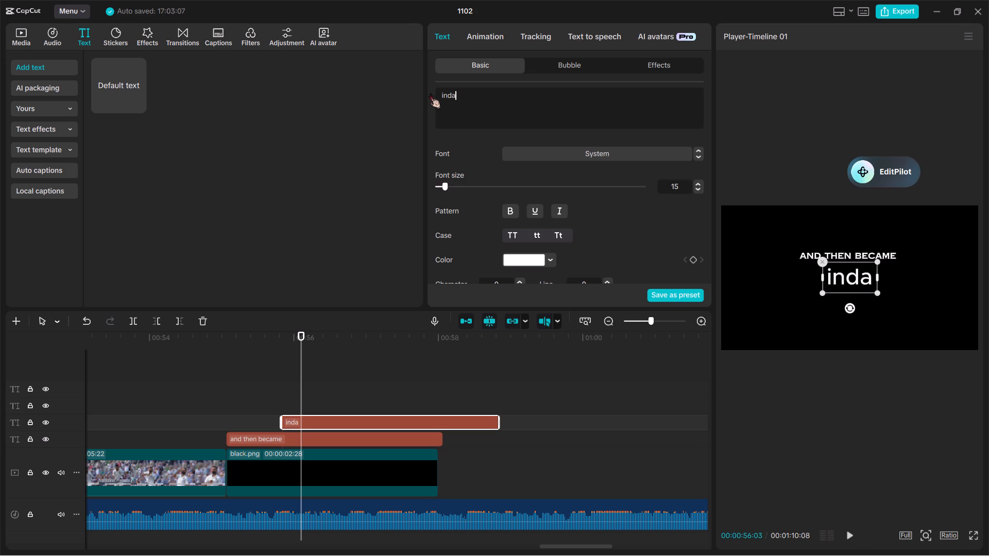
key(BackSpace)
text(ias)
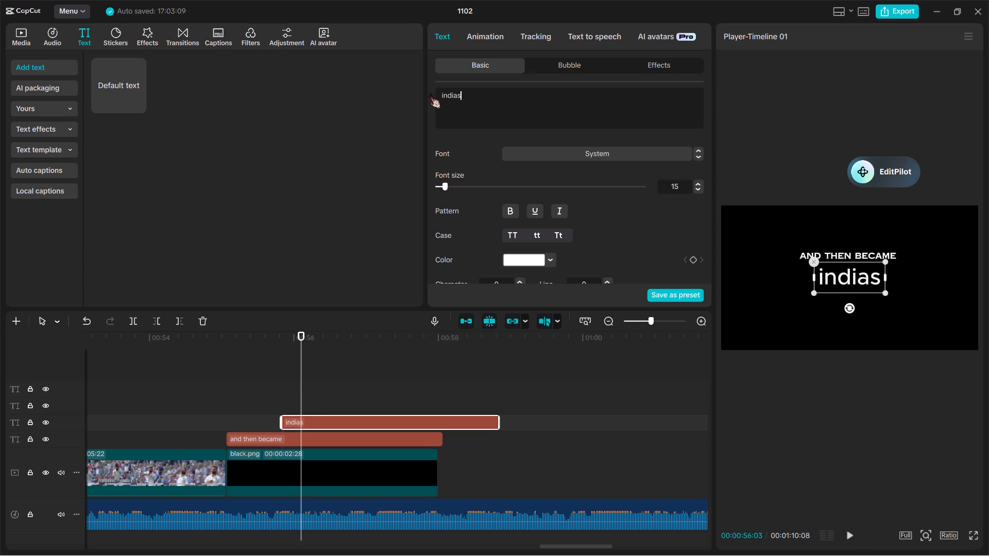
key(BackSpace)
text('s)
key(space)
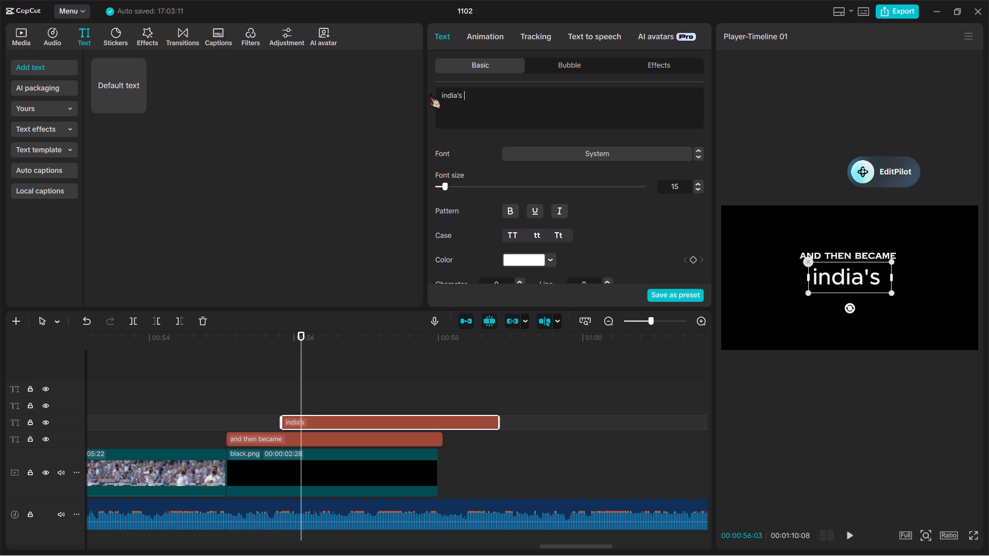
text(most suuse)
key(BackSpace)
key(BackSpace)
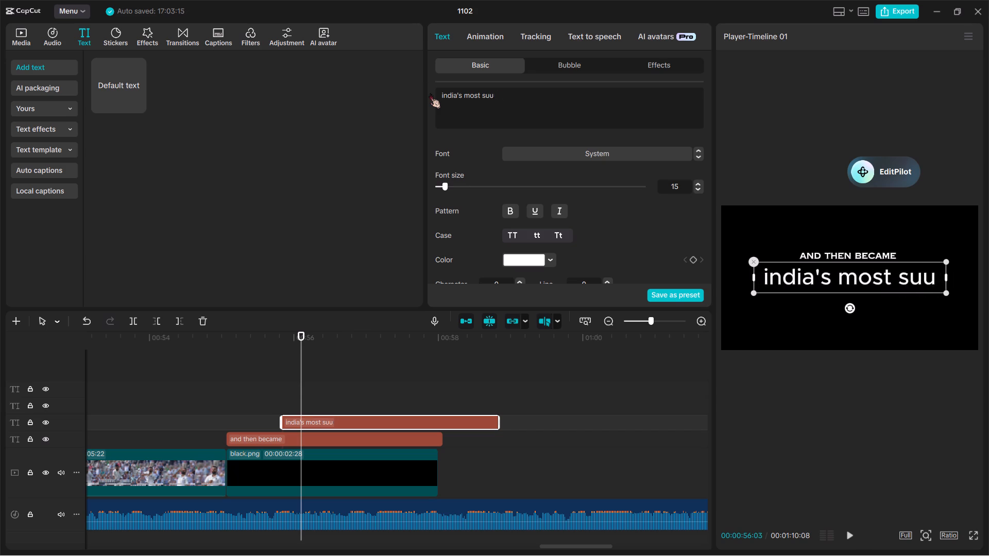
key(BackSpace)
text(sse)
key(BackSpace)
key(BackSpace)
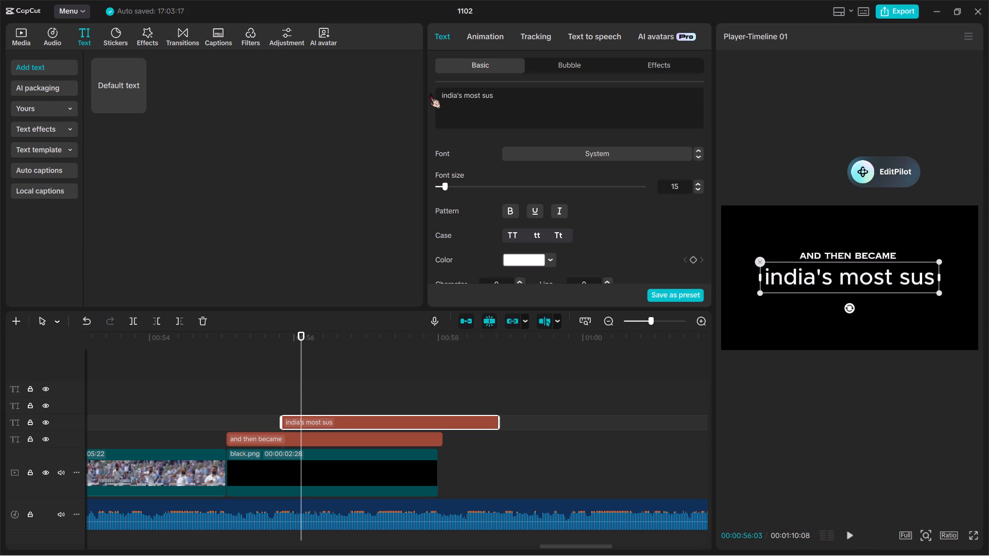
key(BackSpace)
key(BackSpace)
key(c)
key(BackSpace)
key(c)
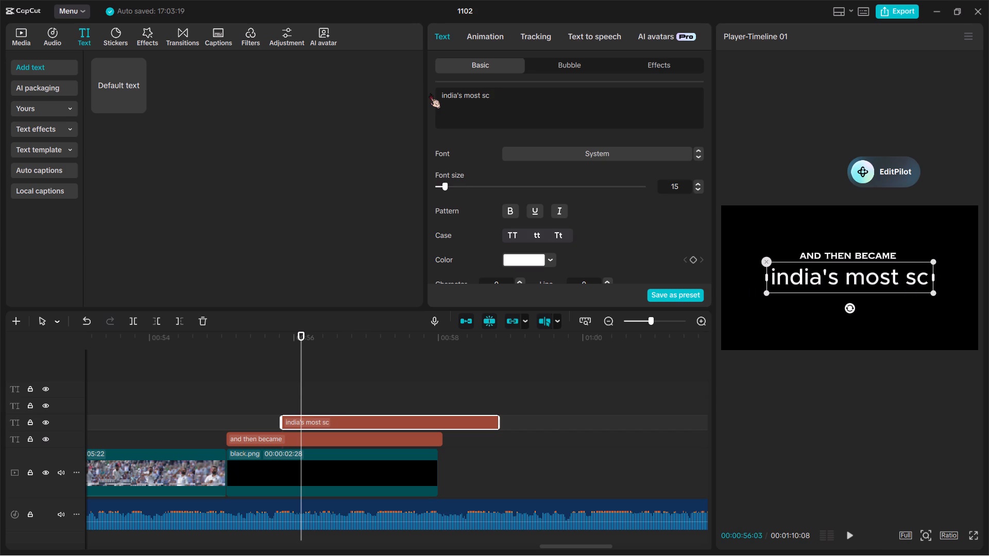
text(usses)
key(BackSpace)
key(BackSpace)
key(BackSpace)
key(BackSpace)
key(BackSpace)
key(BackSpace)
key(BackSpace)
text(us)
key(BackSpace)
key(c)
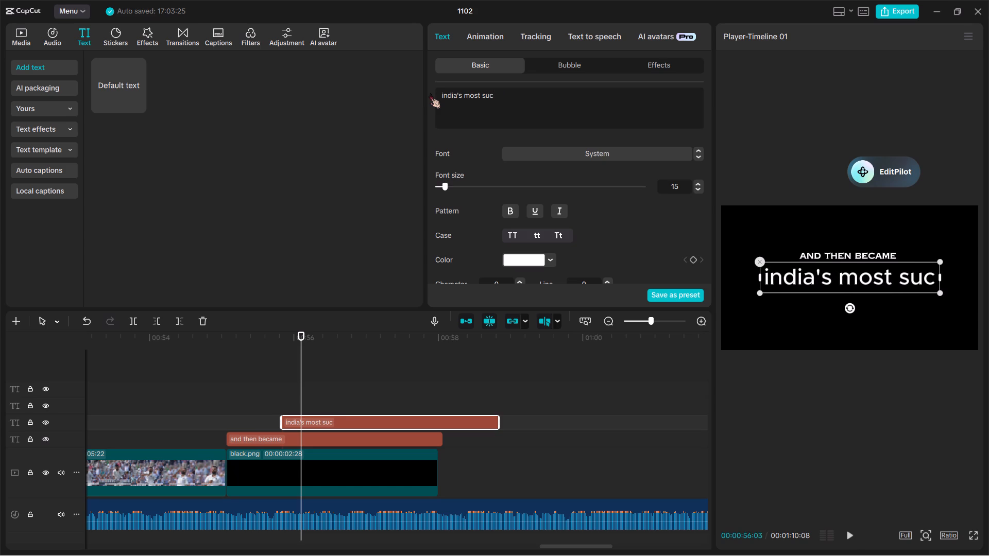
text(sses)
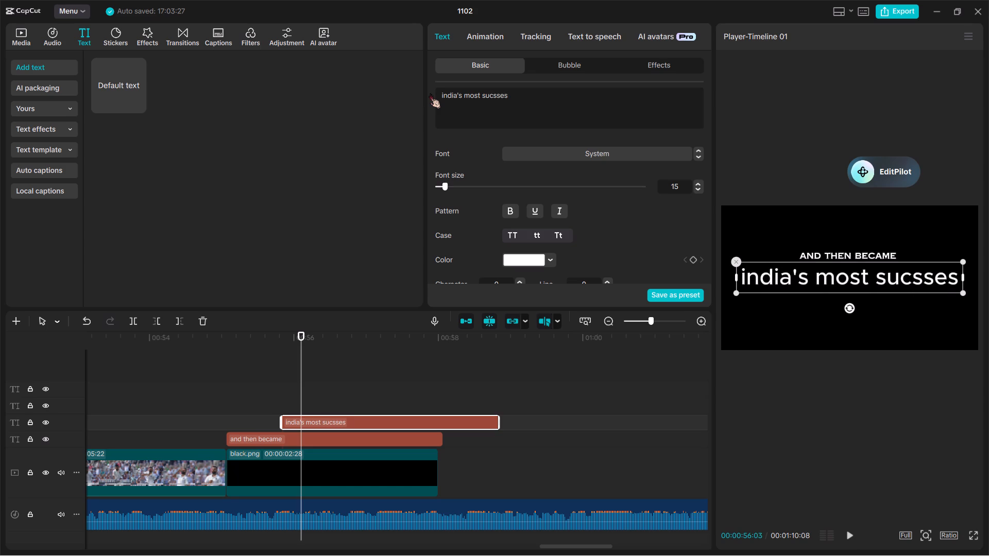
key(BackSpace)
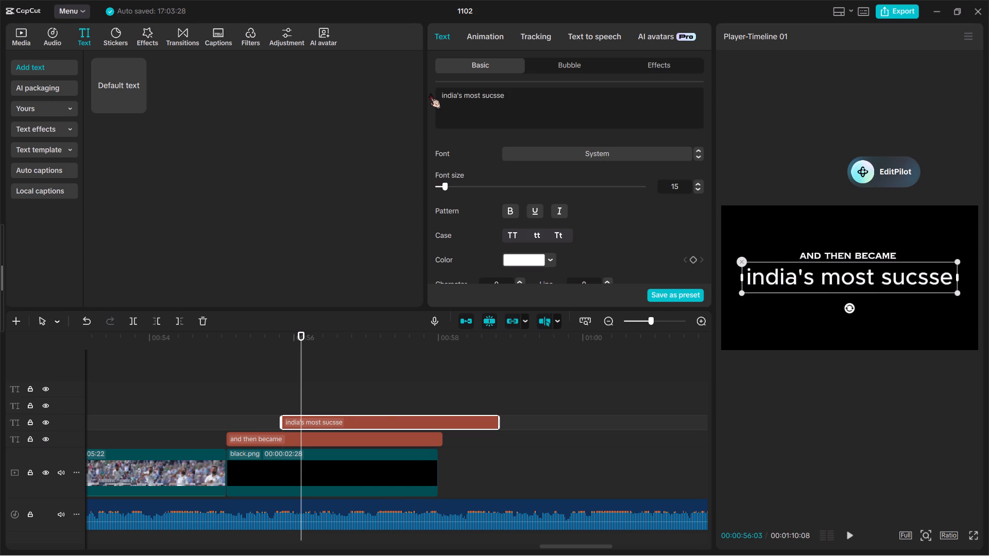
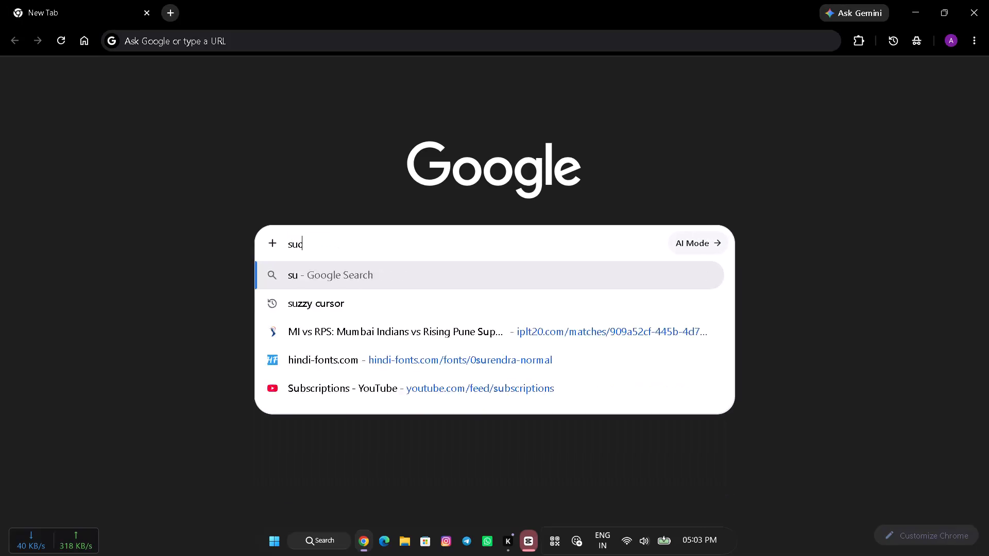
Correct the Google search query to "sucsses" to look up the spelling of success.
key(BackSpace)
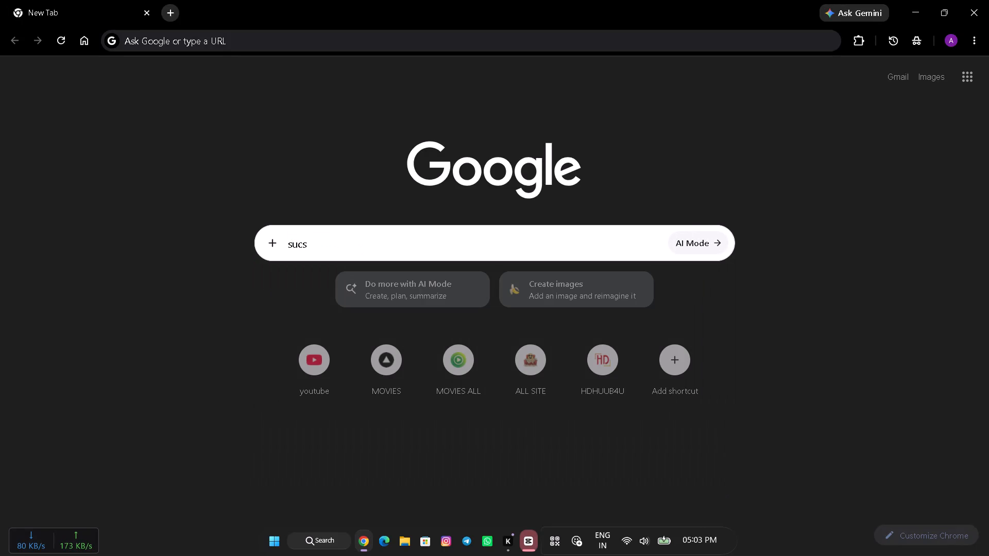
key(BackSpace)
key(BackSpace)
key(BackSpace)
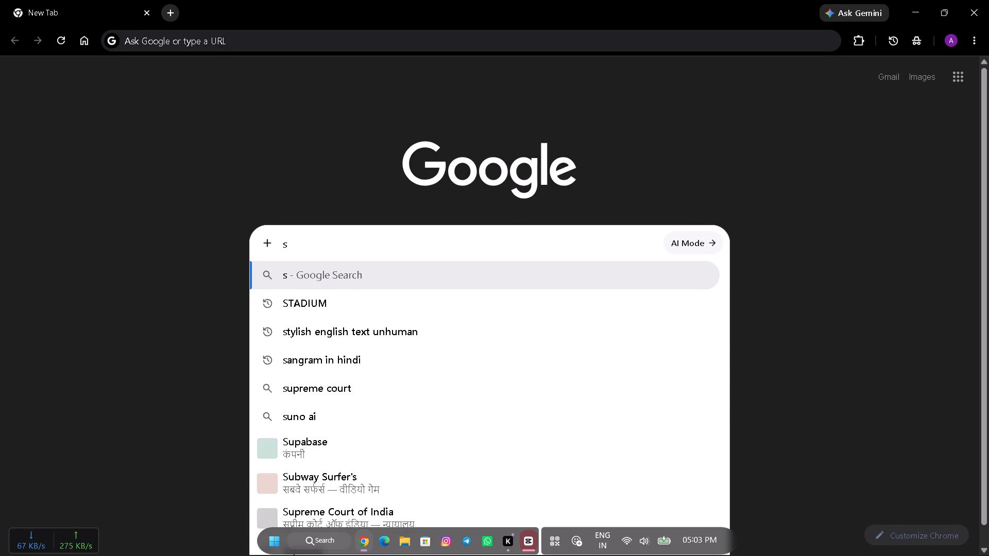
key(u)
text(csses)
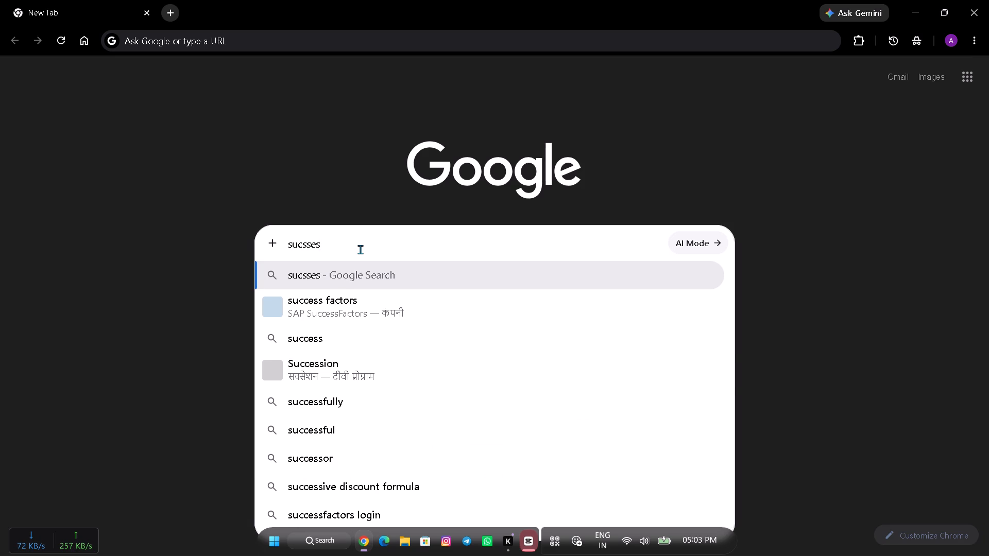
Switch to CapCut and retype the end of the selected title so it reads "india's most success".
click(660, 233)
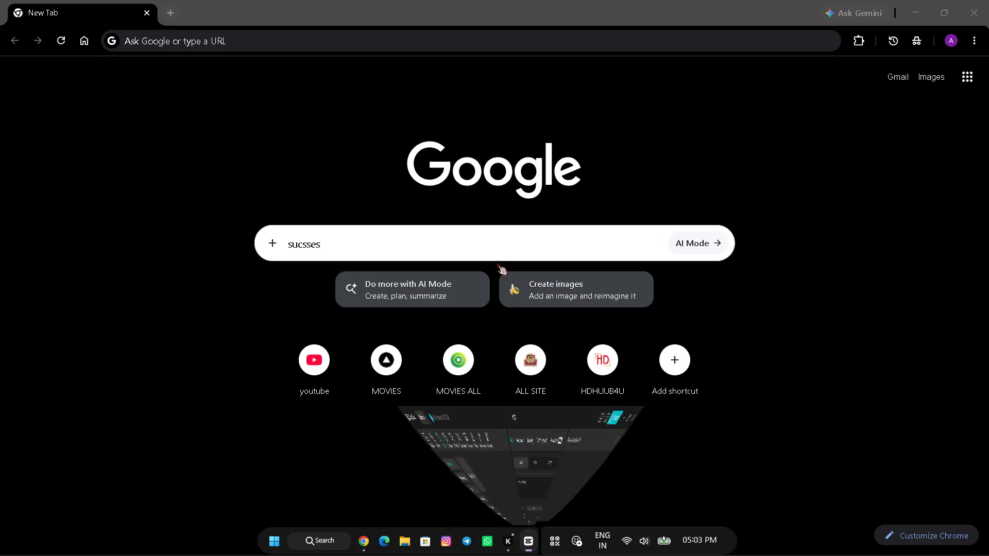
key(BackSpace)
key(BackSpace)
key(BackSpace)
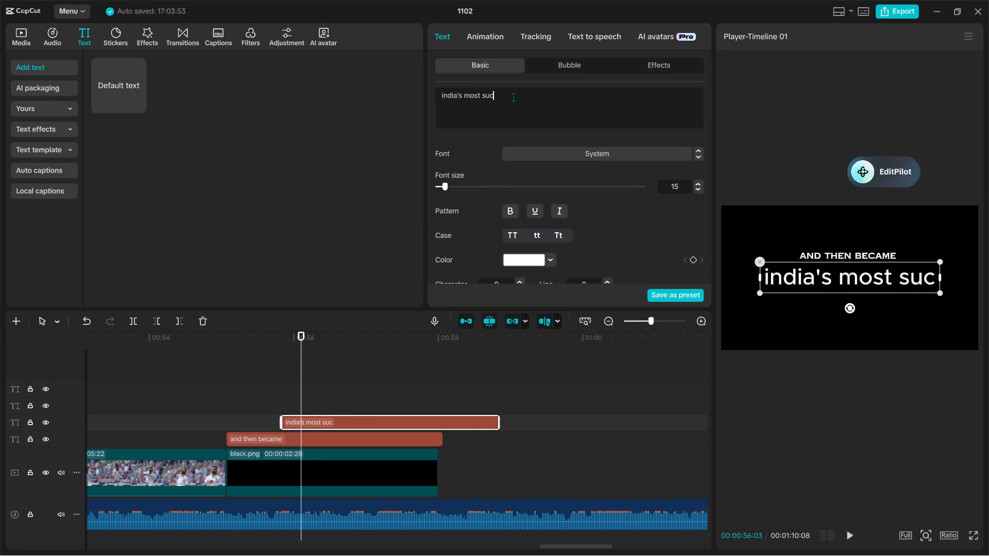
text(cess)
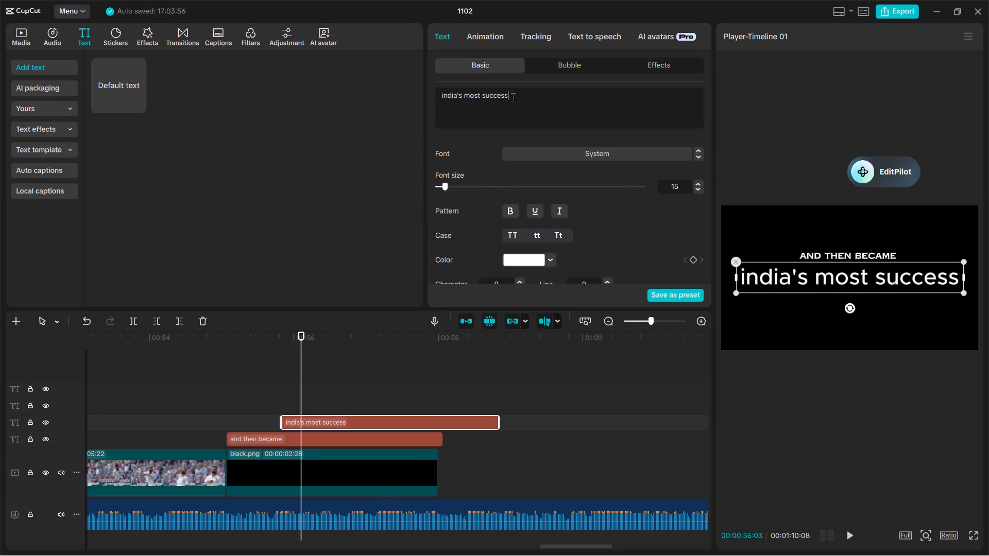
Switch to Chrome, search Google for the suggested query "success", and copy that word from the search box.
click(521, 207)
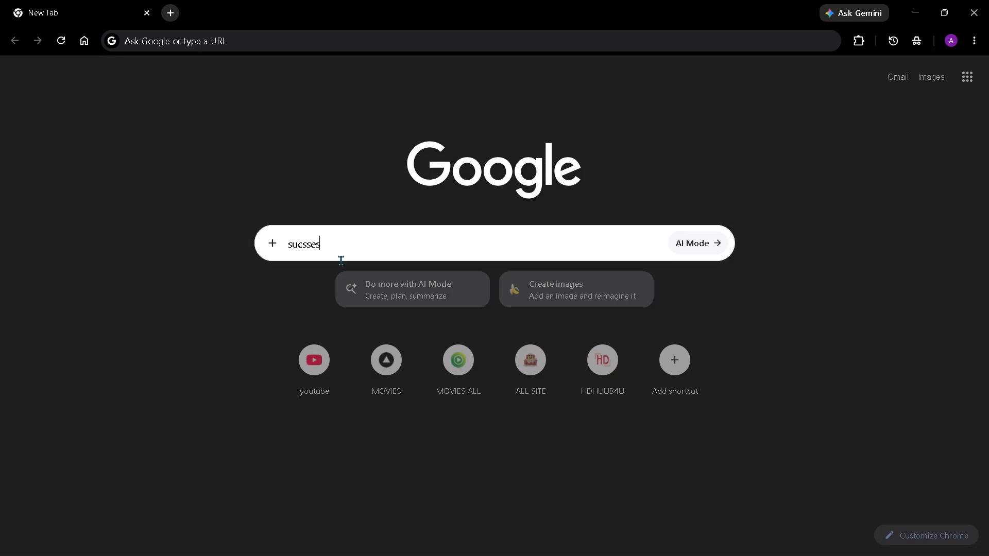
click(334, 246)
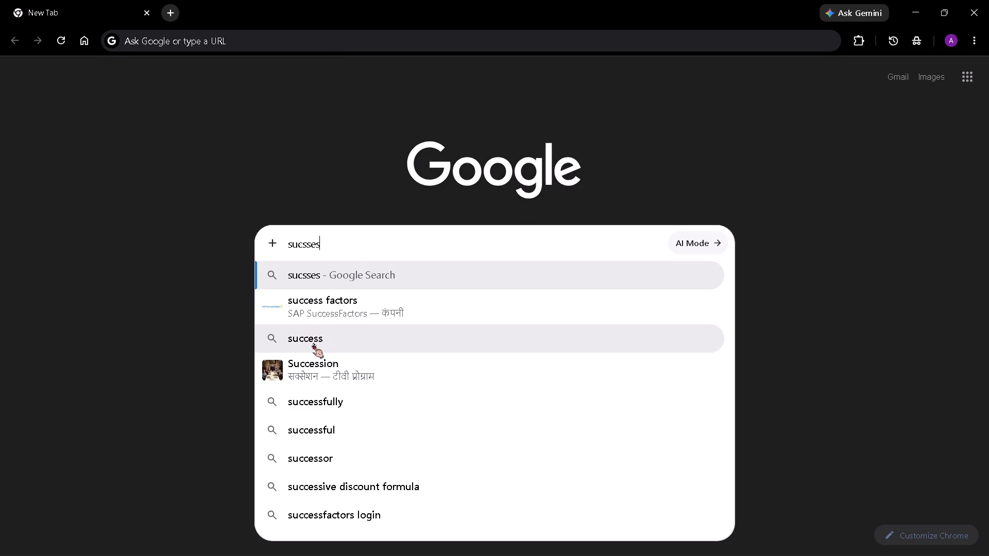
click(313, 343)
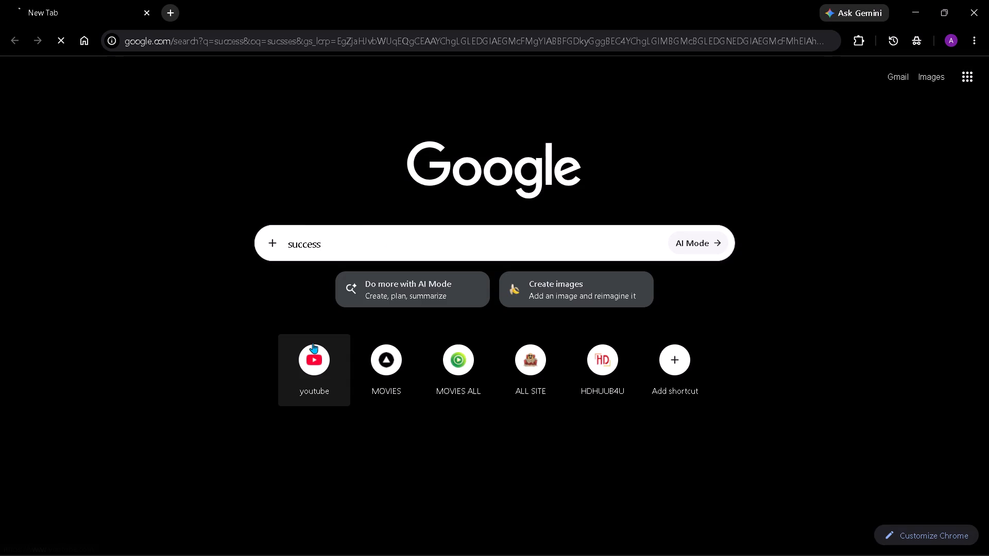
drag(289, 245, 244, 190)
drag(175, 84, 124, 76)
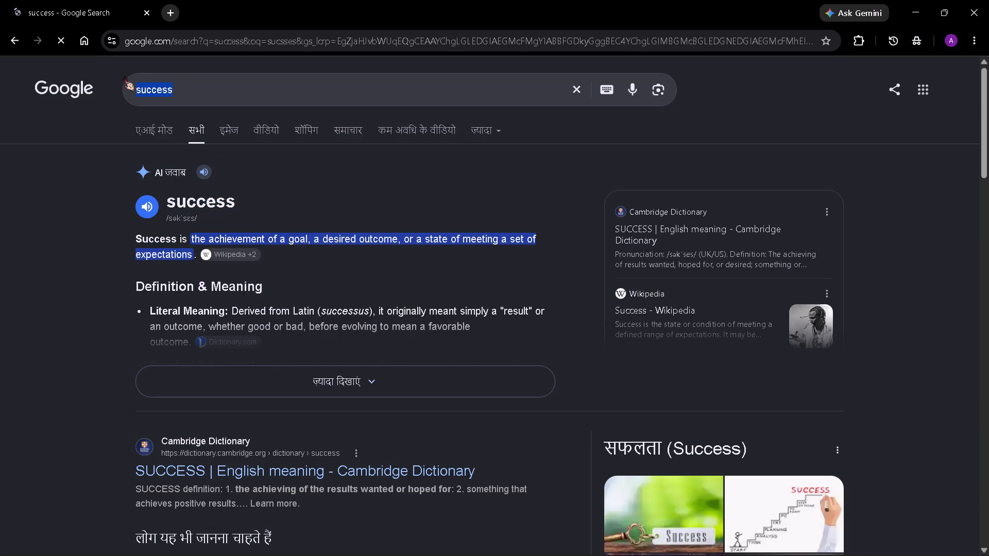
drag(124, 76, 124, 76)
key(ctrl+c)
Back in CapCut, replace the title's last word with the copied one and extend it to read "india's most successful".
click(988, 0)
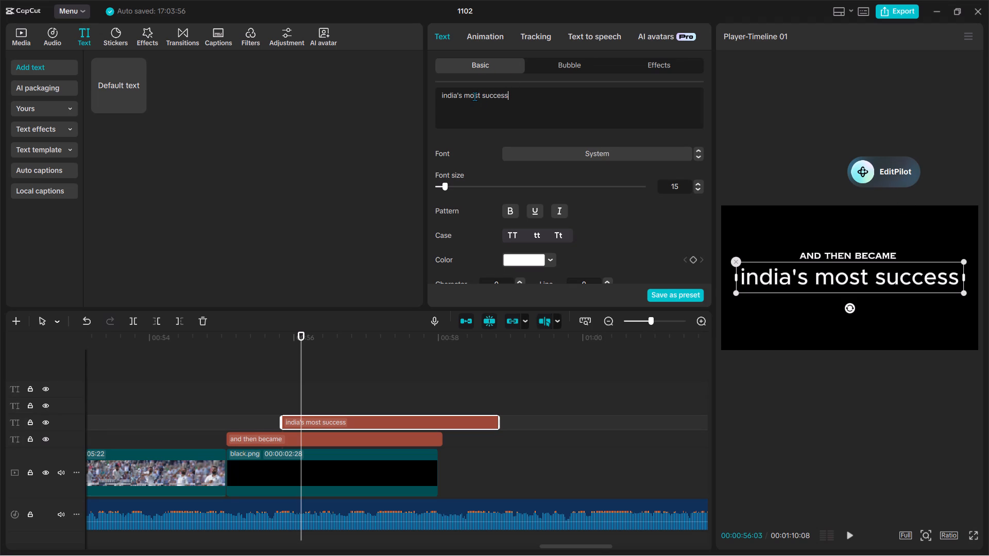
drag(482, 96, 559, 105)
key(BackSpace)
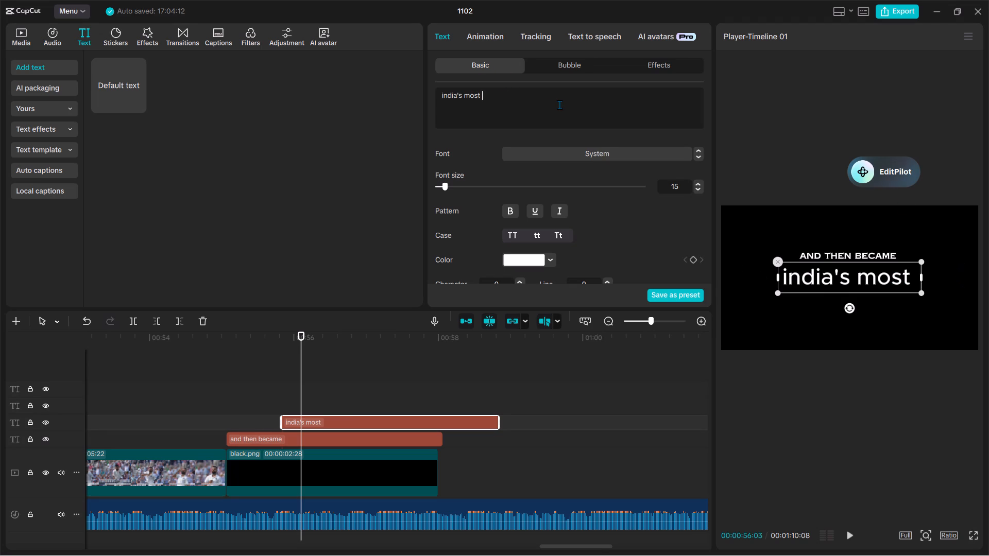
key(ctrl+v)
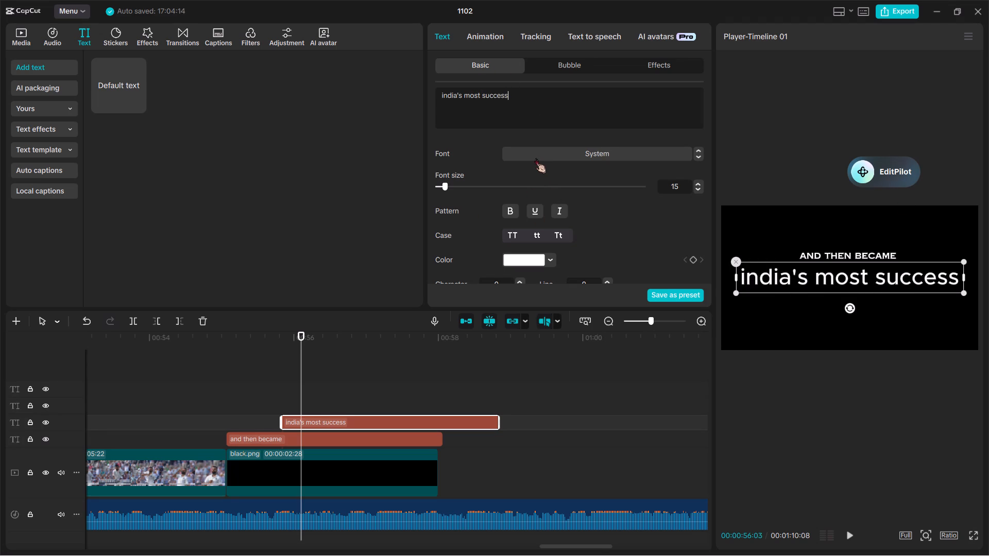
text(ful)
key(space)
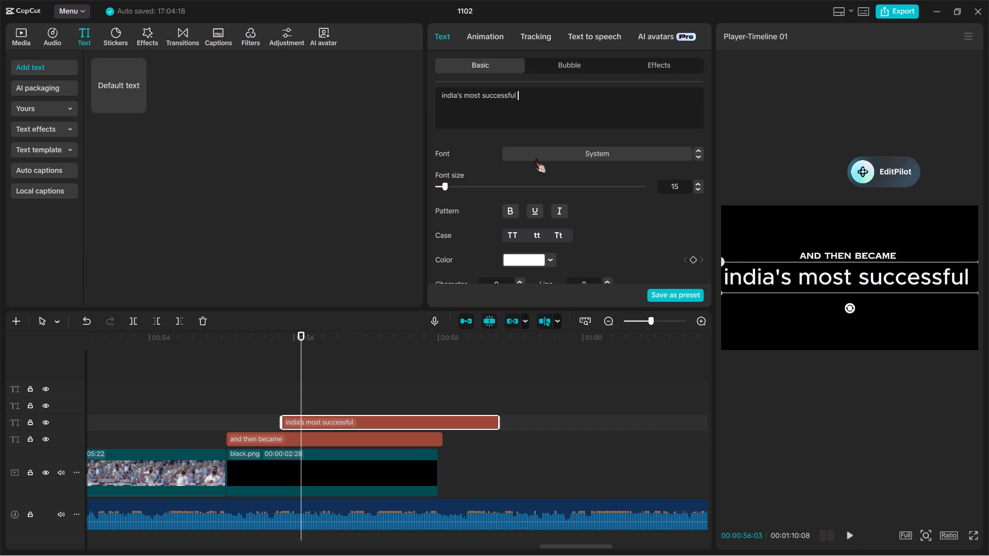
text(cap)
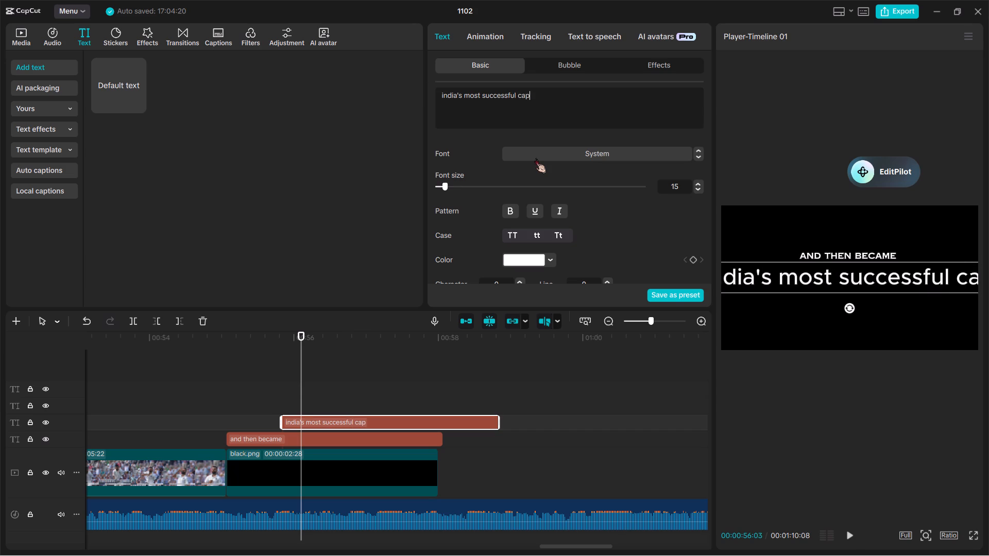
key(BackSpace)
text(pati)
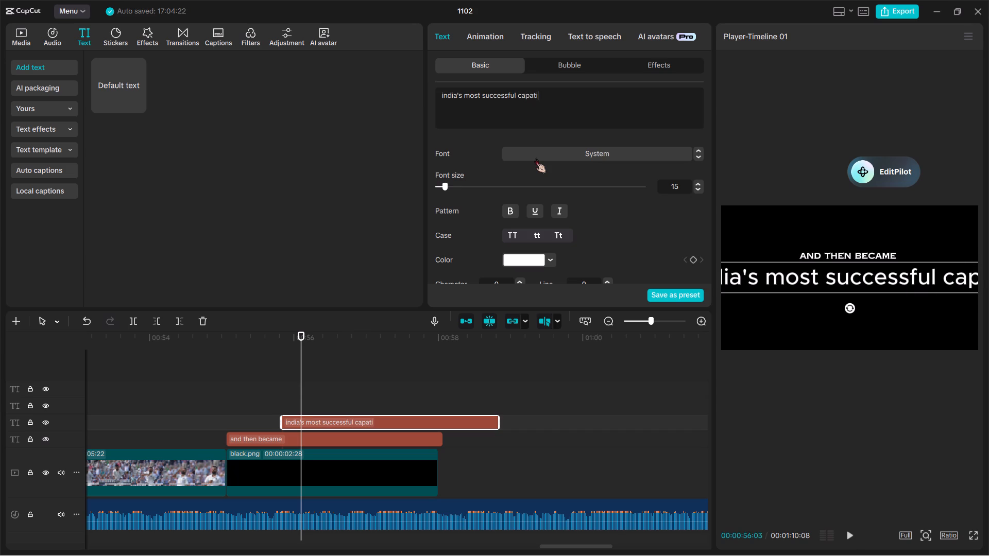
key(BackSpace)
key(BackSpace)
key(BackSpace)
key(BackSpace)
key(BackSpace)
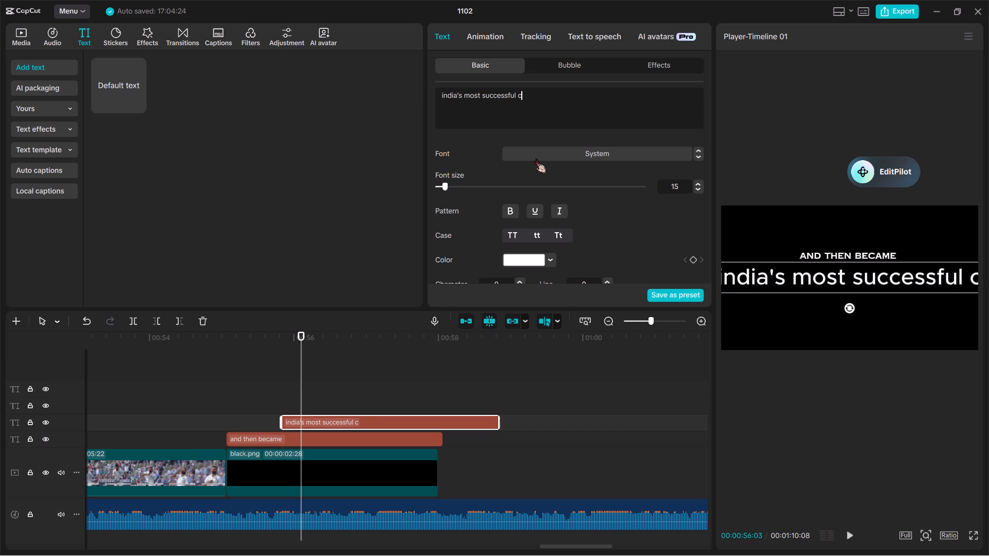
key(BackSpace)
Scale down the "india's most successful" title so it fits within the frame.
scroll(526, 229, down, 1)
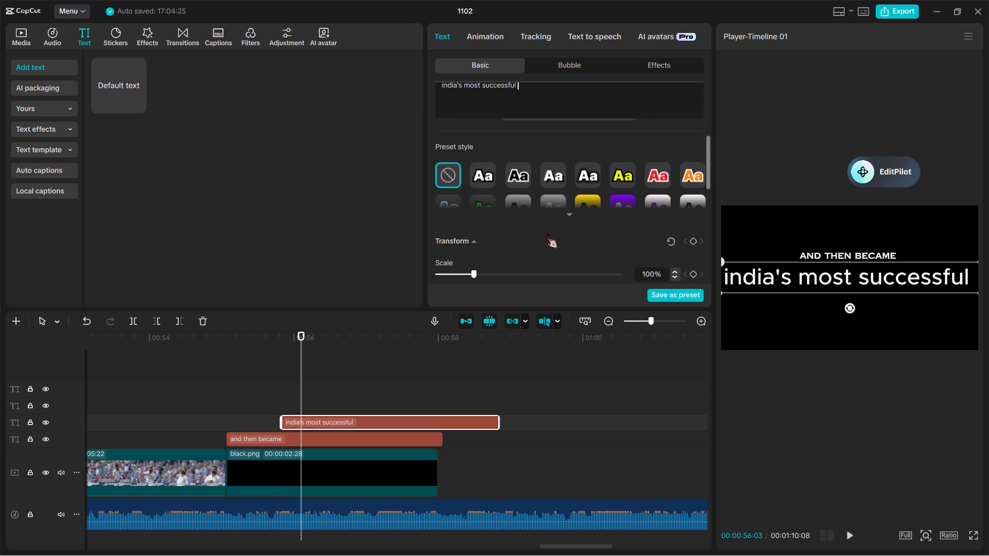
drag(469, 269, 464, 267)
Change the font of the "india's most successful" title to BebasNeue.
scroll(509, 198, up, 1)
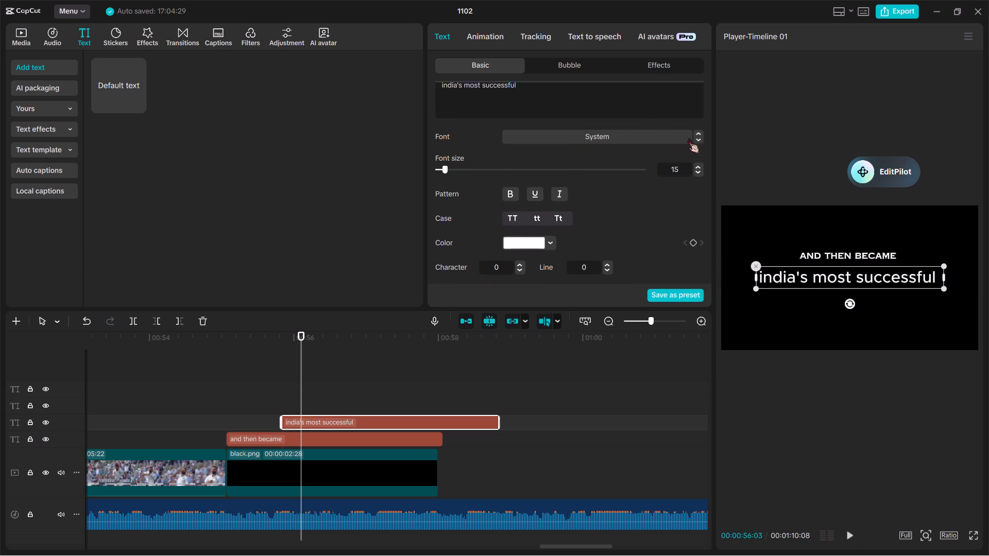
click(699, 140)
click(699, 140)
click(699, 140)
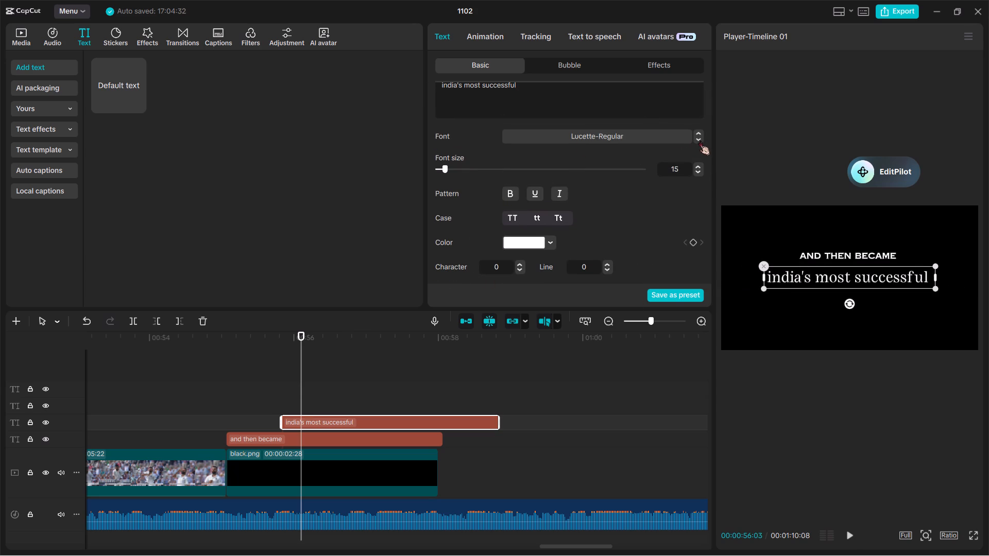
click(699, 140)
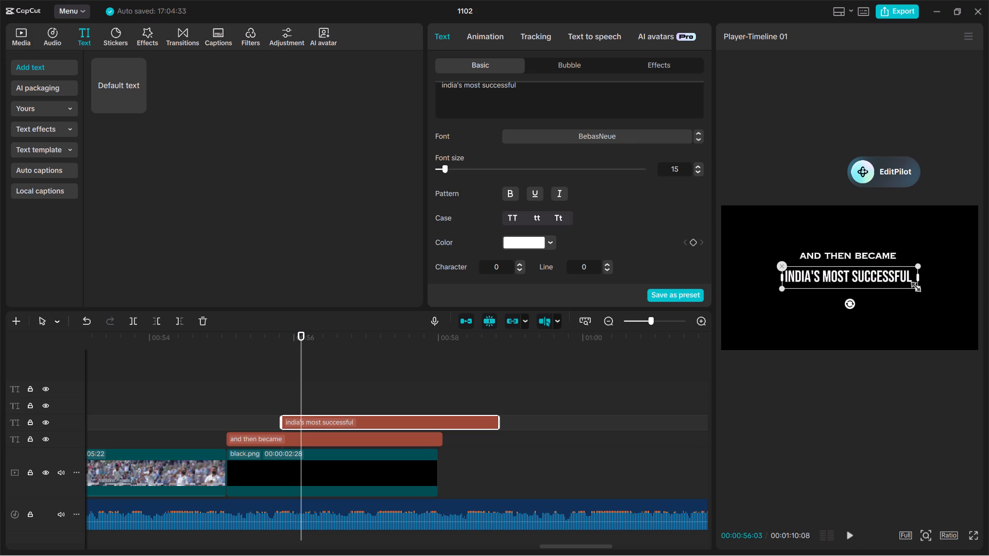
Enlarge the "india's most successful" title in the preview and move it up close beneath "and then became".
drag(917, 290, 935, 327)
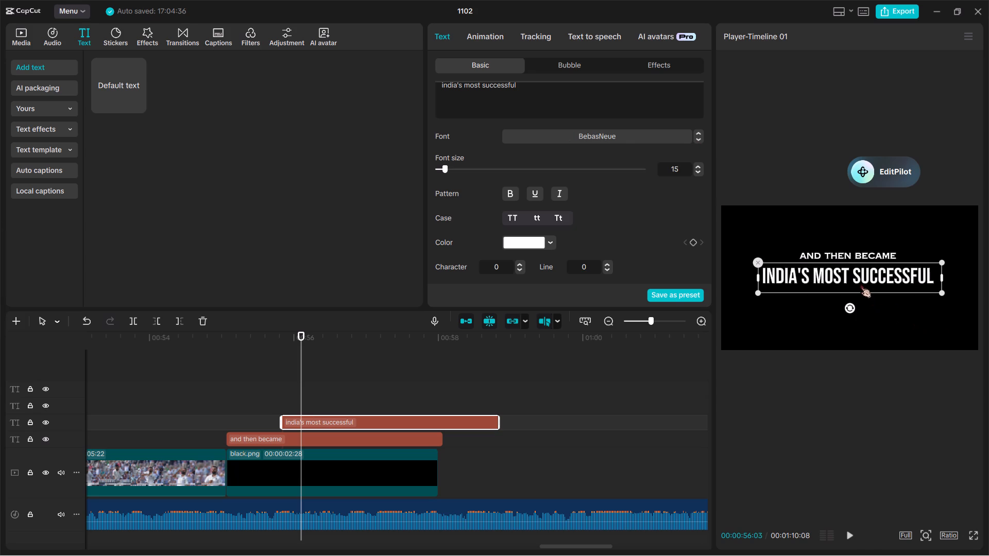
drag(860, 283, 861, 275)
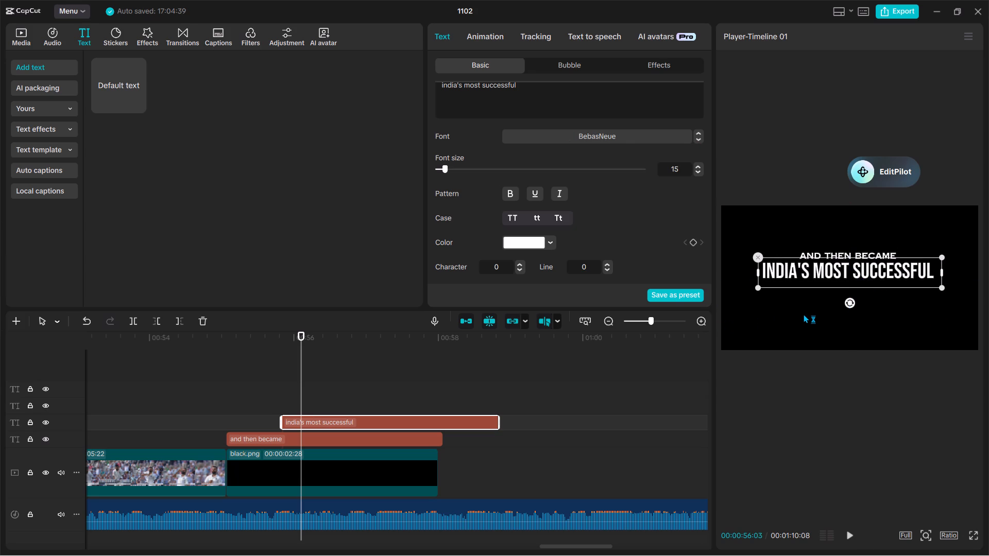
Append "test" to the title so it reads "india's most successful test".
scroll(803, 314, up, 2)
click(558, 100)
key(r)
key(BackSpace)
text(trs)
key(BackSpace)
key(BackSpace)
text(est)
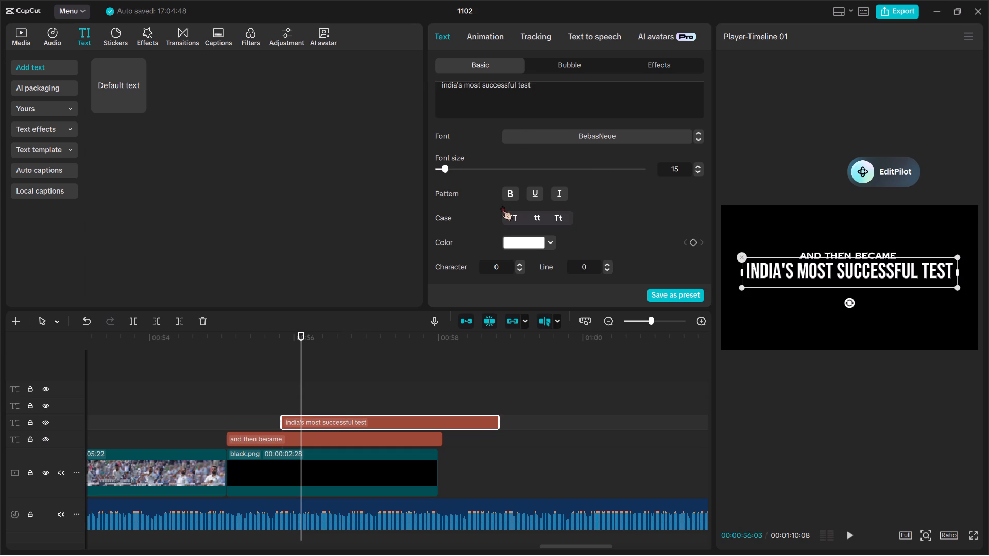
Add a default text clip on the track directly above "india's most successful test", starting slightly after that clip.
drag(133, 89, 317, 412)
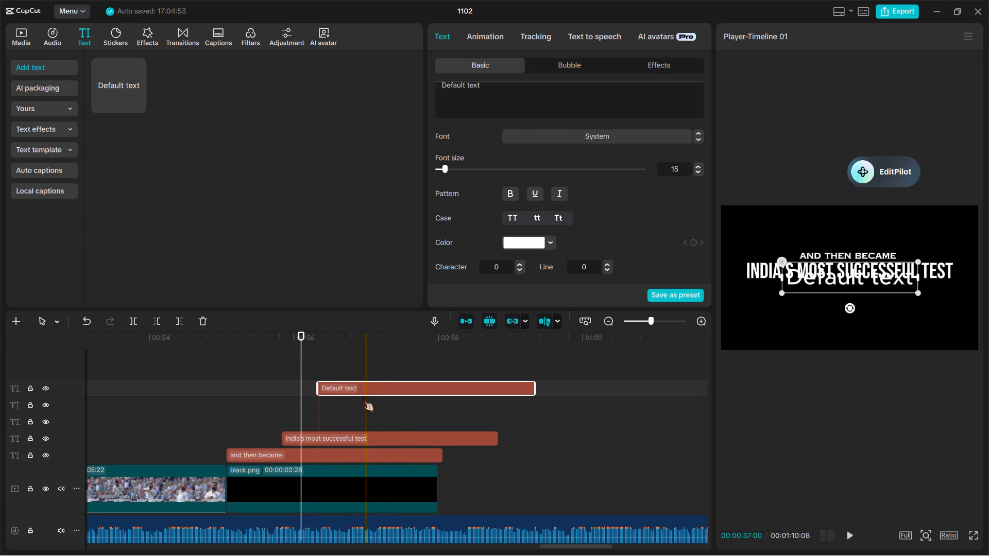
drag(355, 393, 353, 426)
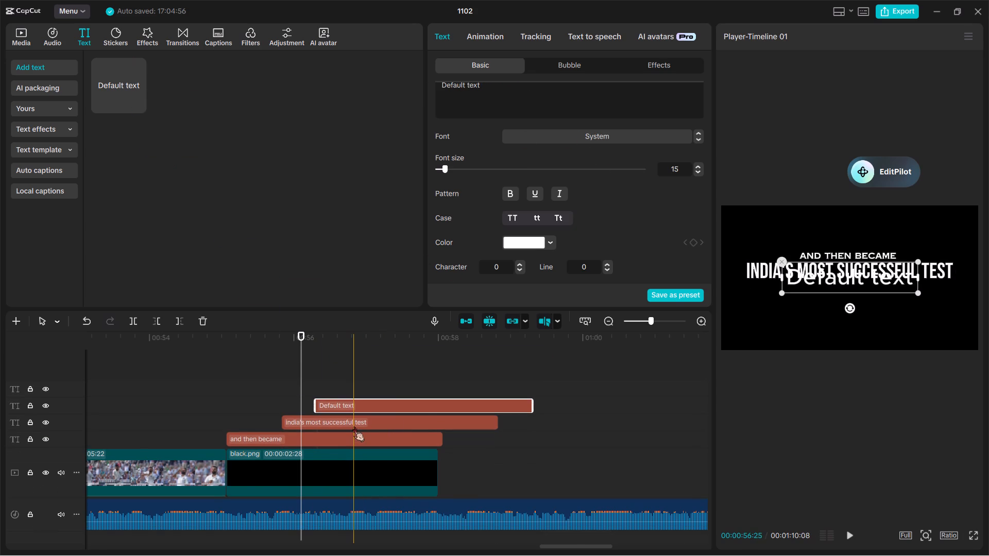
Replace the new text clip's content with "captain".
drag(494, 103, 436, 91)
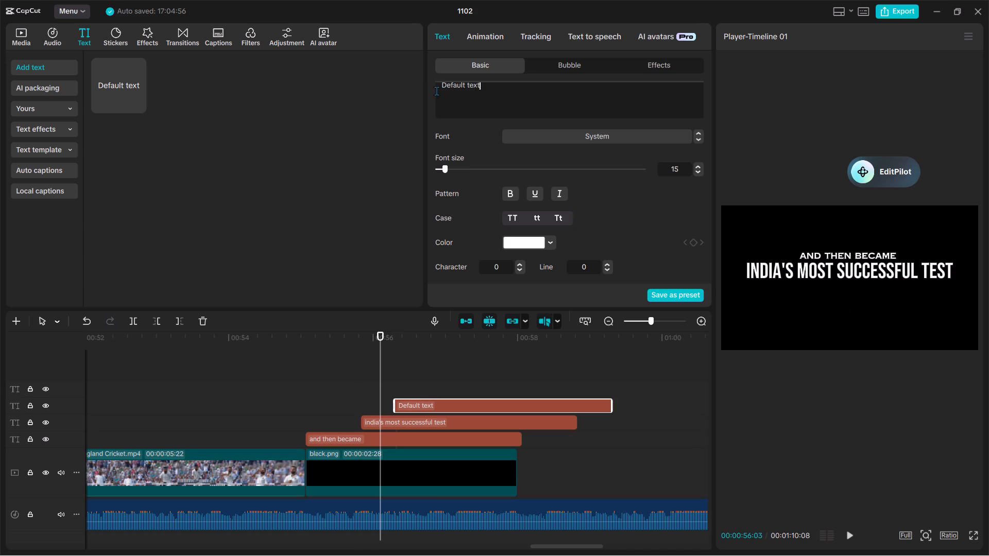
drag(436, 91, 430, 86)
key(BackSpace)
text(cap)
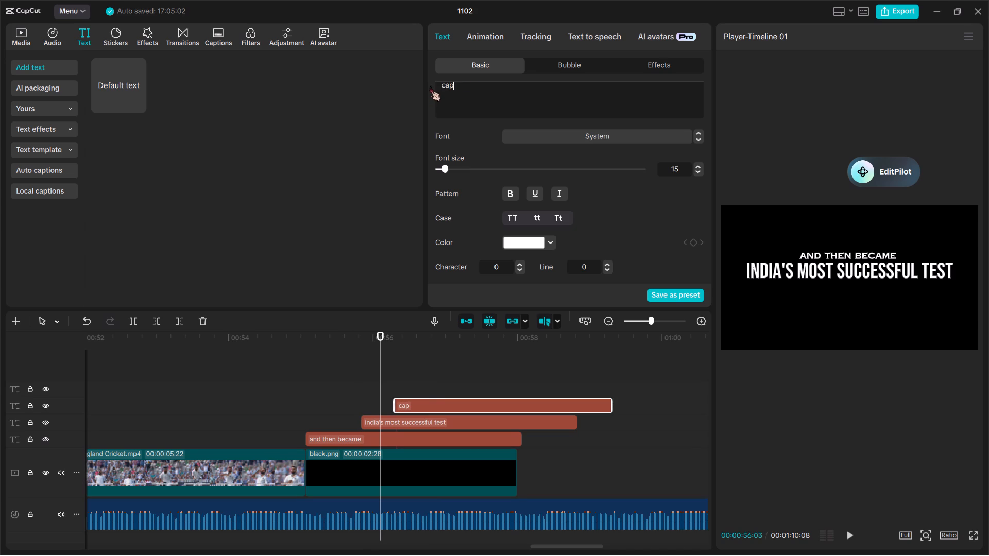
text(tain)
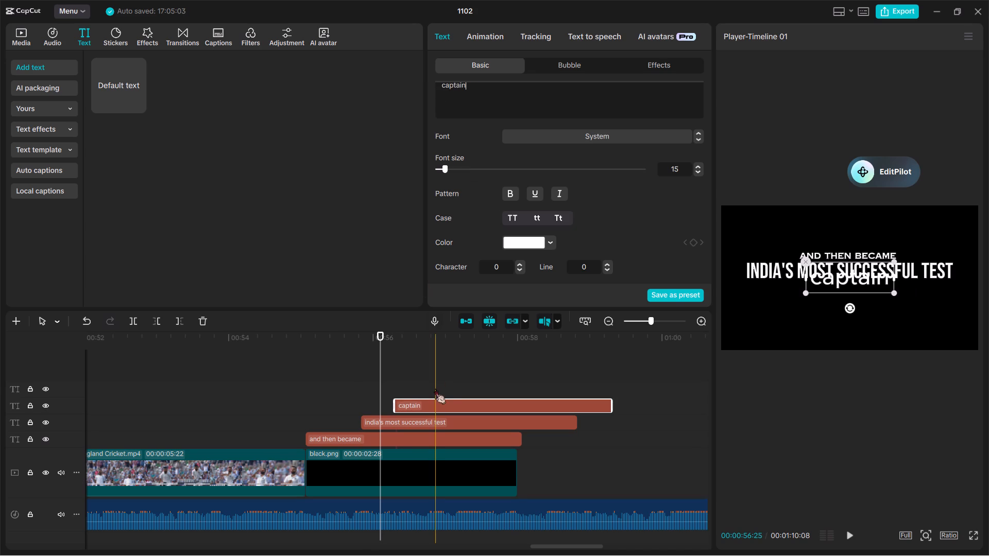
Place the playhead within the "captain" clip and move its text down beneath the "india's most successful test" line.
click(435, 389)
click(438, 409)
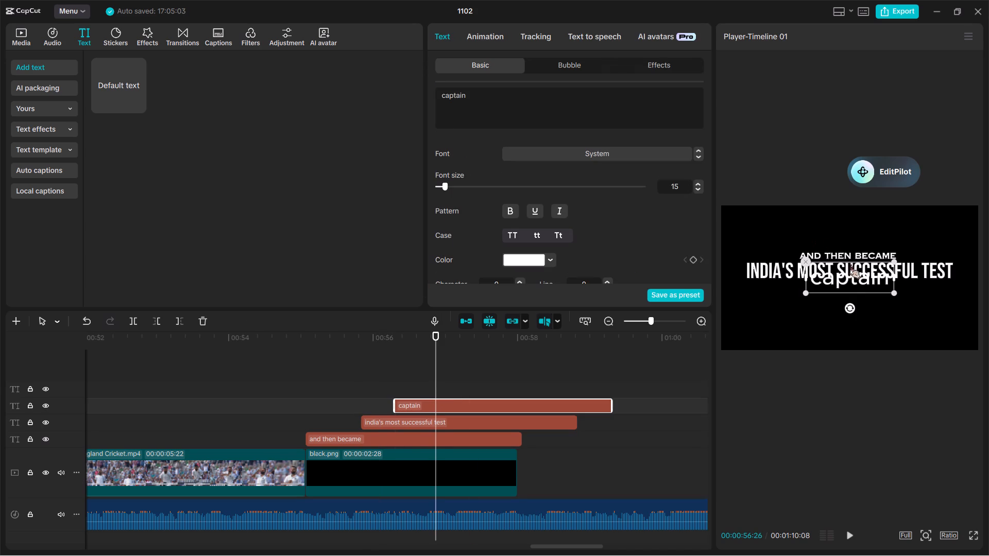
drag(849, 278, 849, 288)
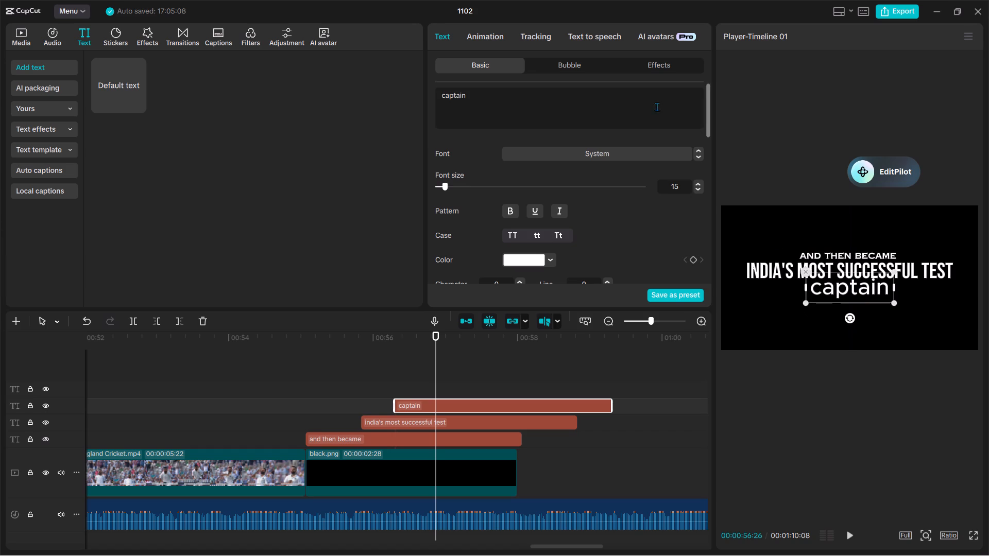
Step through the fonts for the "captain" text and settle on Özgür Gündem.
click(696, 155)
click(696, 155)
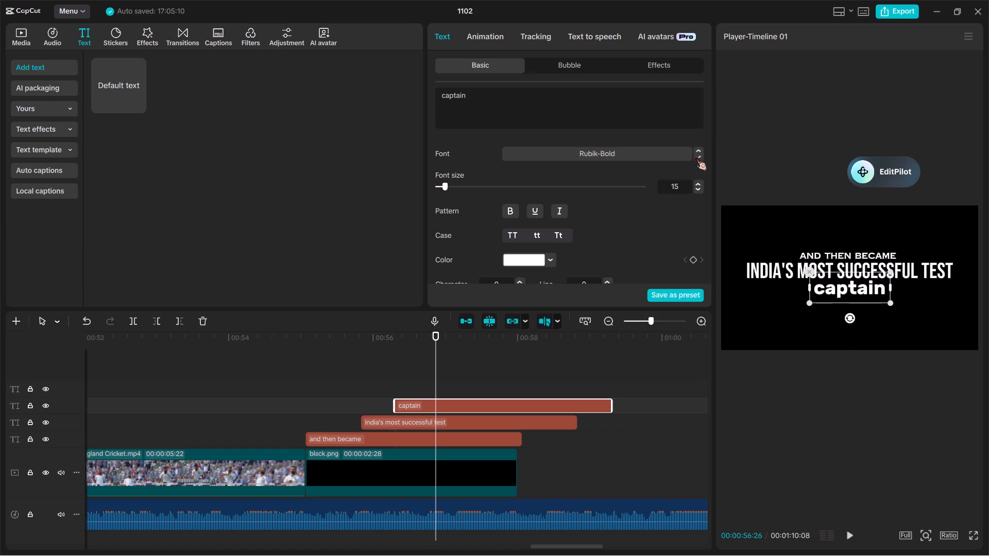
click(696, 155)
click(696, 155)
click(696, 155)
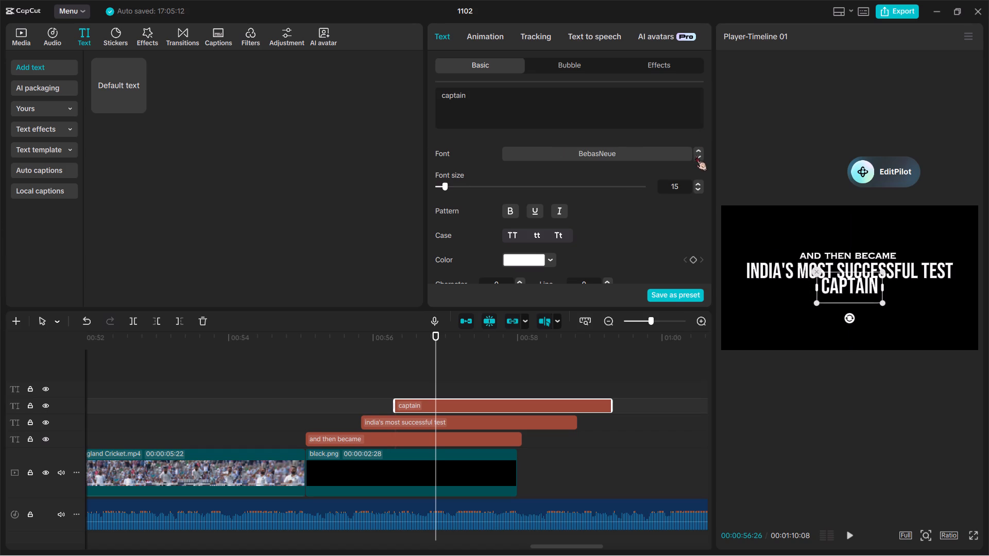
double_click(696, 155)
click(696, 155)
triple_click(696, 155)
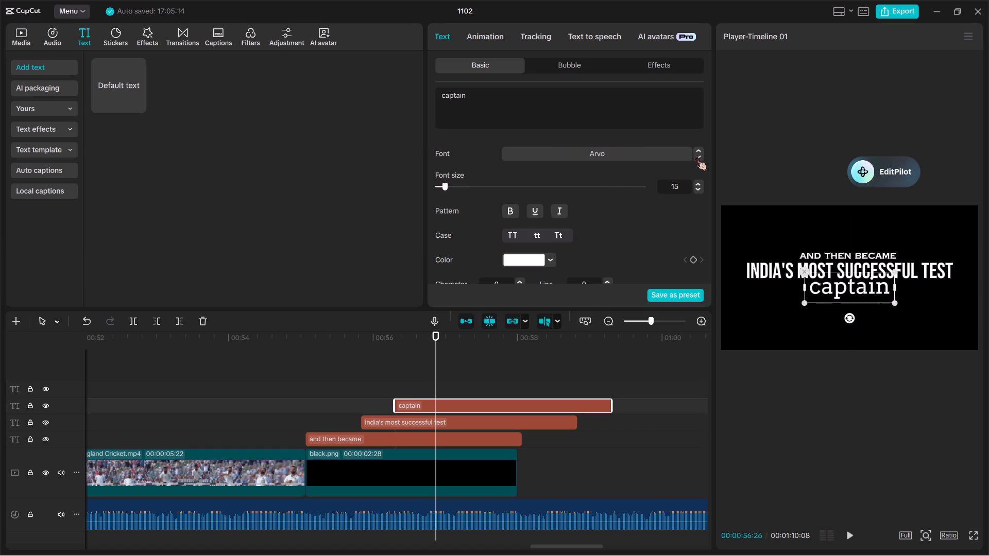
click(696, 155)
click(696, 155)
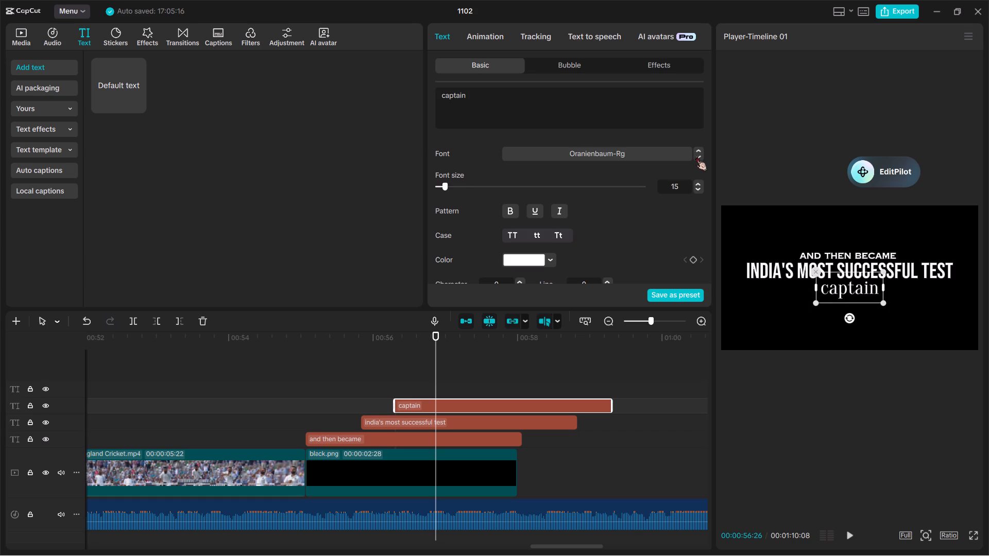
triple_click(696, 147)
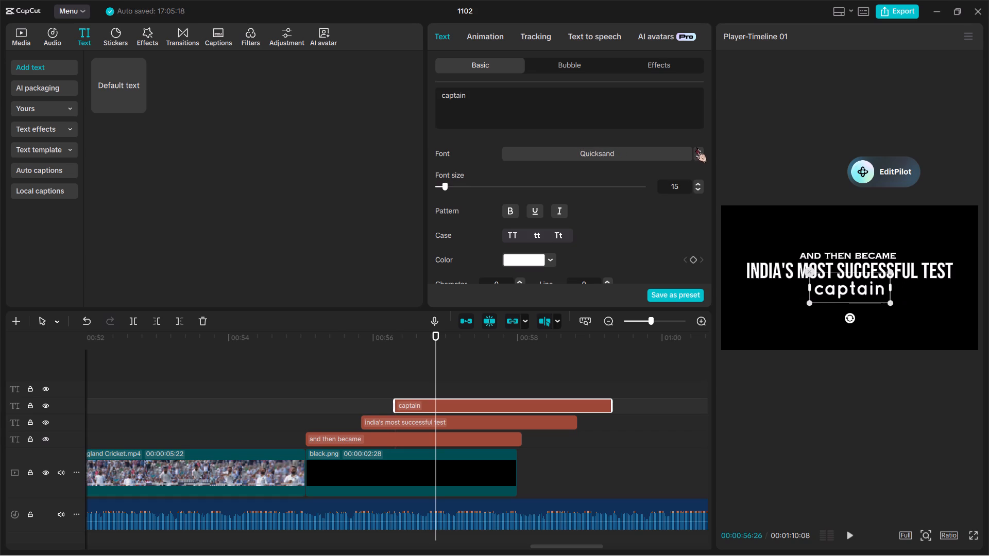
click(697, 156)
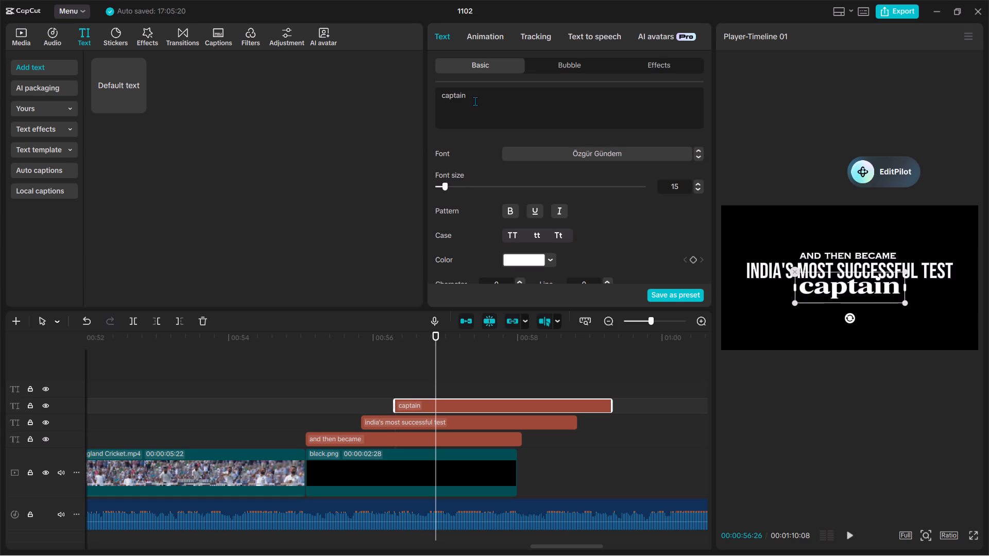
Replace the "captain" text with "CAPTAIN" in capitals.
drag(475, 101, 449, 99)
click(449, 99)
key(space)
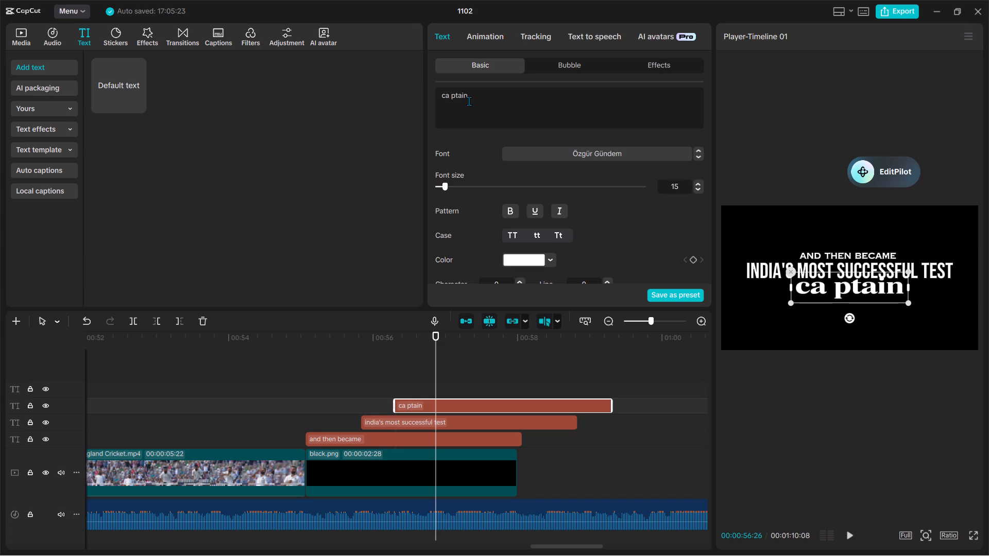
key(BackSpace)
click(491, 101)
click(491, 101)
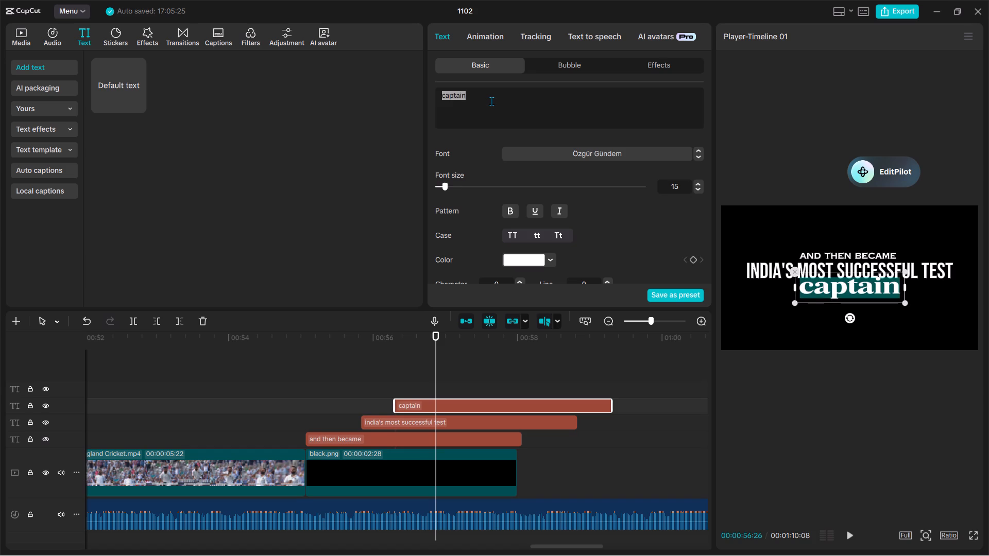
key(BackSpace)
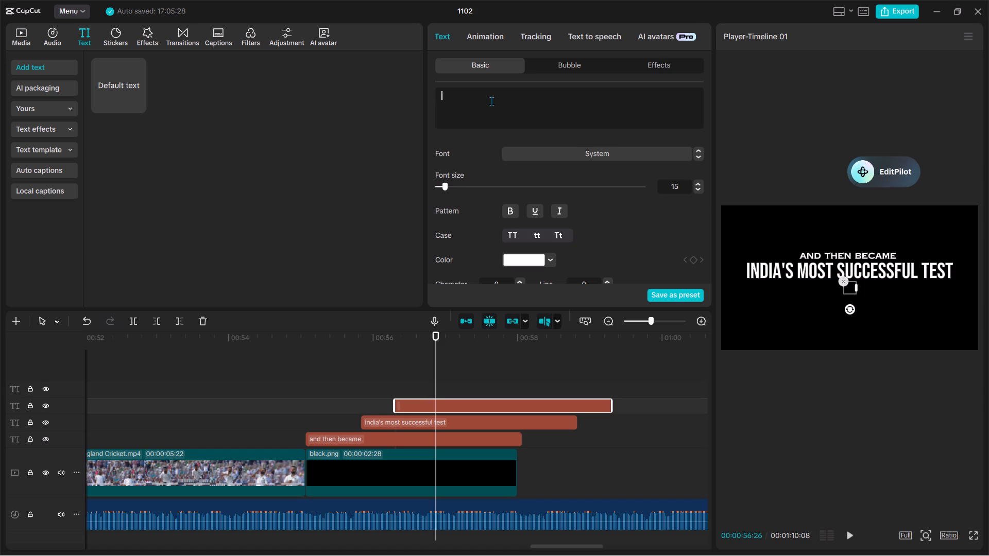
text(CAP)
text(TA)
text(IN)
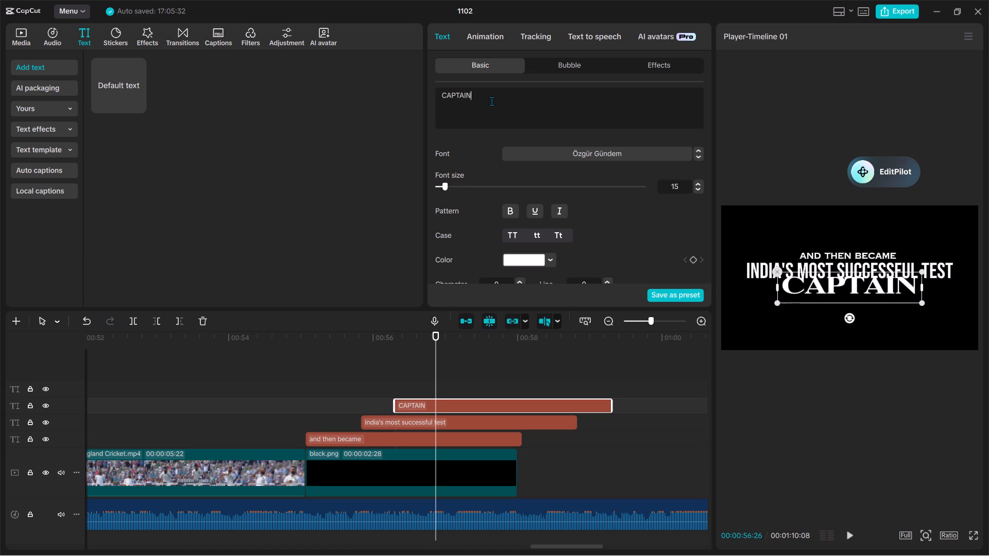
Reposition the CAPTAIN text centred just beneath the "india's most successful test" line without overlapping it.
drag(827, 273, 828, 298)
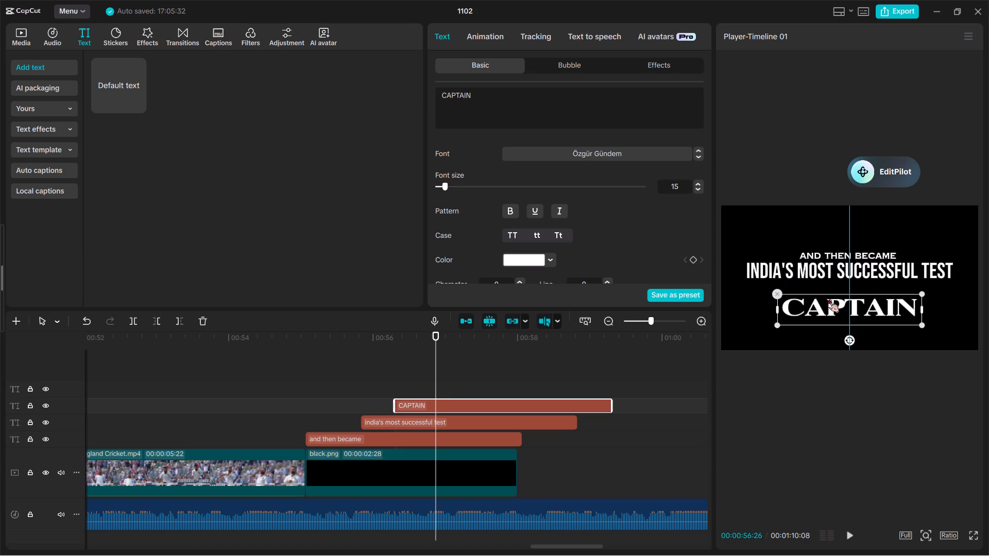
drag(828, 298, 828, 281)
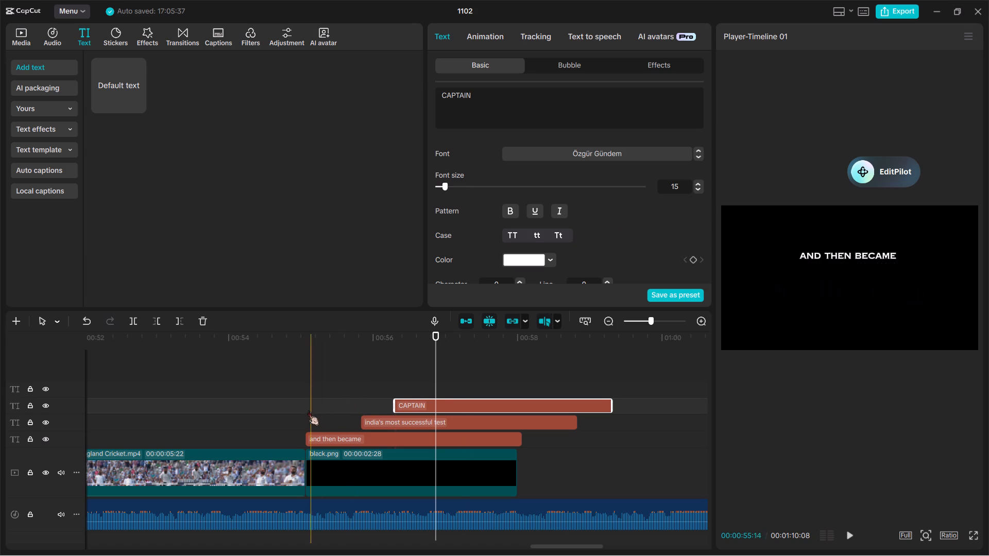
Play the title sequence, and shift the "CAPTAIN" and "india's most successful test" clips slightly later on the timeline.
key(space)
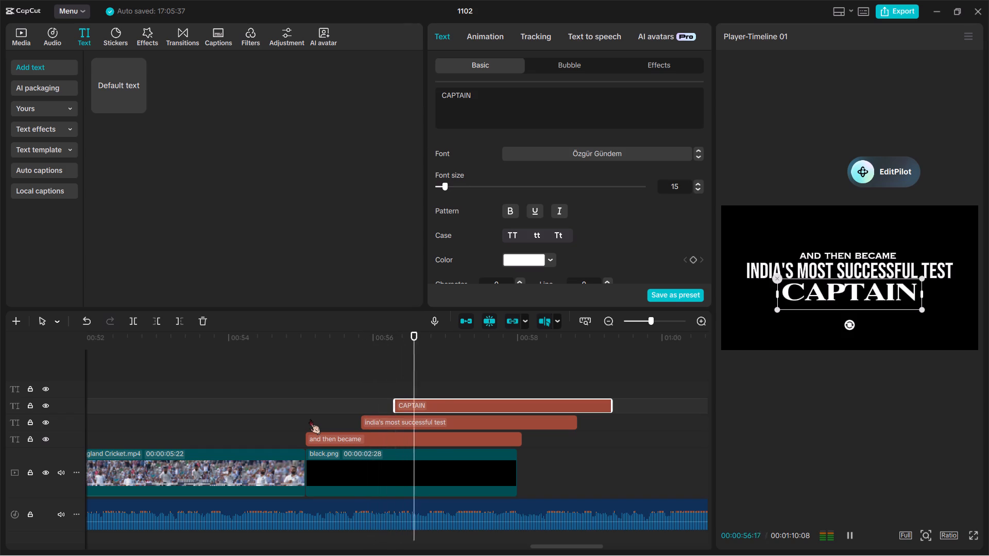
key(space)
drag(417, 407, 439, 406)
drag(419, 421, 429, 423)
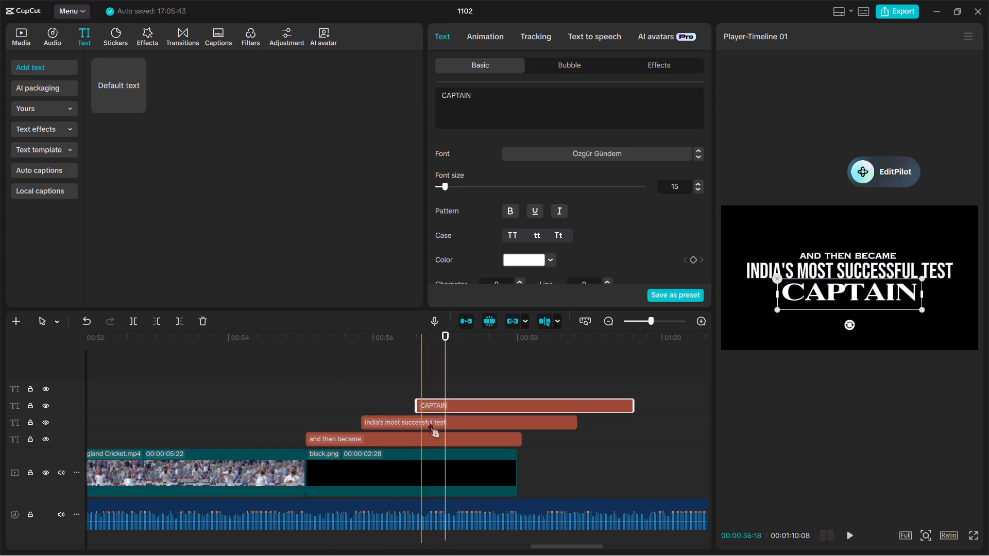
drag(429, 423, 433, 423)
Trim the ends of the "CAPTAIN", "india's most successful test" and "and then became" clips to the end of the black clip at 00:58.
click(516, 403)
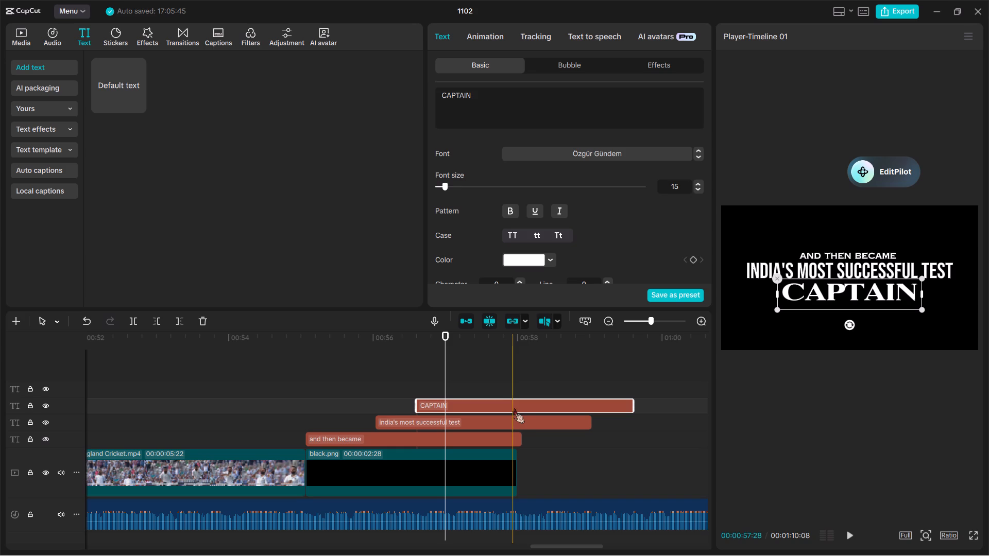
click(514, 408)
click(515, 405)
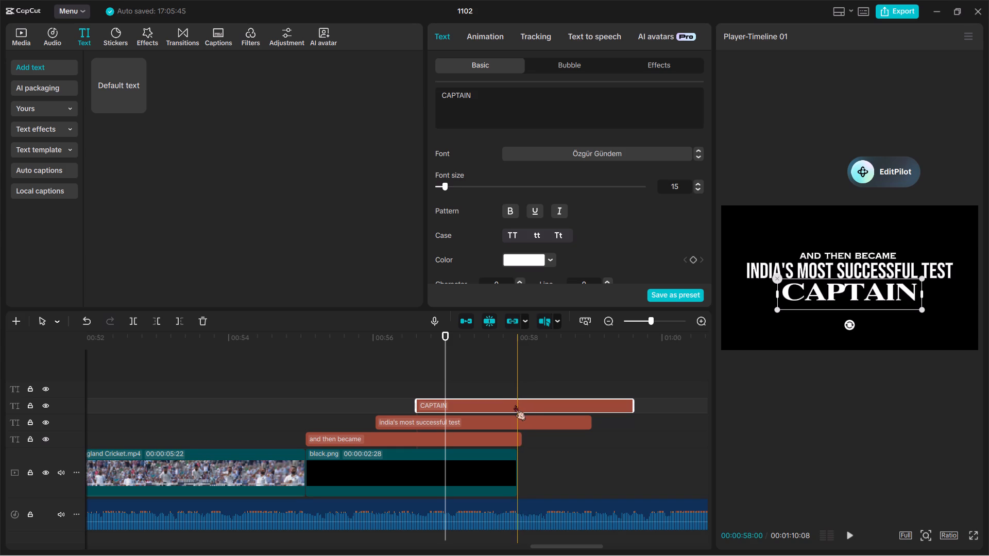
key(w)
click(515, 424)
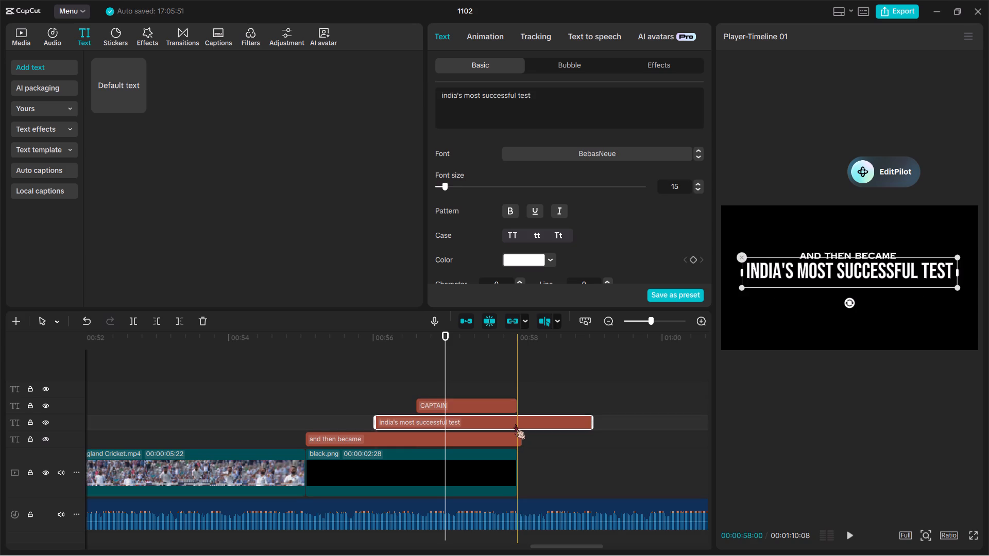
key(w)
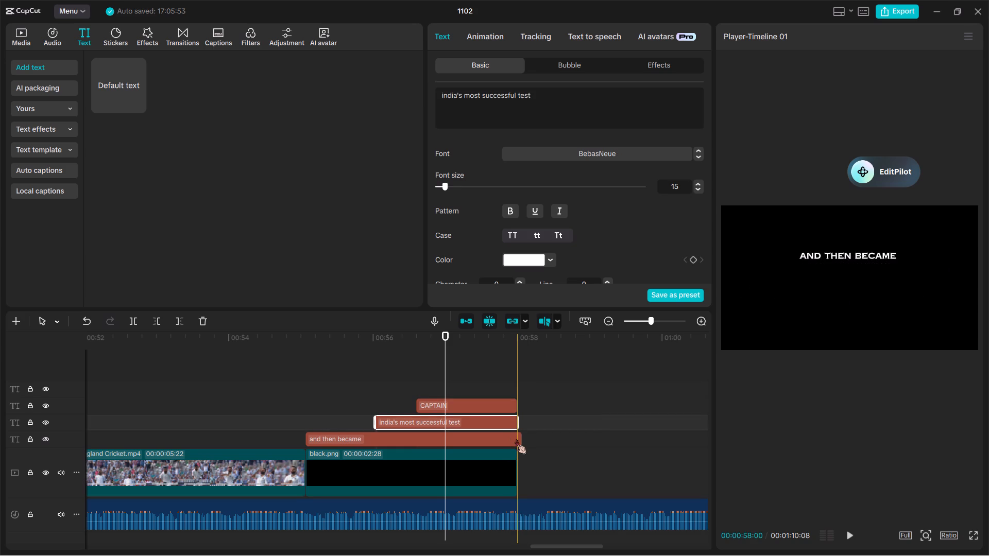
click(516, 439)
key(w)
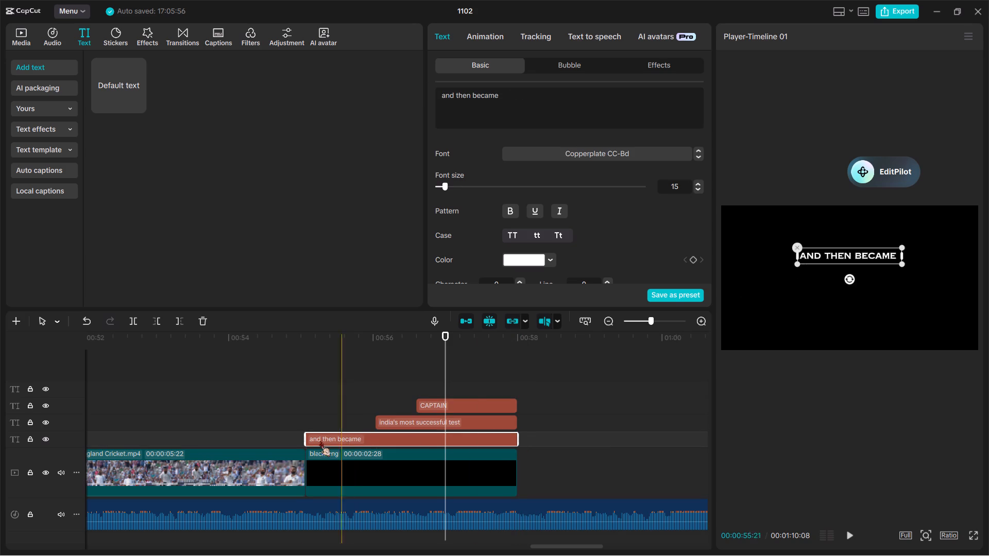
Play back the title sequence and the music following it, and review the earlier title group on the timeline.
key(space)
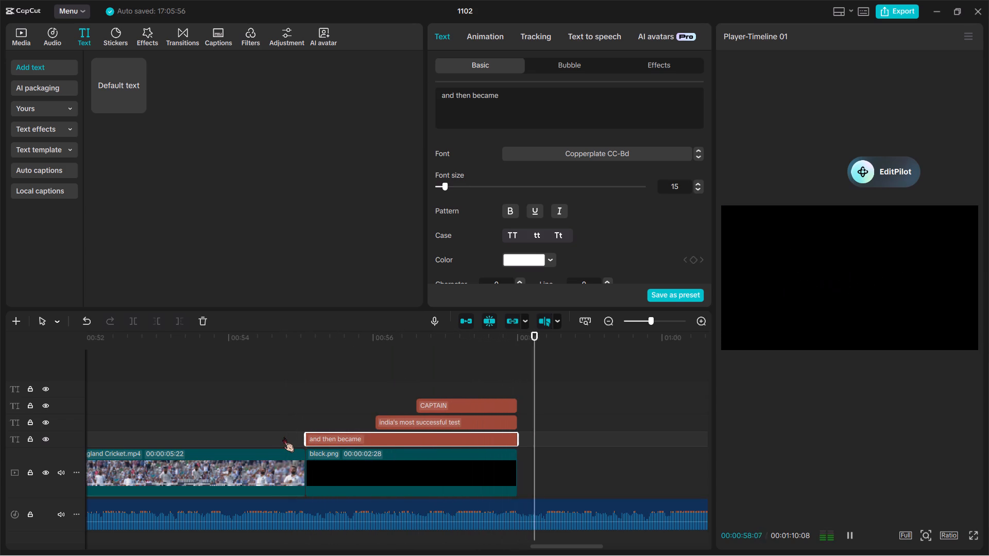
key(space)
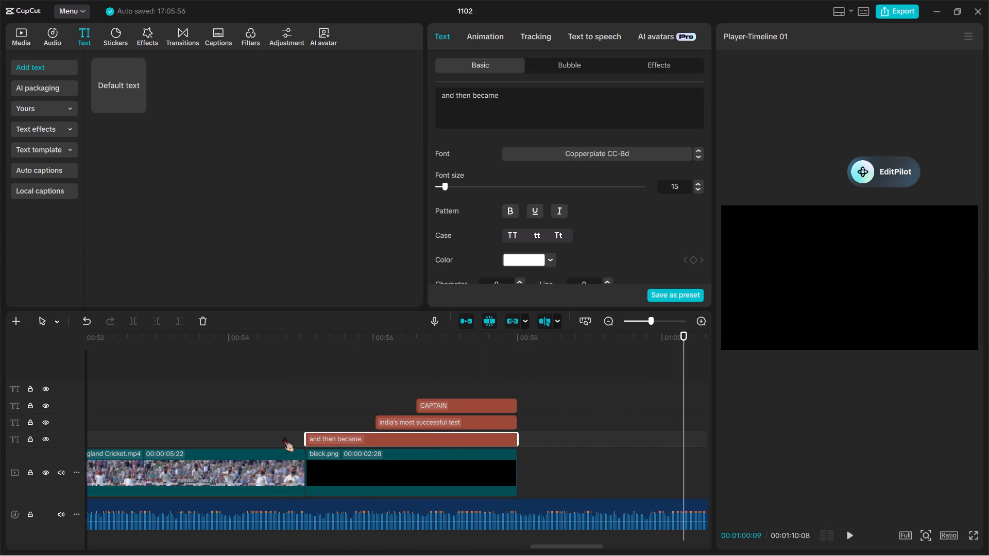
ctrl+scroll(283, 437, down, 9)
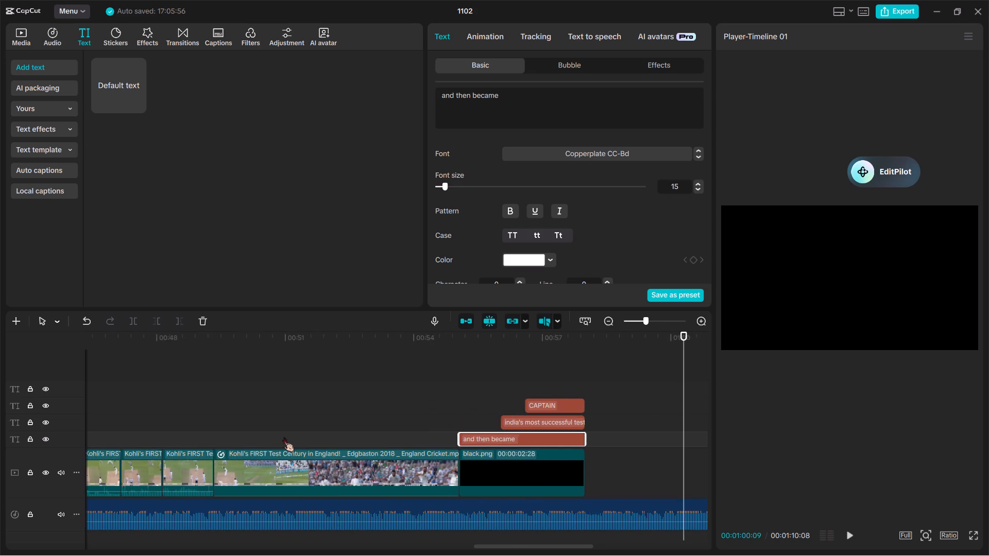
scroll(283, 437, left, 2)
scroll(185, 463, right, 1)
ctrl+scroll(185, 463, down, 3)
scroll(185, 463, right, 1)
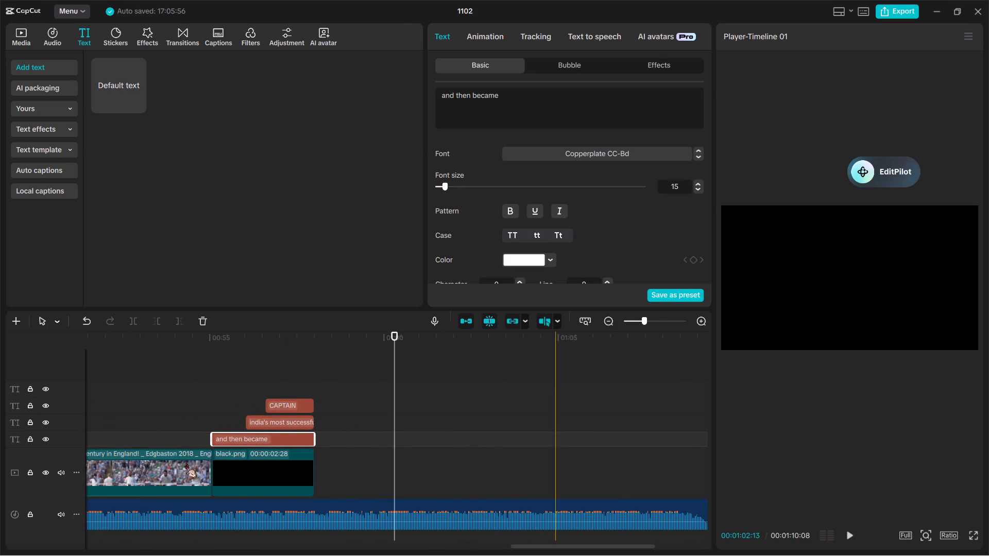
scroll(185, 463, right, 2)
ctrl+scroll(185, 463, down, 5)
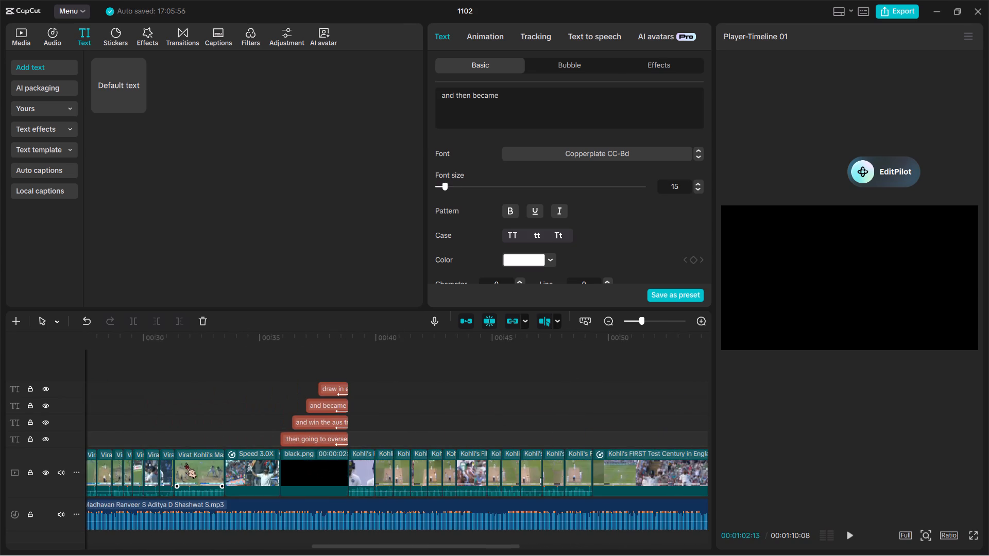
scroll(185, 463, left, 1)
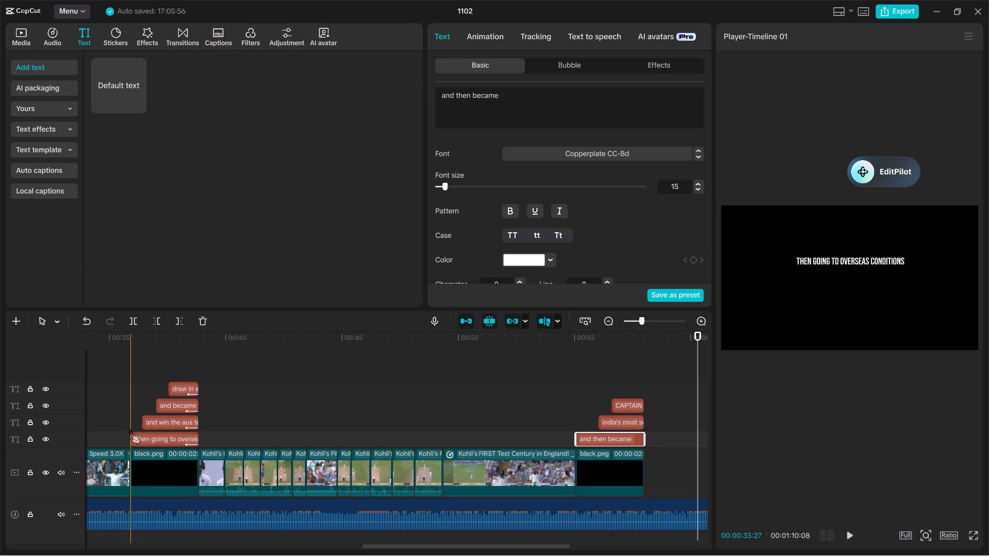
scroll(524, 474, left, 1)
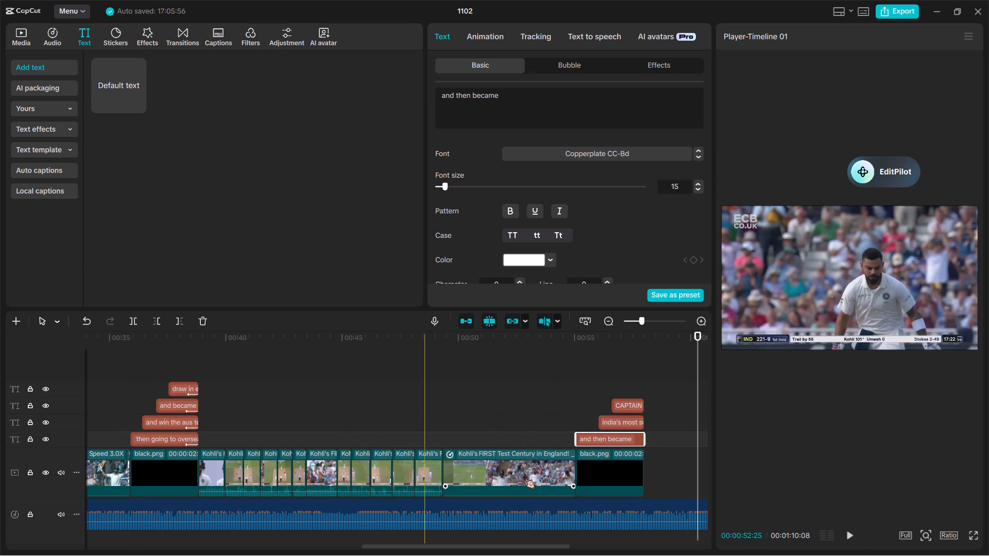
scroll(524, 474, left, 1)
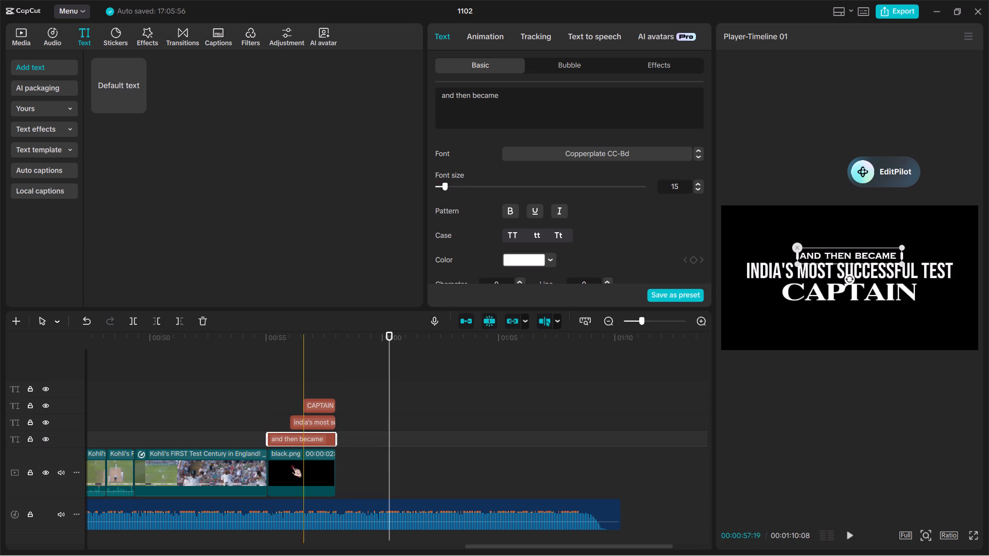
key(space)
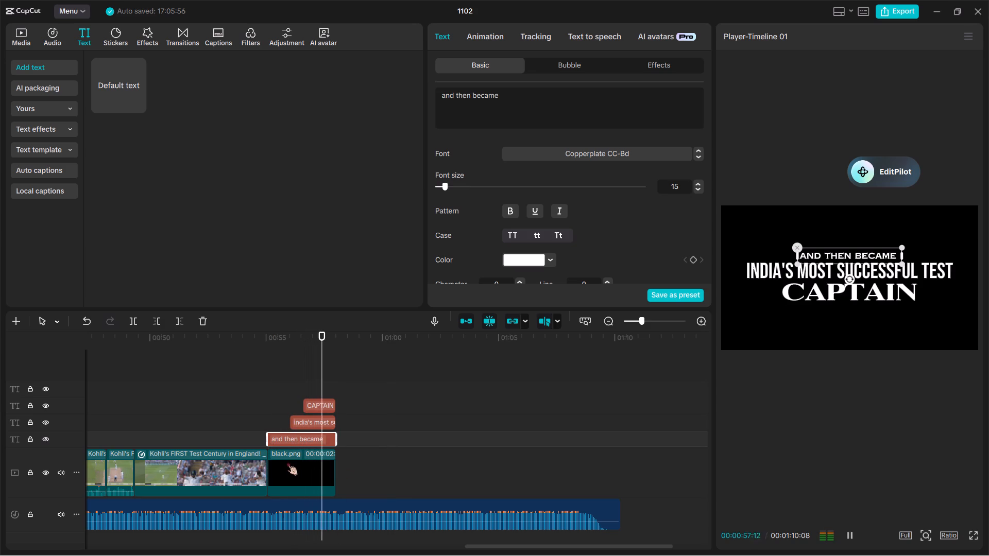
key(space)
key(space)
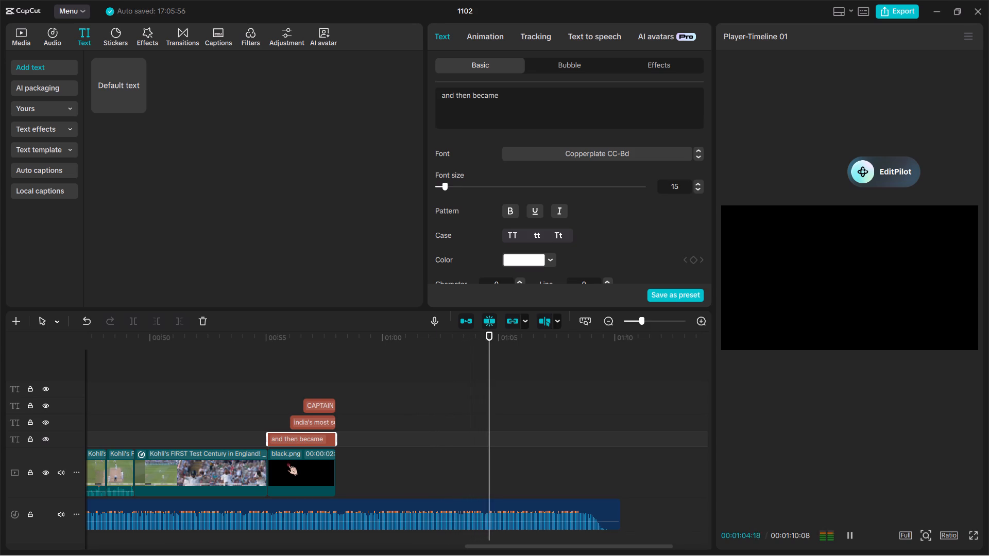
key(space)
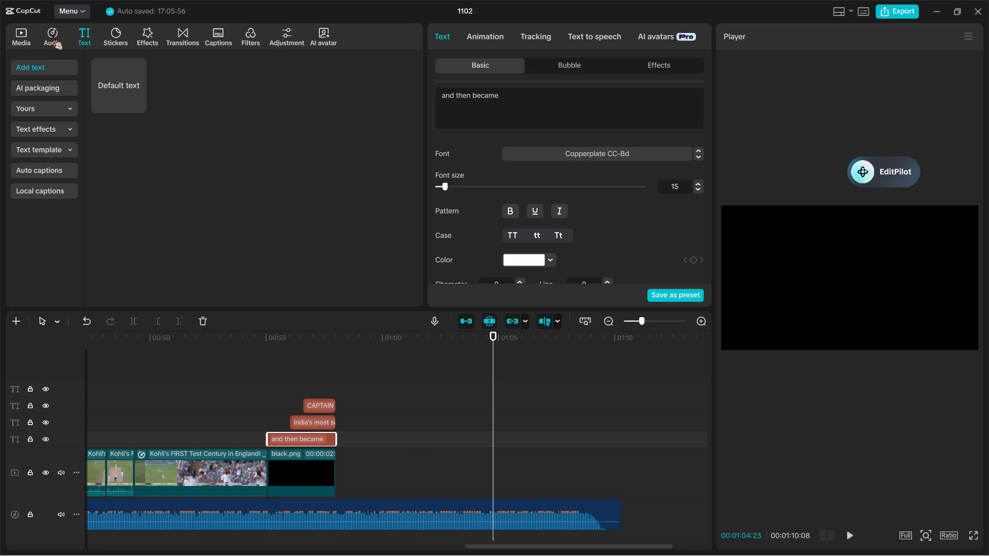
Insert the Virat Kohli 254 vs South Africa highlights video from the imported media directly after the black clip on the main track.
click(17, 36)
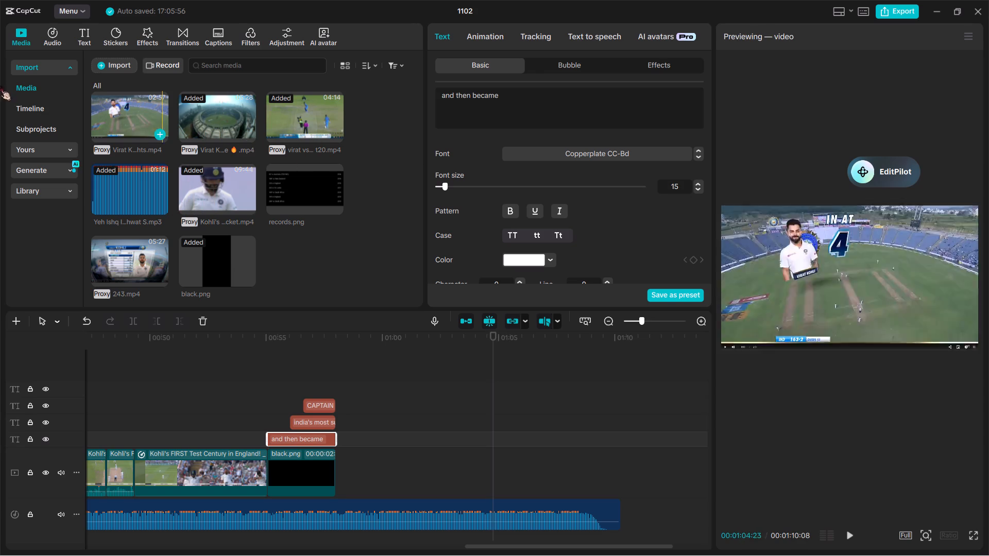
drag(115, 111, 127, 129)
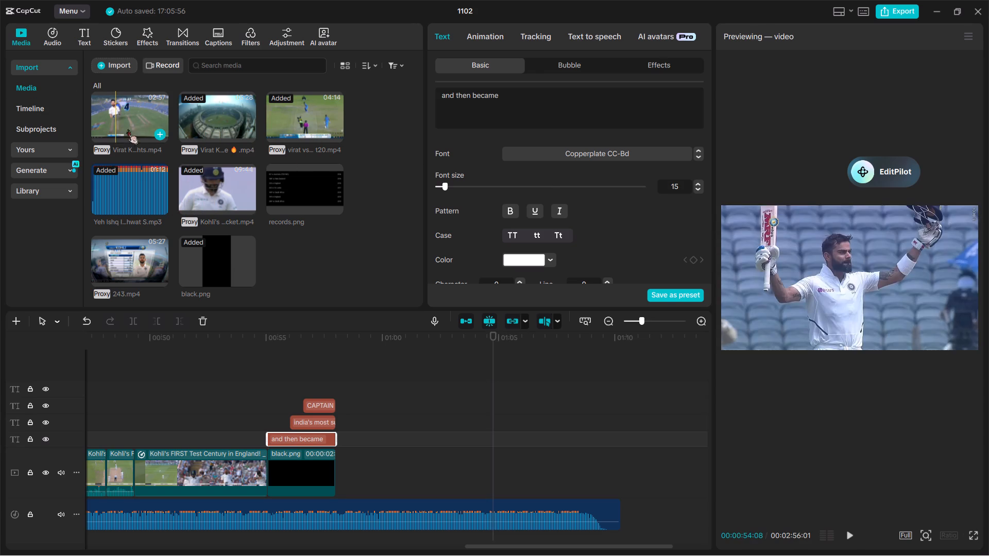
drag(127, 129, 331, 462)
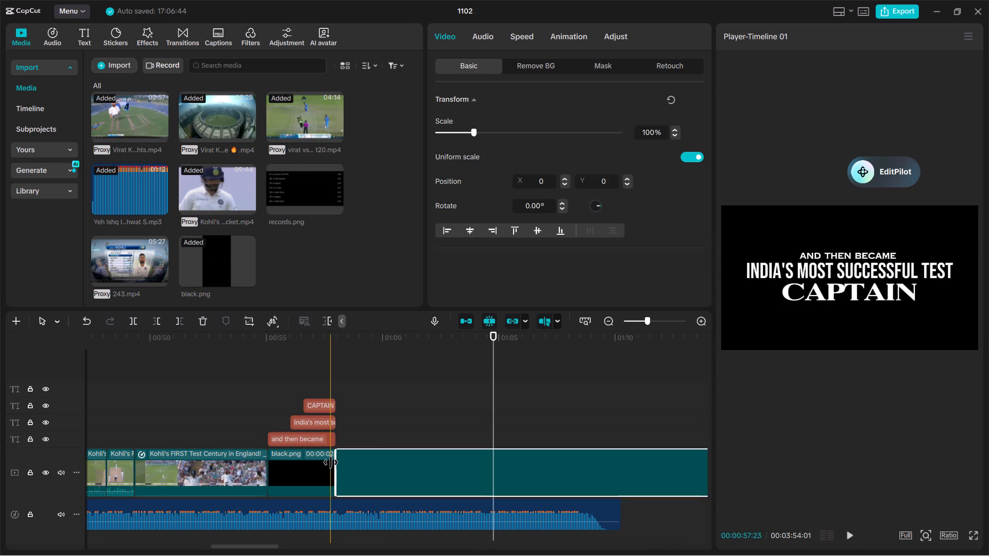
Play the start of the inserted highlights video and skim its footage against the music track to find where the batting action begins.
key(space)
scroll(331, 462, left, 1)
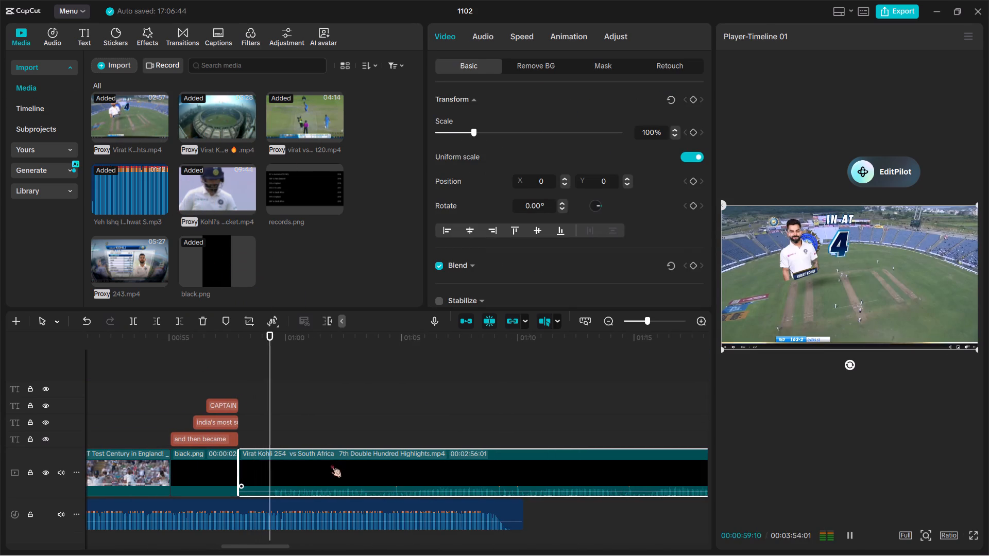
ctrl+scroll(331, 462, down, 10)
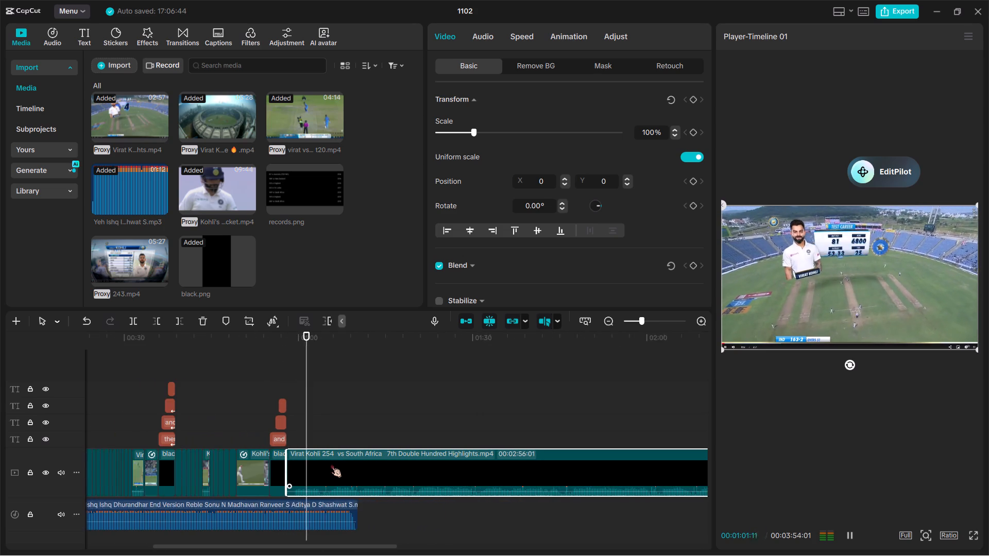
ctrl+scroll(331, 462, down, 1)
scroll(331, 462, left, 1)
key(space)
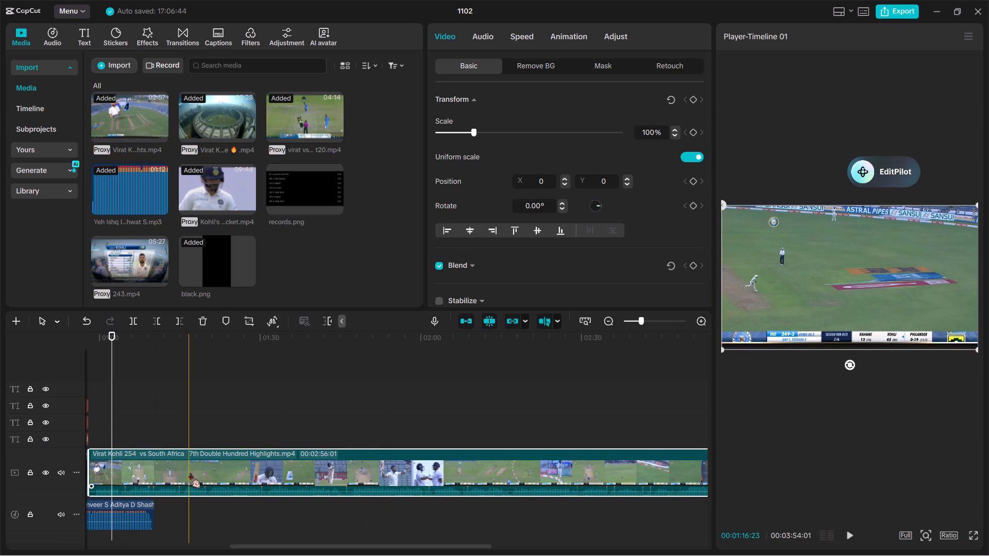
scroll(190, 473, right, 1)
ctrl+scroll(190, 473, up, 8)
scroll(29, 484, right, 1)
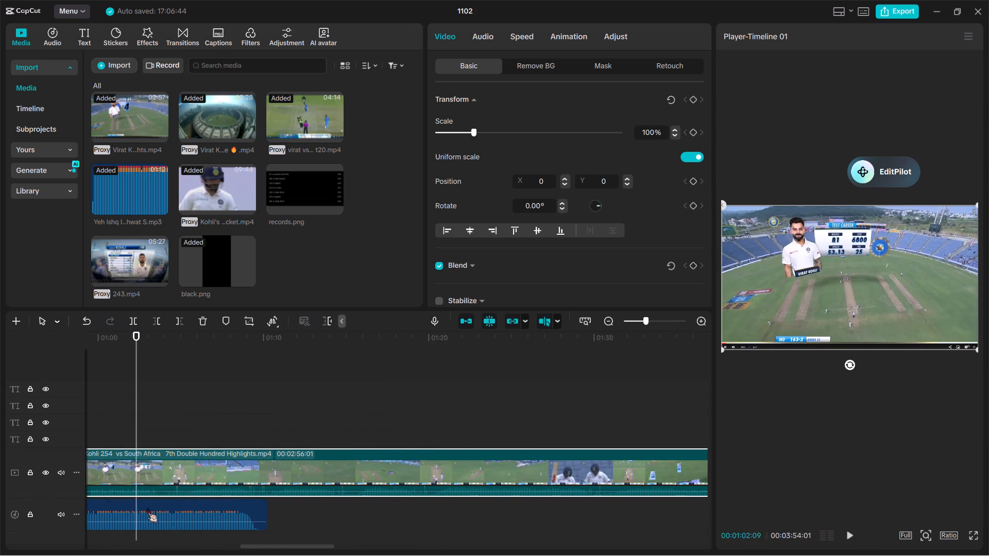
scroll(163, 511, right, 1)
scroll(373, 516, left, 1)
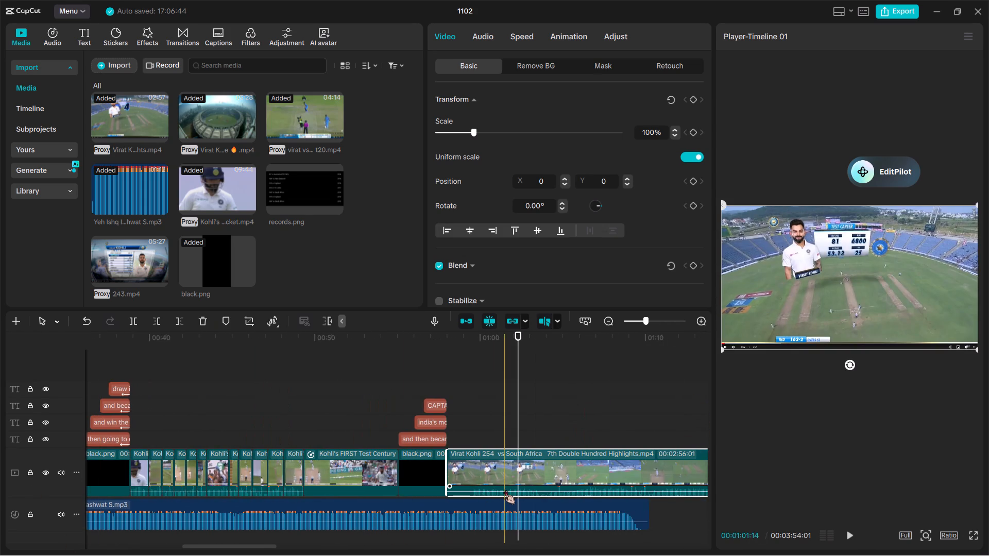
scroll(566, 474, left, 1)
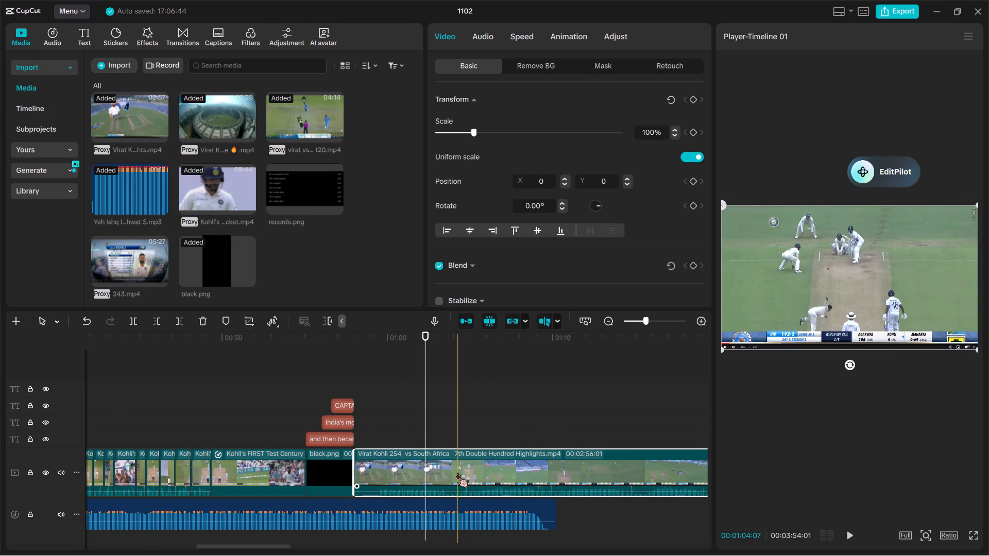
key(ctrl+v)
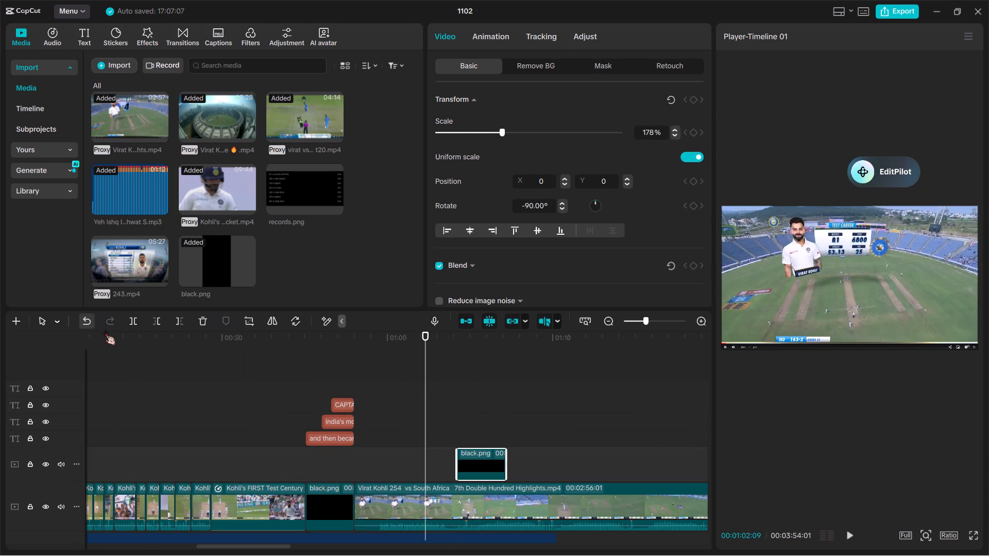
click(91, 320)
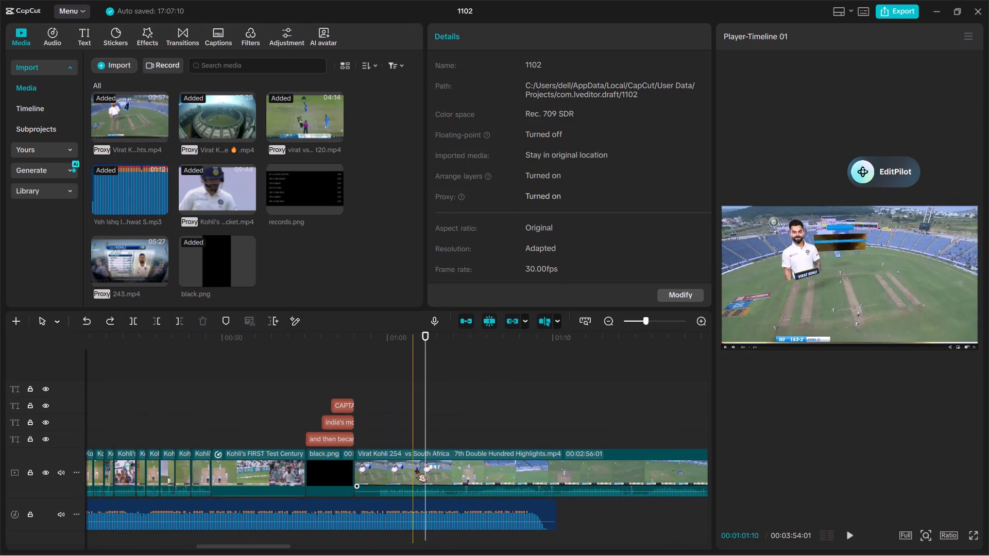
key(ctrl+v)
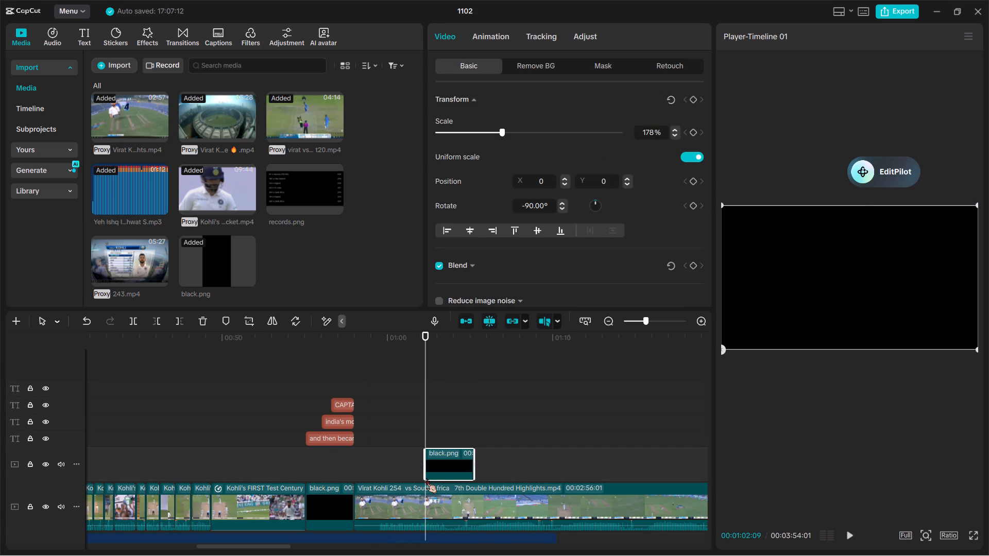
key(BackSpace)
Split the highlights clip at 01:02:09, delete its opening section with the career graphics, and play back the new start.
key(ctrl+b)
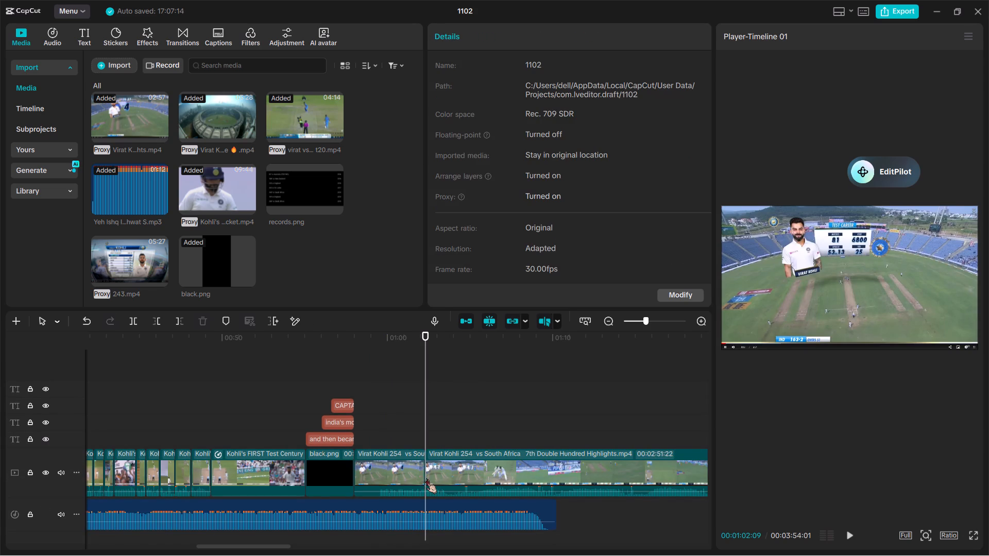
click(385, 462)
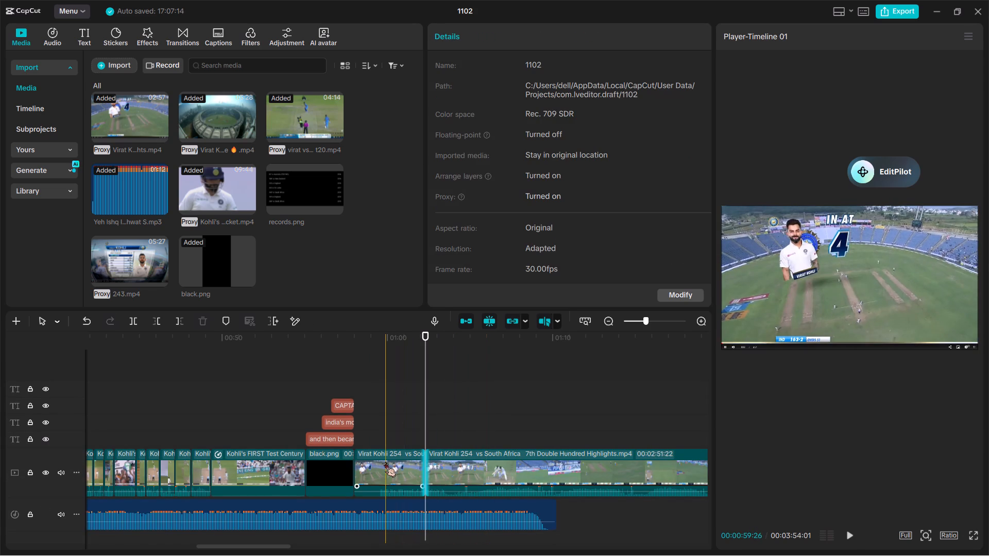
key(BackSpace)
key(space)
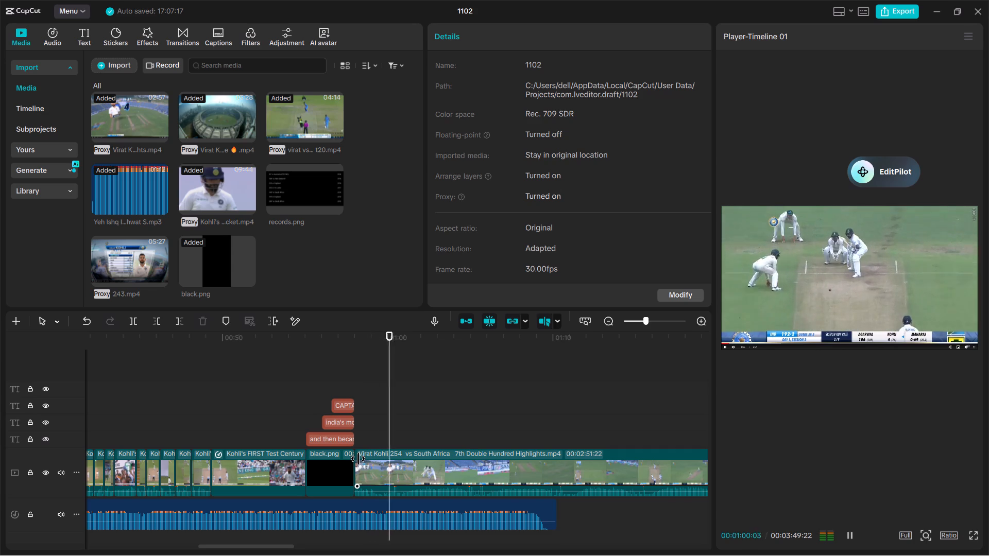
key(space)
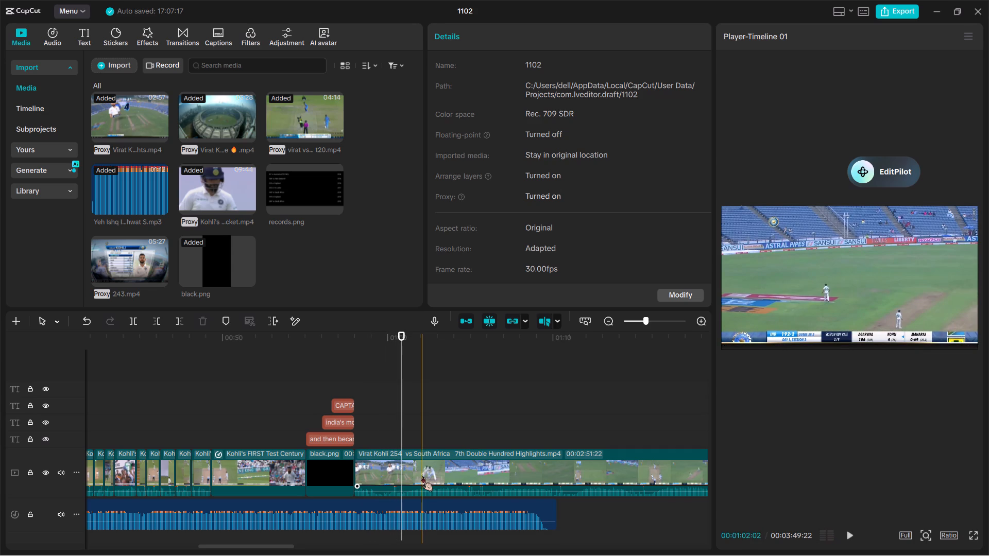
Trim the highlights clip's start up to 00:59:28, play it to check, and split off the first batting shot at 00:58:29.
ctrl+scroll(422, 476, up, 13)
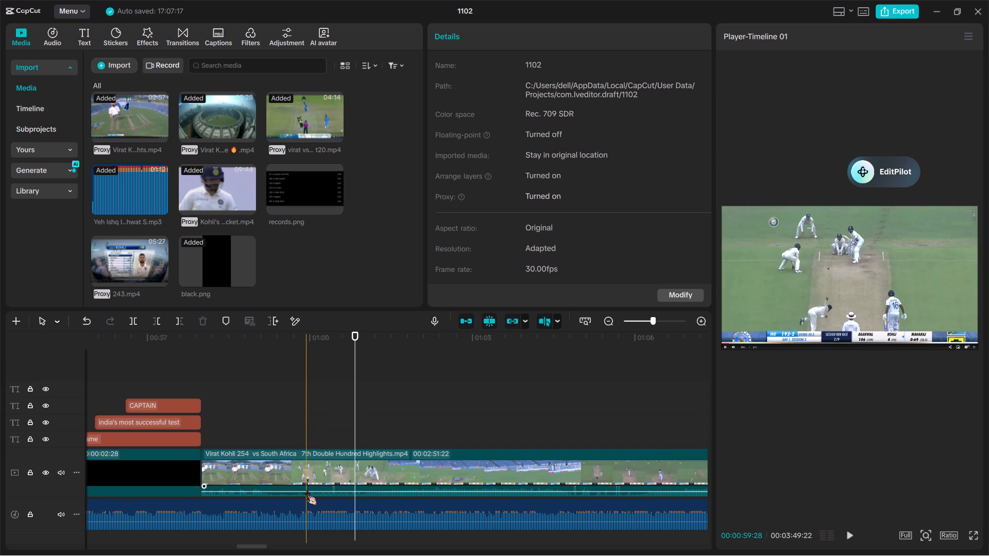
key(q)
key(space)
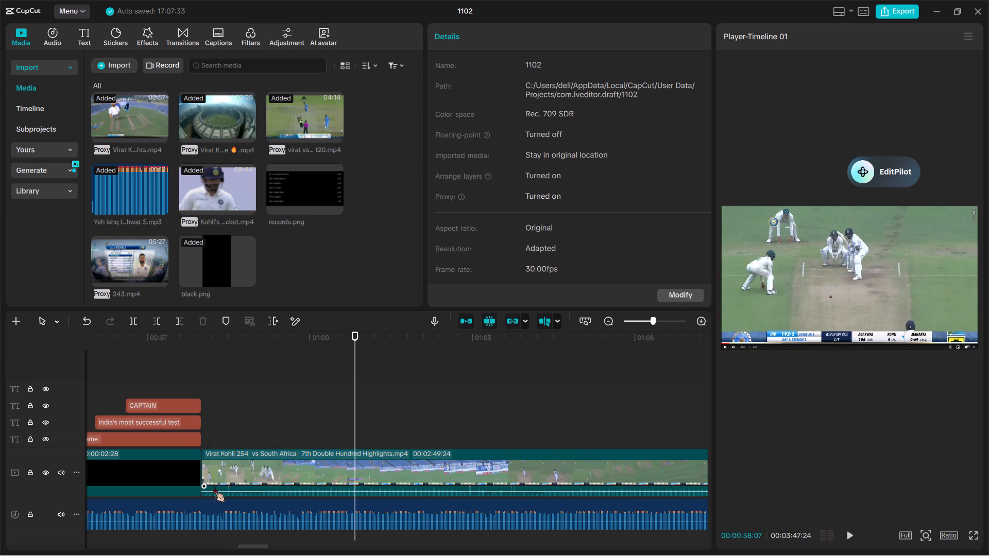
key(space)
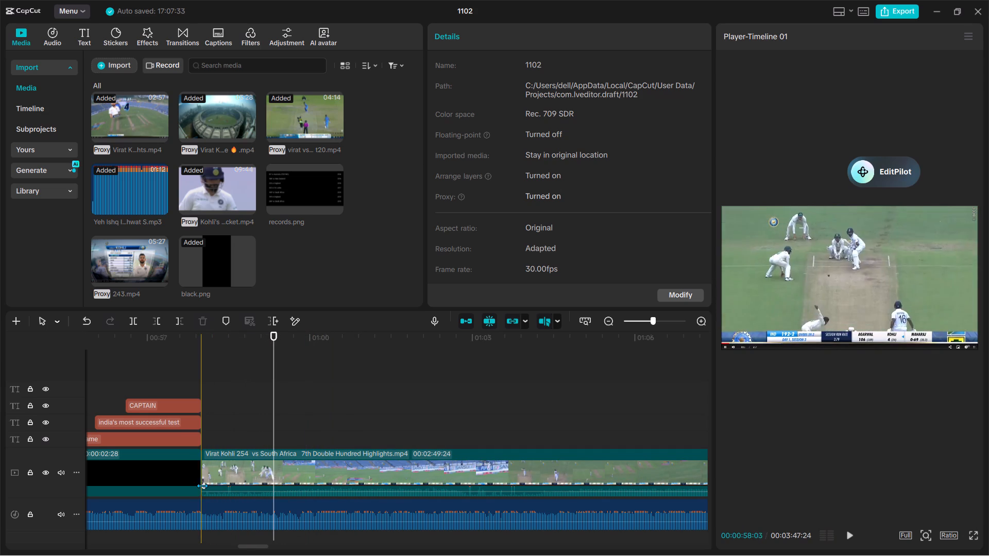
key(space)
key(space)
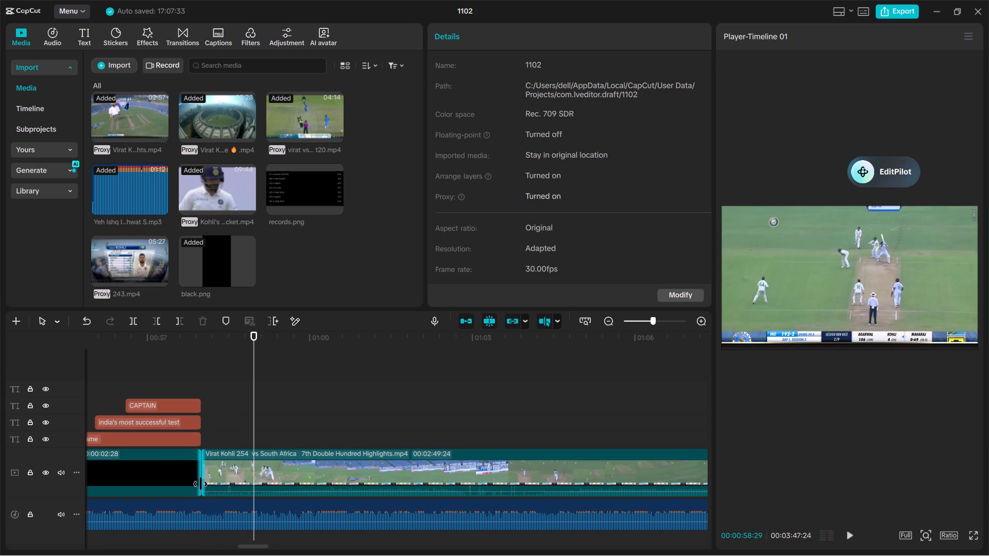
ctrl+scroll(200, 484, up, 11)
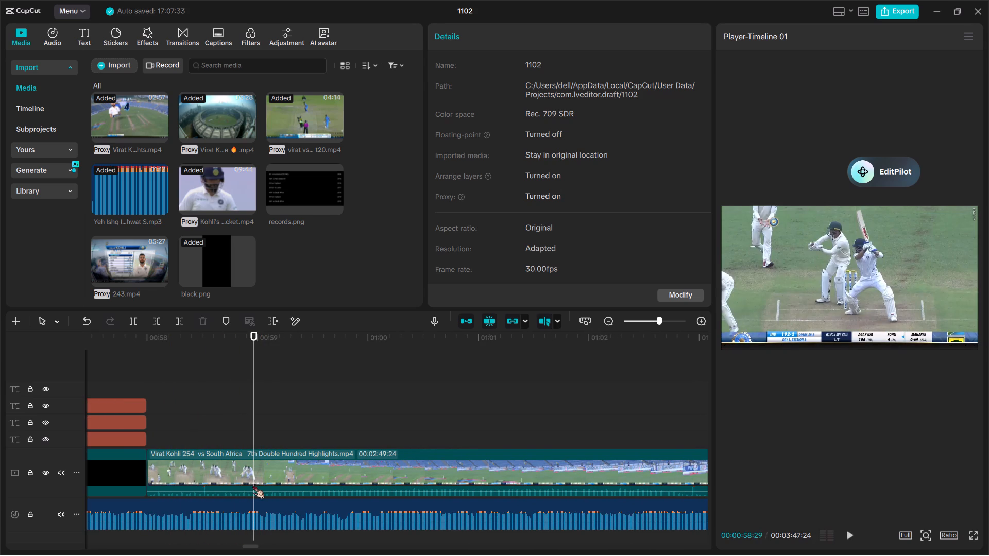
key(ctrl+b)
Cut out the highlights footage between the first shot and 01:03:00, and split off the second shot at 01:00:04.
scroll(419, 491, left, 1)
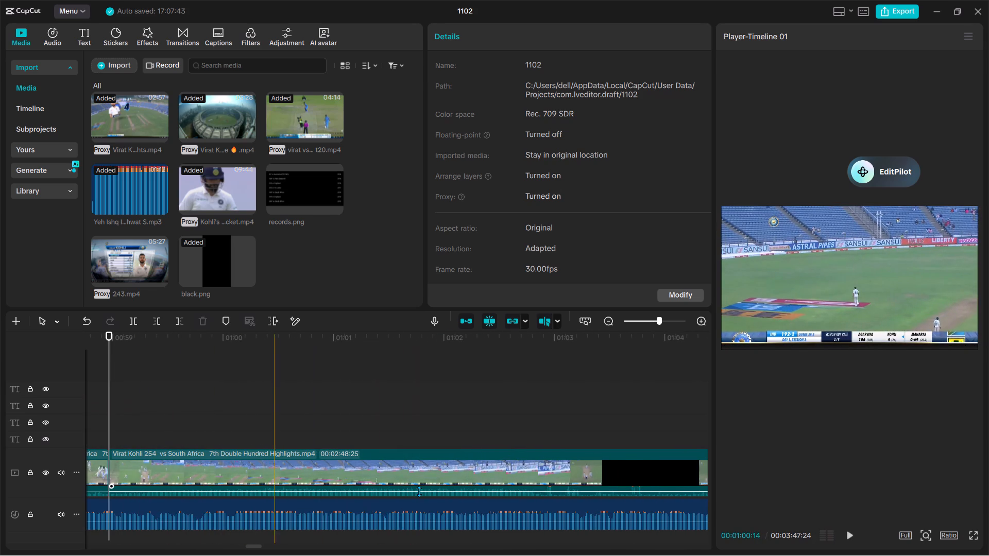
scroll(552, 483, left, 1)
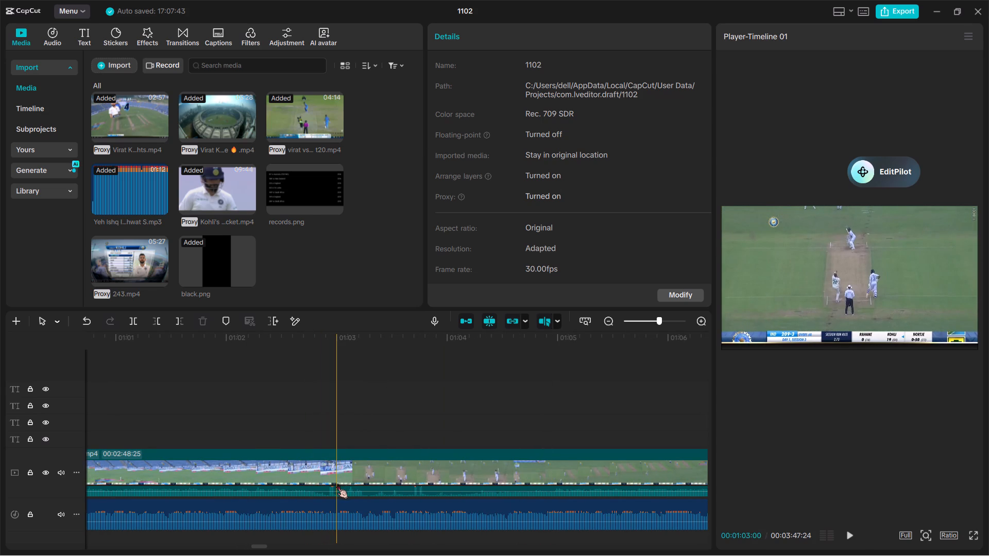
key(ctrl+b)
click(253, 476)
key(BackSpace)
scroll(253, 476, right, 1)
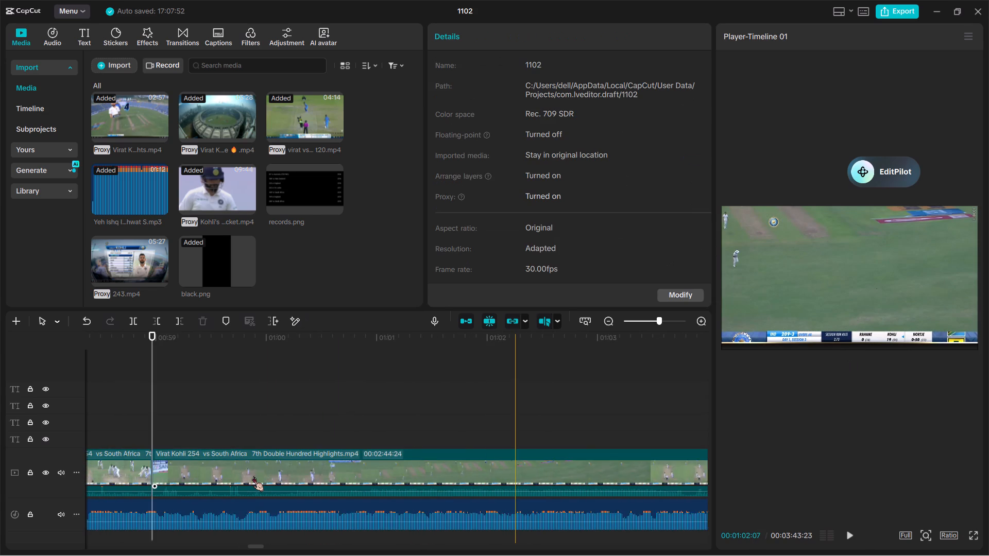
scroll(253, 476, right, 1)
scroll(385, 488, left, 1)
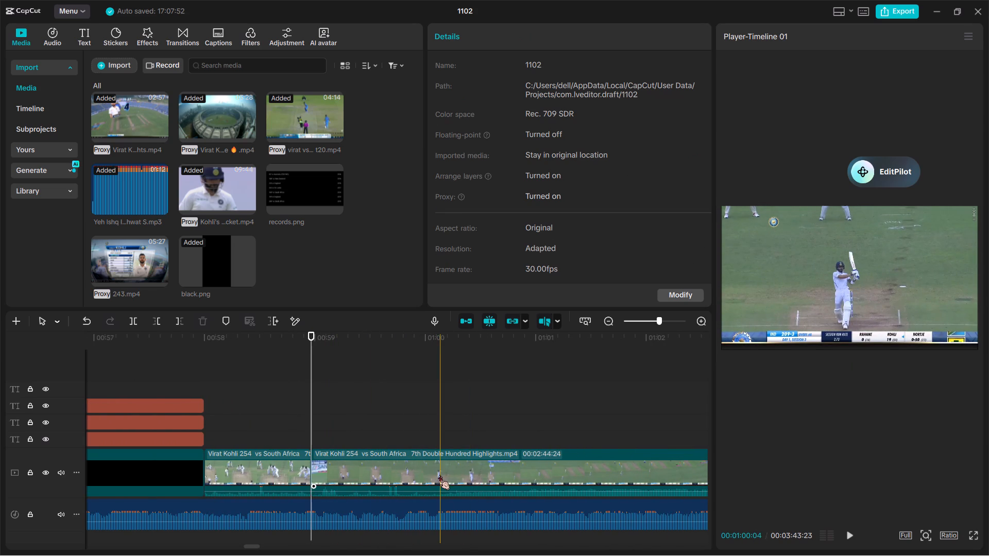
key(ctrl+b)
Trim the start of the remaining highlights clip up to 01:04:04, and split off the third batting shot at 01:00:29.
scroll(439, 475, left, 1)
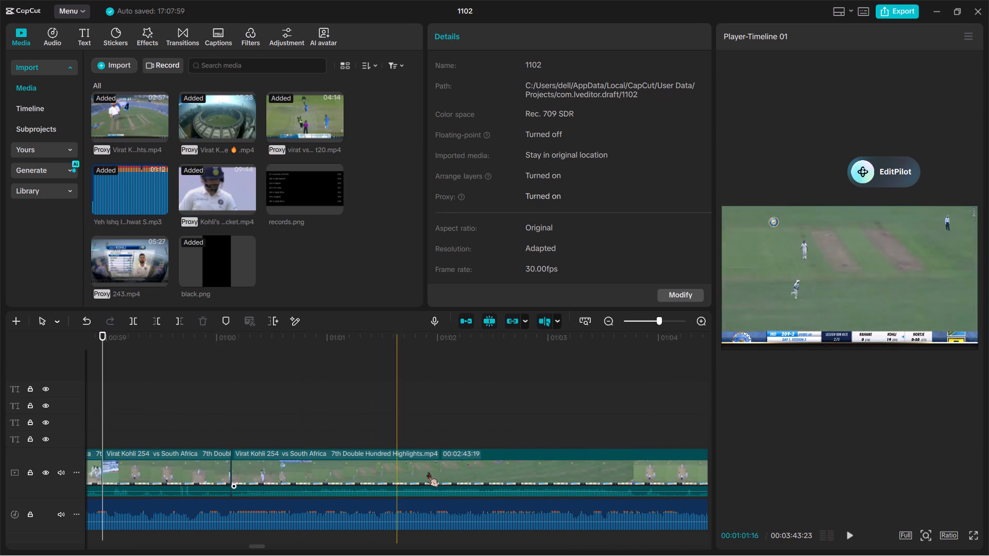
scroll(524, 489, left, 1)
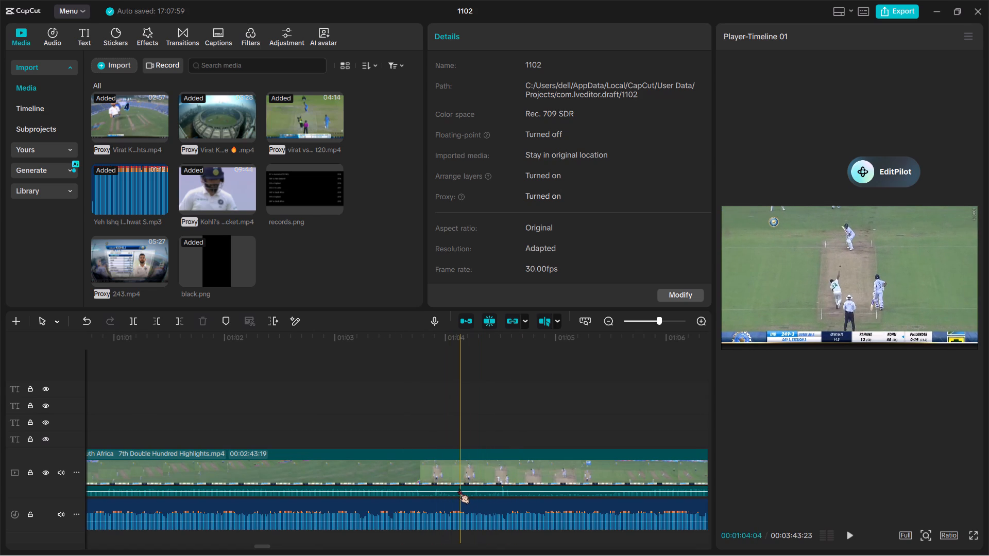
key(q)
scroll(458, 489, right, 1)
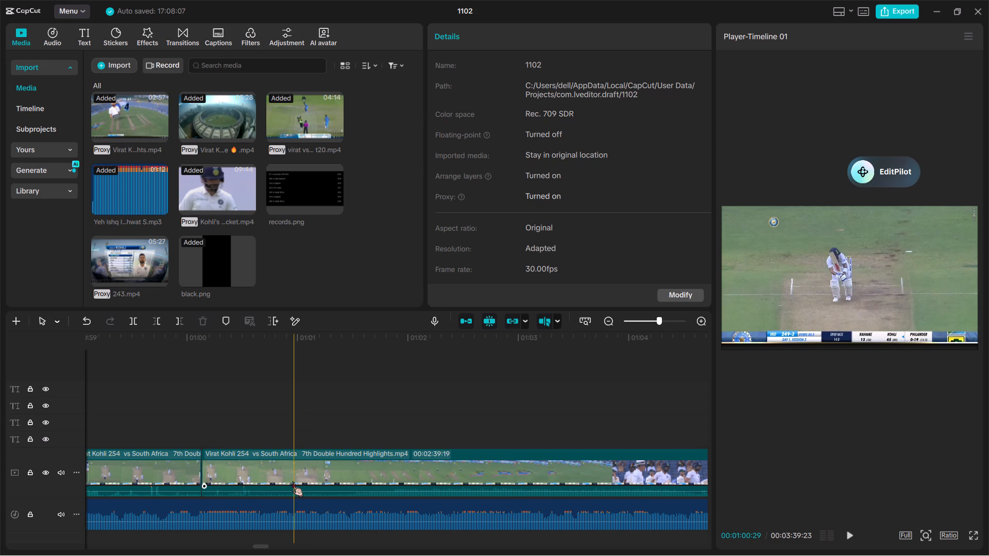
key(ctrl+b)
Cut out the fielding footage up to 01:03:26, and split off the close-up of Kohli at about 01:01:20.
scroll(513, 476, left, 1)
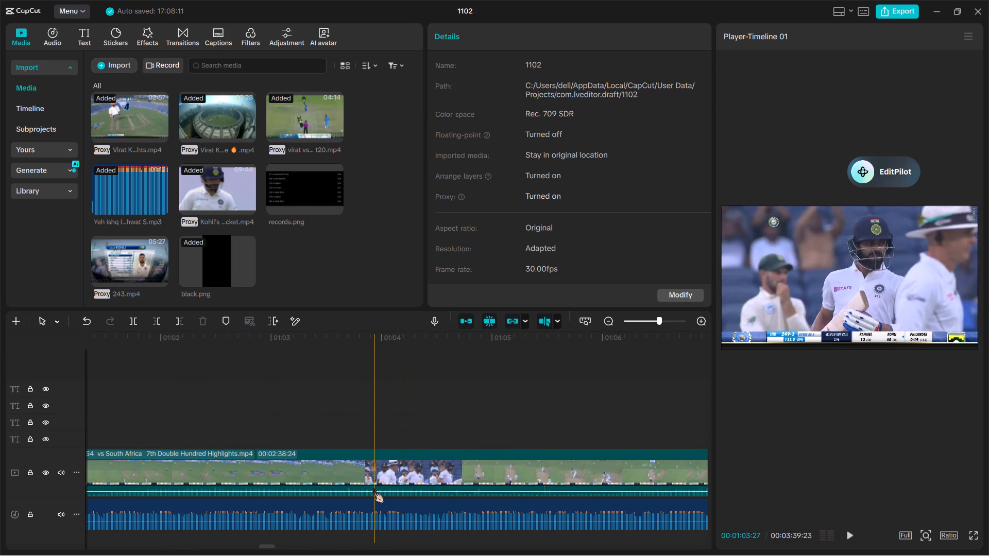
key(ctrl+b)
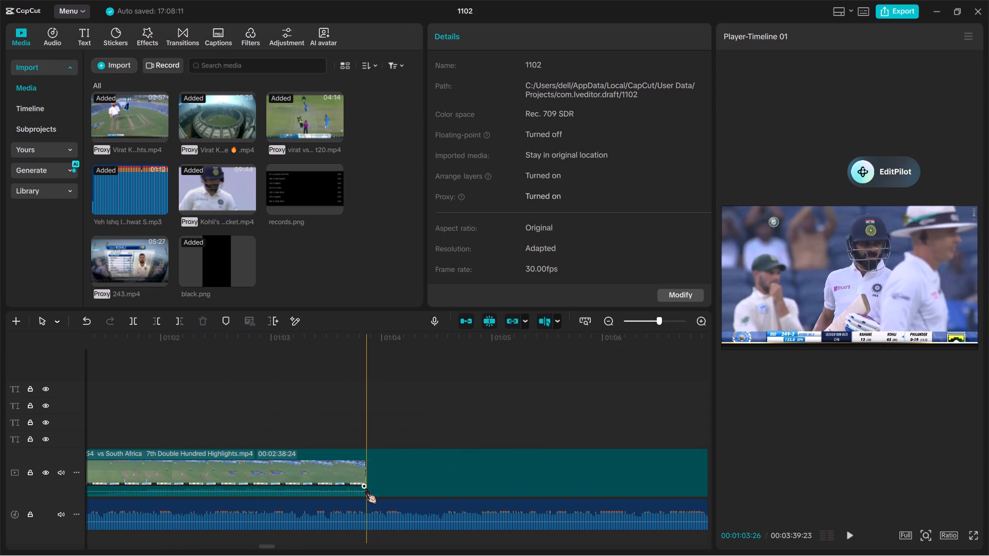
click(308, 482)
key(BackSpace)
scroll(308, 482, right, 1)
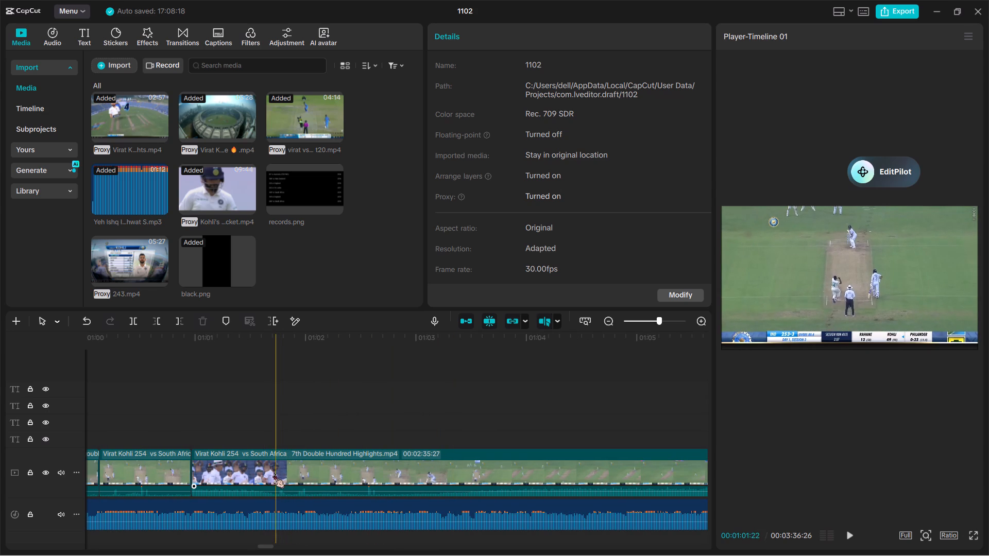
key(ctrl+b)
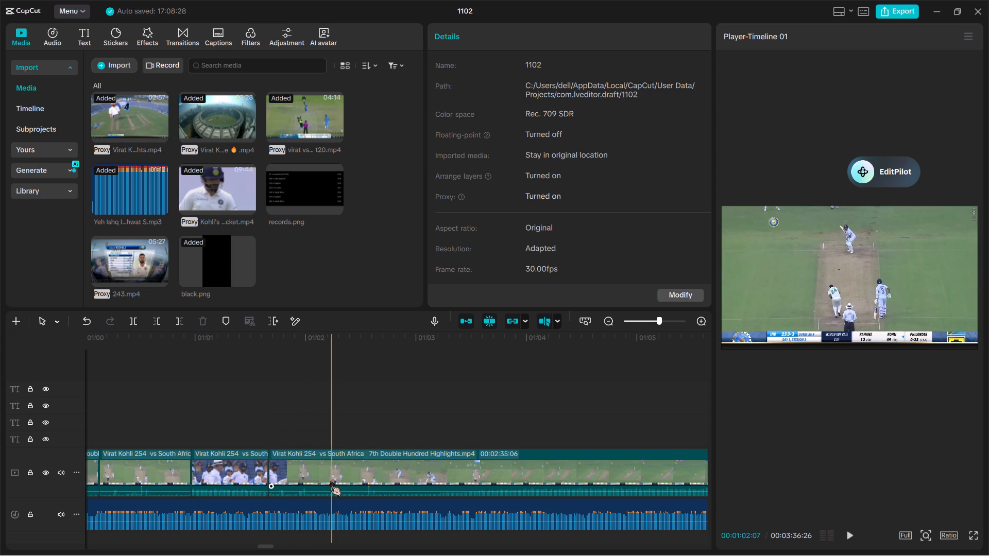
Trim the start of the remaining highlights clip up to 01:02:07, and split off the next batting shot at 01:02:13.
key(q)
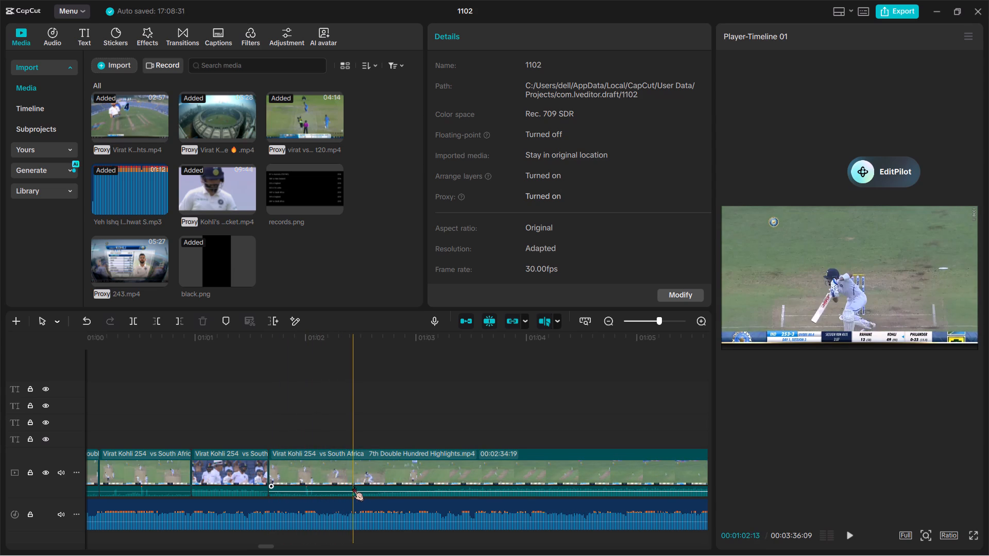
key(ctrl+b)
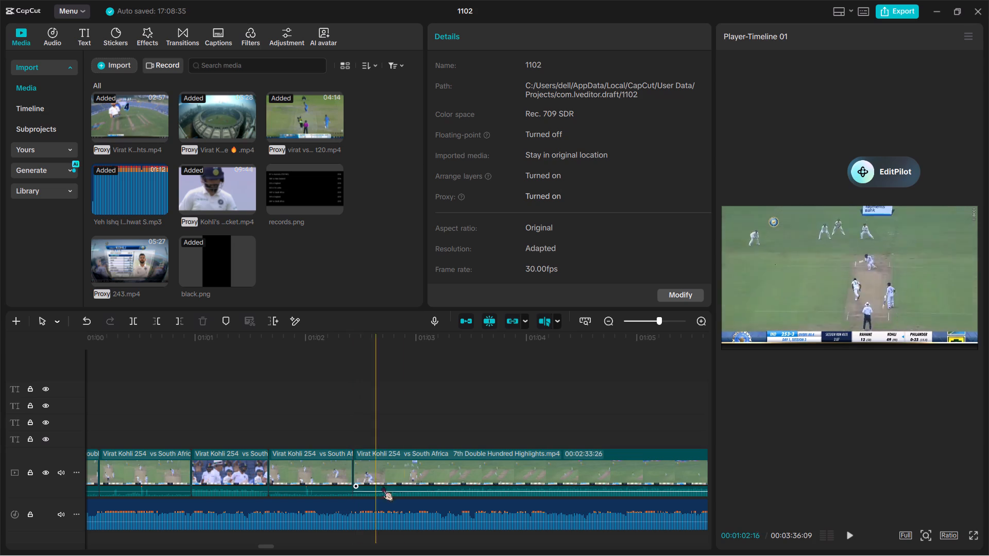
Trim the start of the remaining highlights clip up to the next delivery at 01:12:07, and return to the cut point.
scroll(530, 476, left, 1)
scroll(575, 472, left, 1)
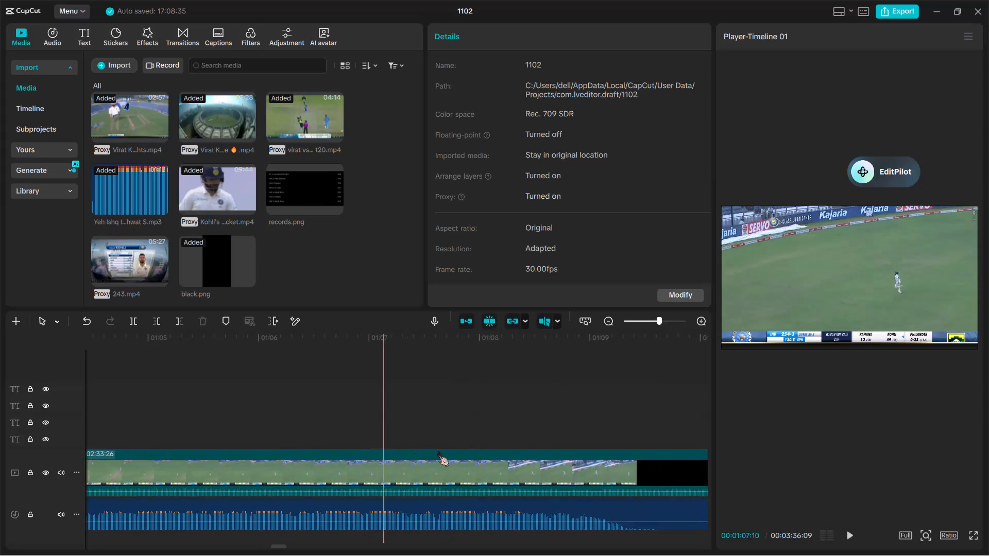
scroll(525, 450, left, 1)
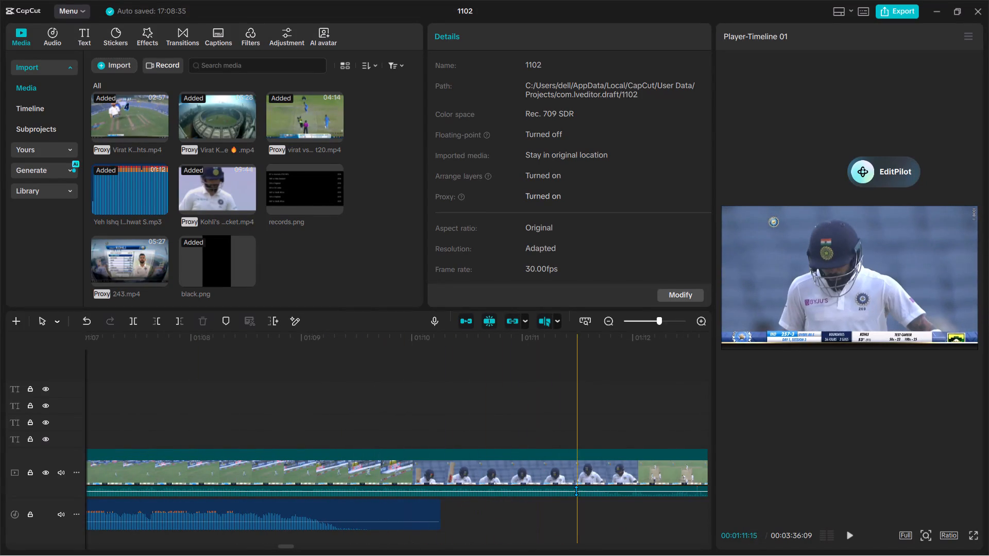
scroll(568, 486, left, 1)
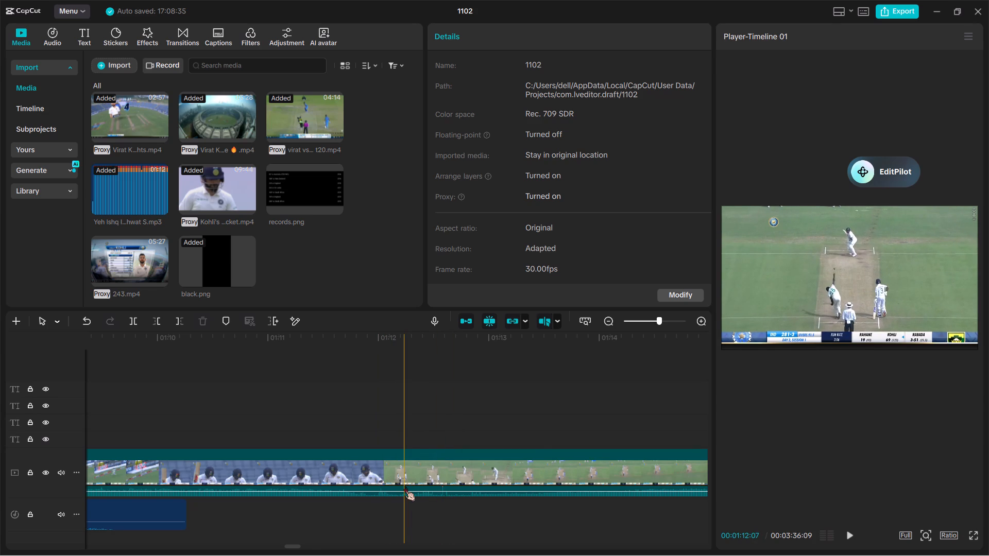
key(q)
scroll(404, 486, right, 3)
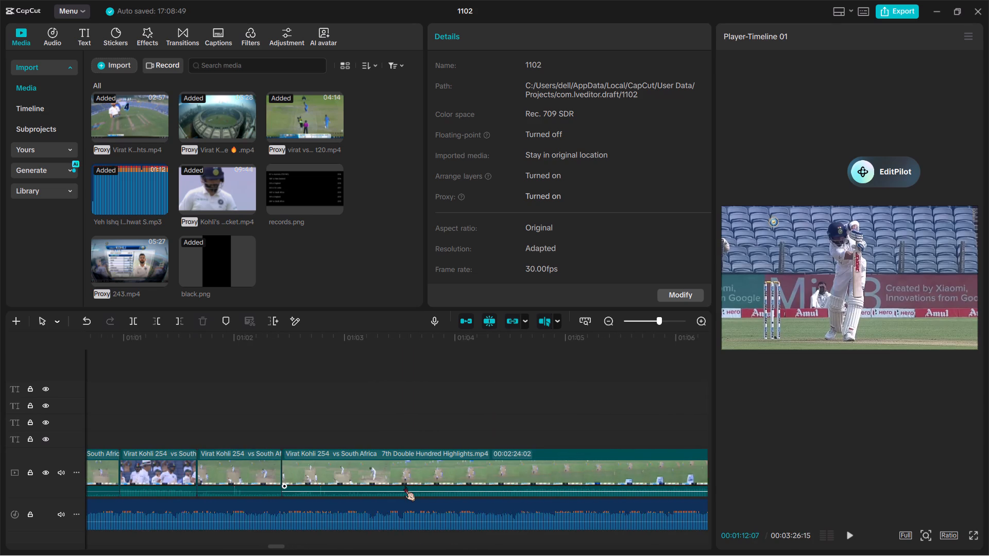
Split the remaining highlights clip at 01:03:04, just as Kohli plays the delivery, to separate the next short batting shot.
scroll(404, 486, right, 1)
right_click(404, 486)
click(279, 412)
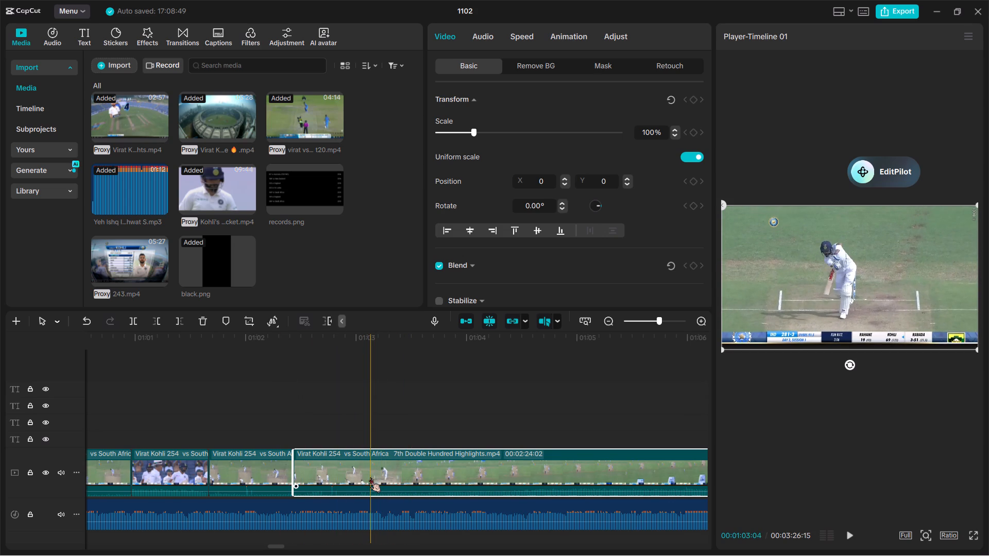
key(ctrl+b)
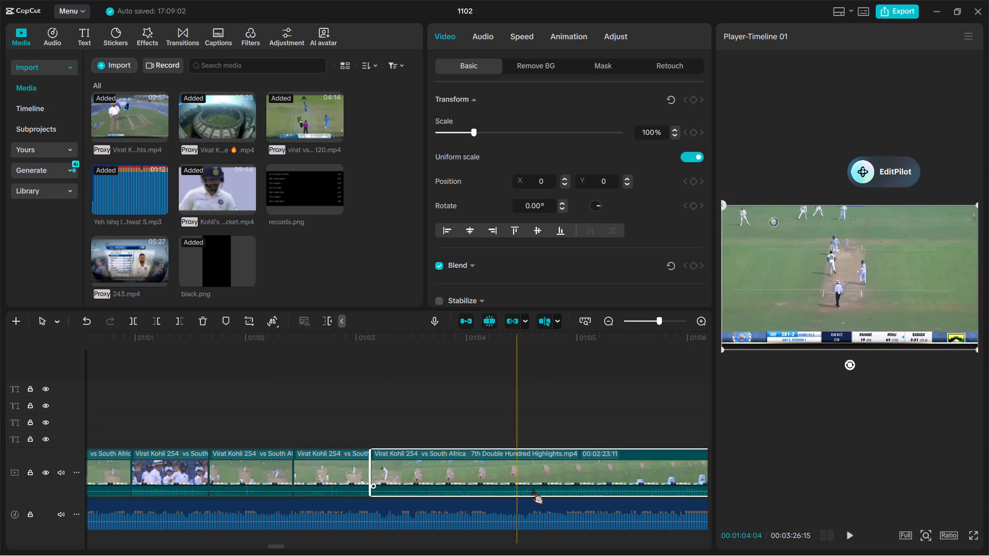
Trim the start of the remaining highlights clip up to the delivery before Kohli's century celebration, at 01:17:26.
scroll(537, 493, left, 2)
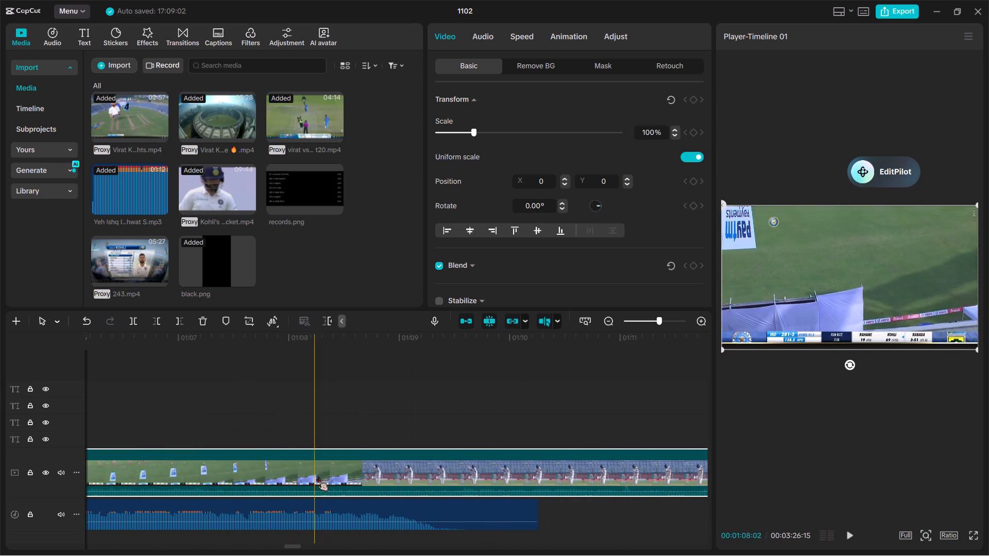
scroll(478, 486, left, 1)
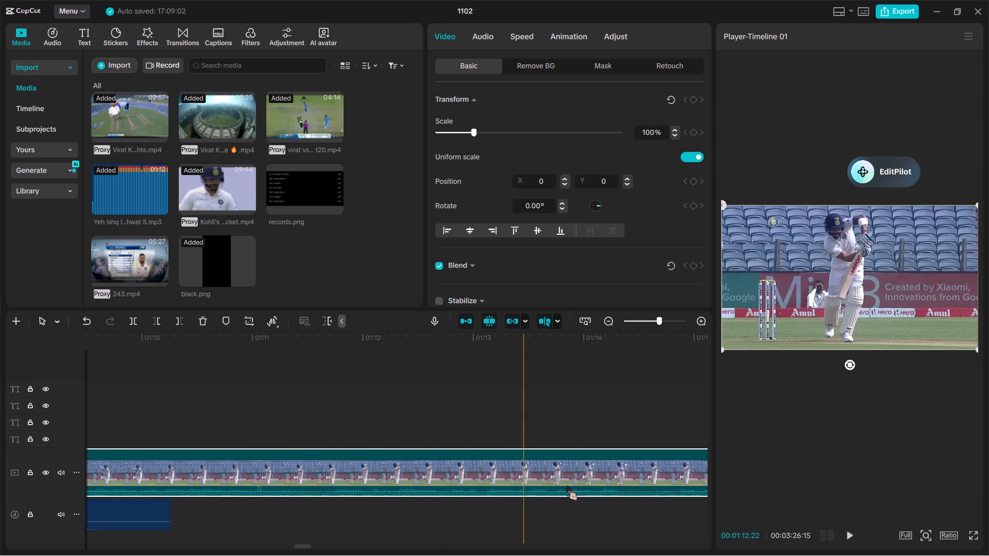
scroll(567, 485, left, 1)
scroll(522, 474, left, 2)
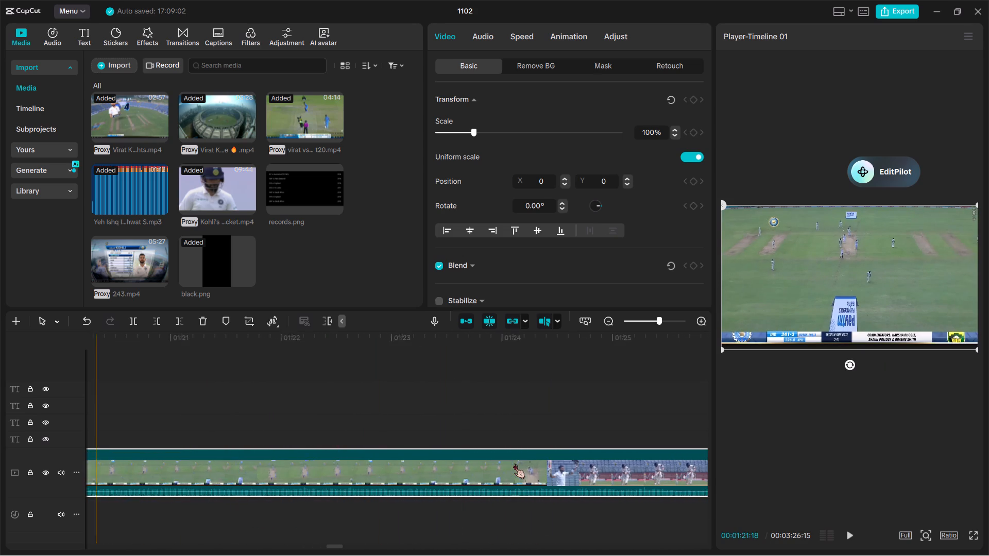
scroll(514, 463, left, 1)
scroll(519, 466, right, 1)
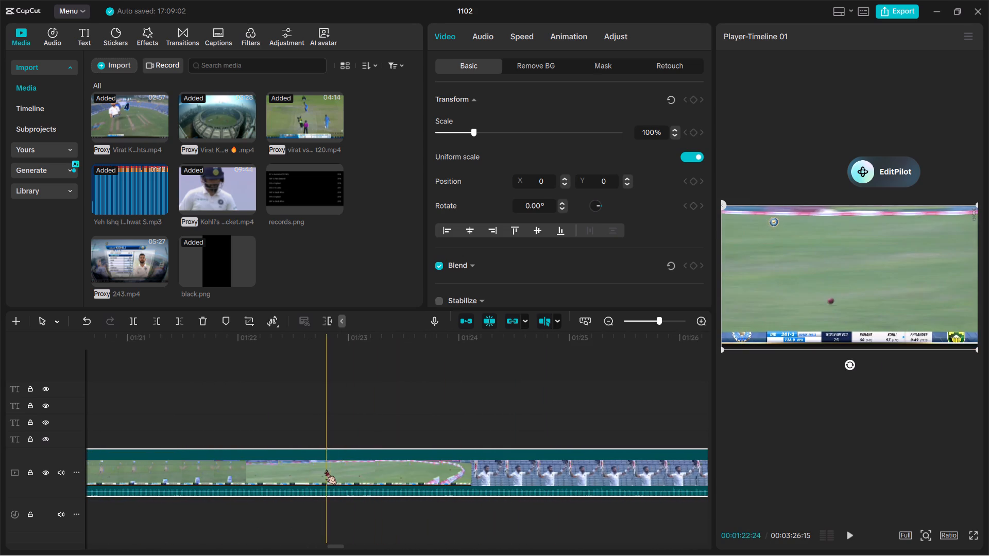
scroll(326, 470, right, 1)
scroll(517, 490, left, 1)
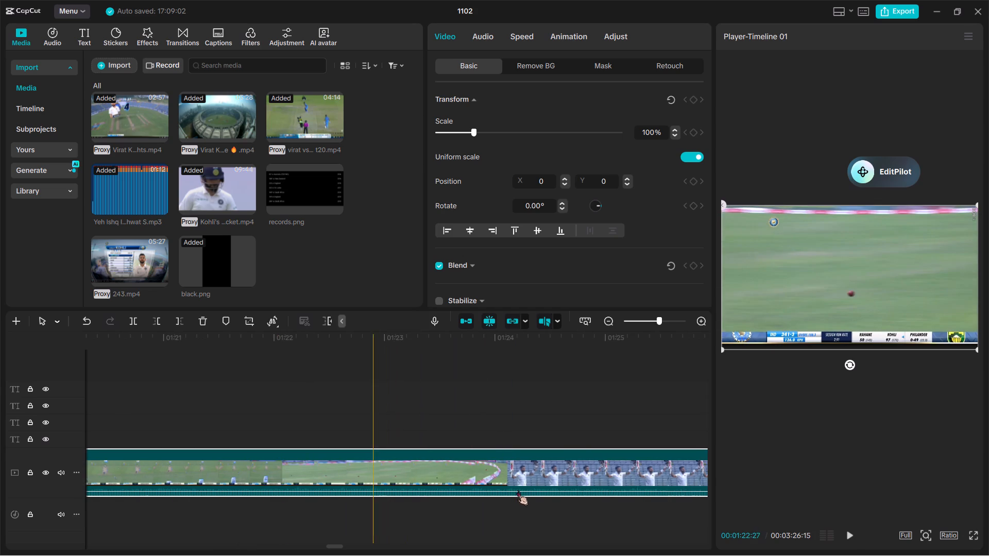
scroll(532, 498, right, 1)
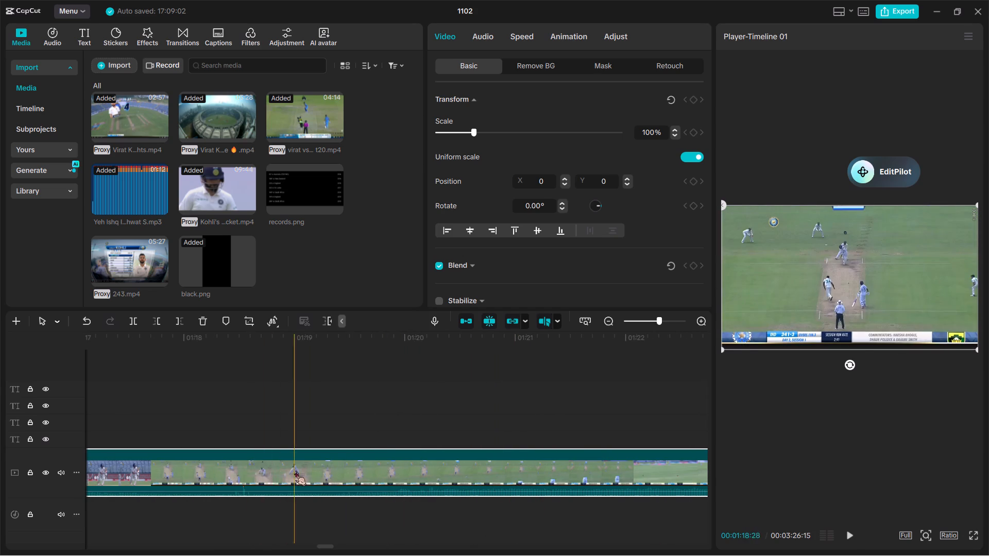
scroll(300, 472, right, 1)
key(space)
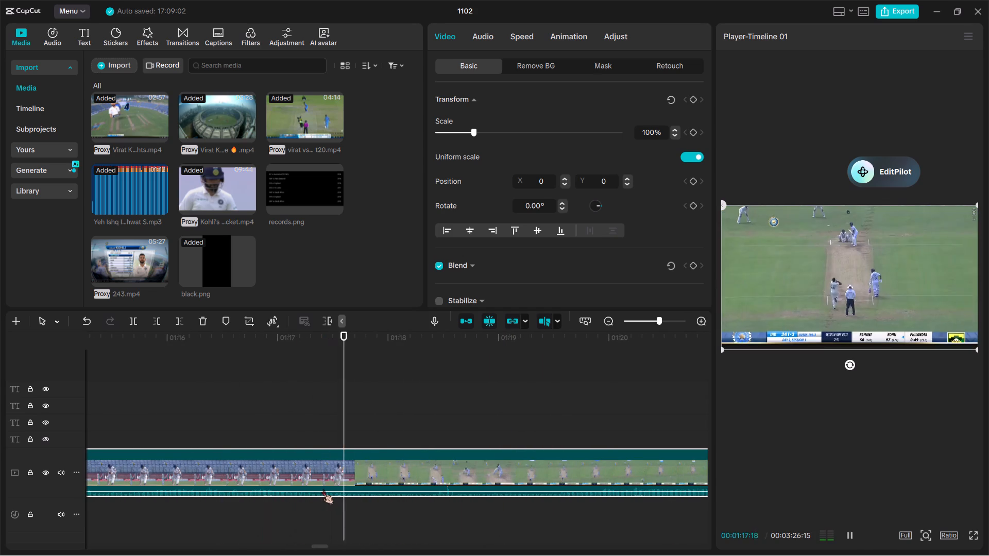
key(space)
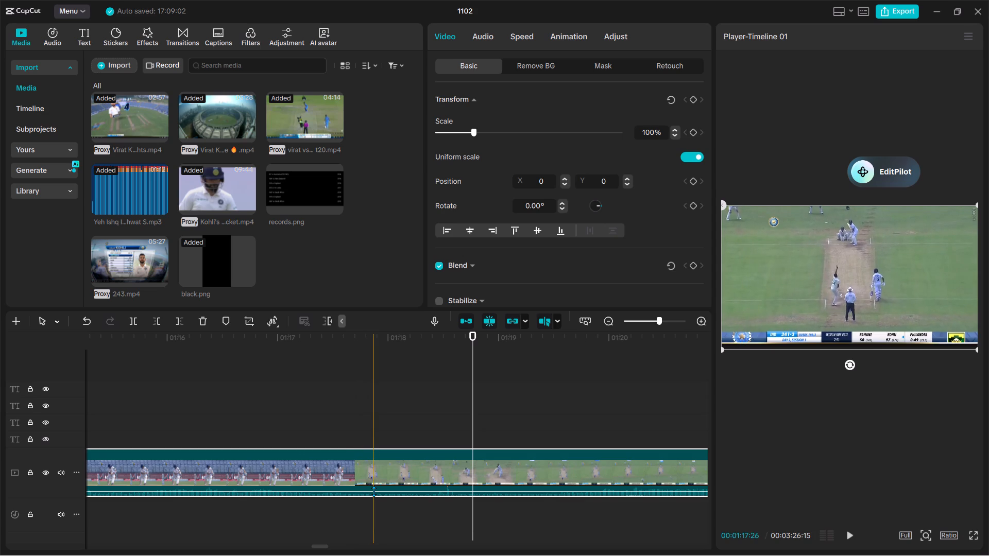
key(q)
Trim the start of the remaining highlights clip further, up to 01:03:17, and split off the batting shot at 01:03:25.
scroll(373, 491, right, 1)
scroll(455, 505, right, 1)
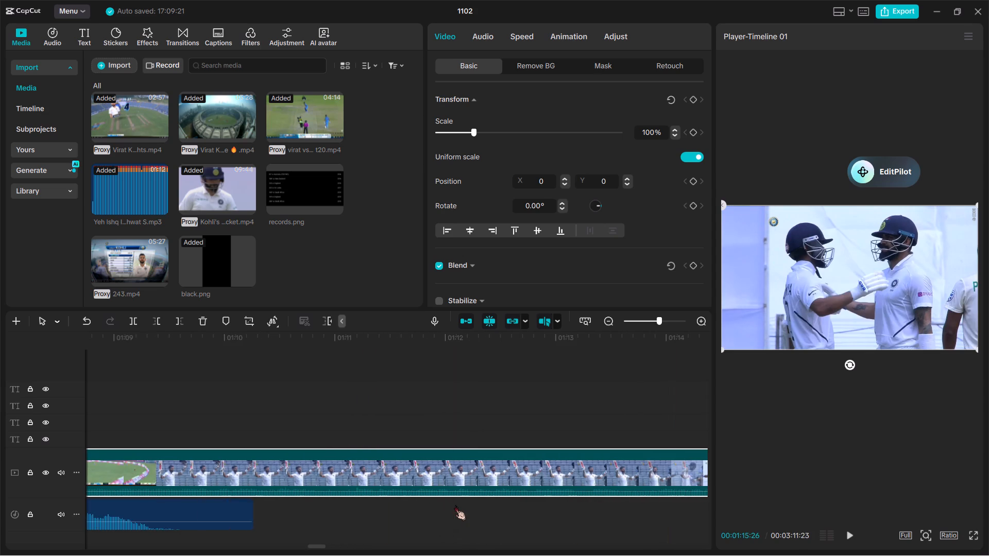
scroll(329, 484, right, 1)
scroll(252, 475, right, 1)
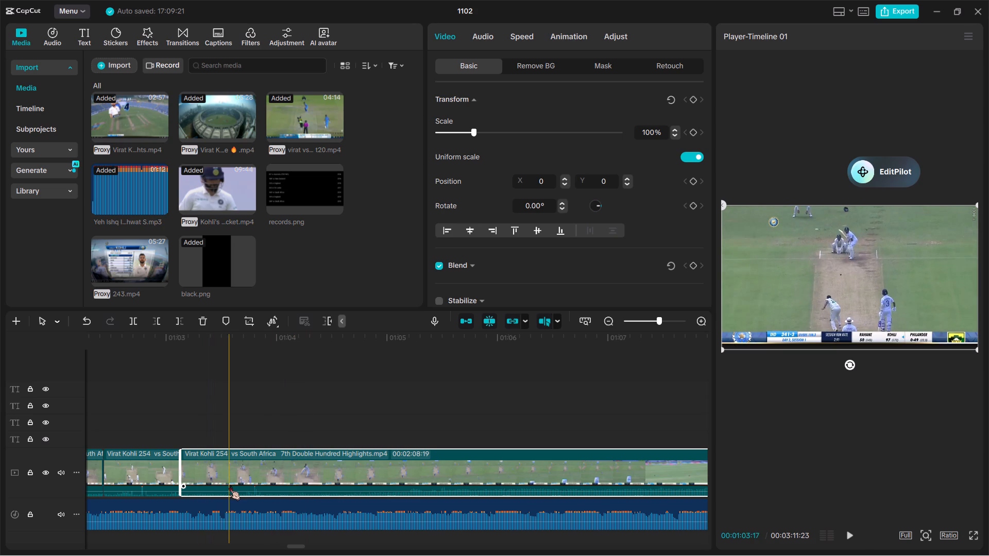
key(q)
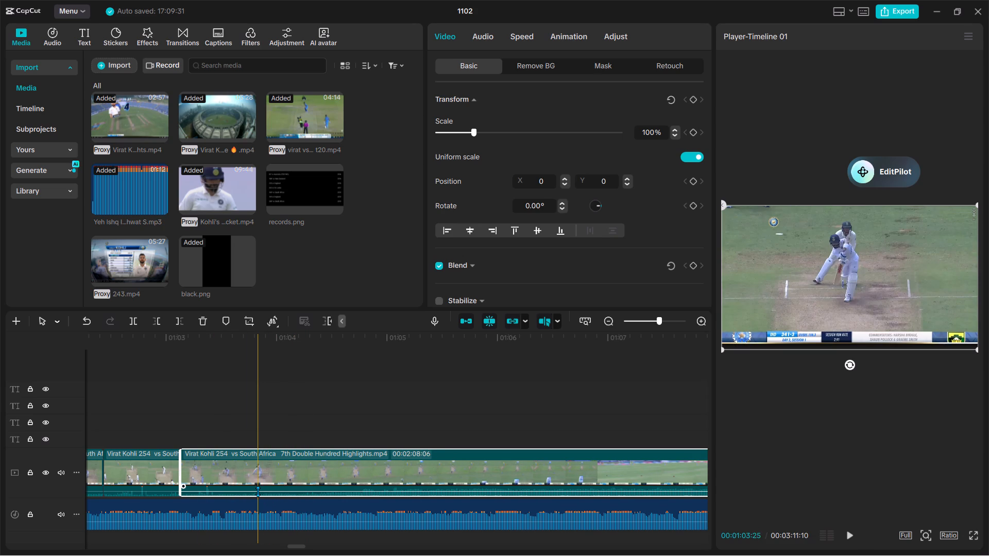
key(ctrl+b)
Review the footage after the new cut, from the ball reaching the boundary through Kohli's raised-bat celebration and the handshake.
scroll(449, 493, left, 1)
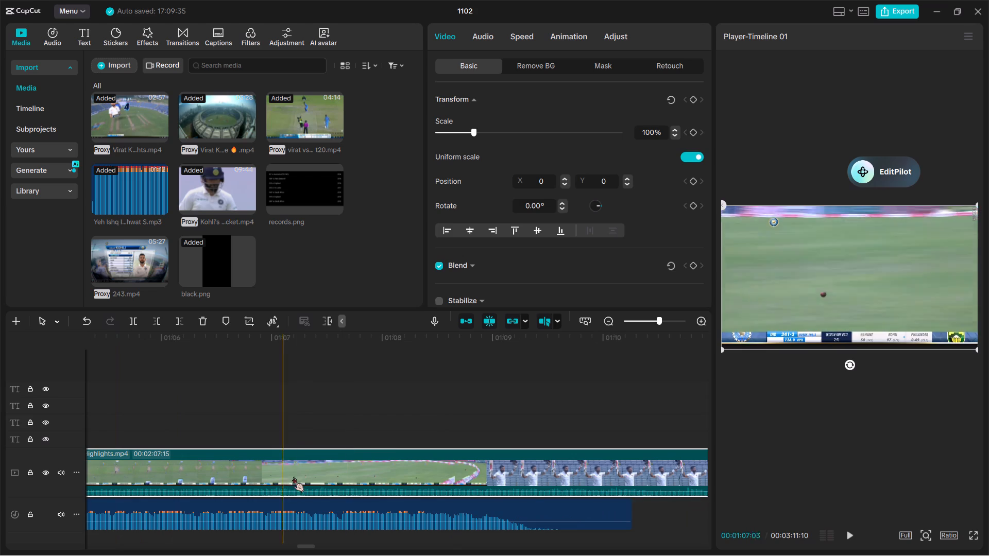
scroll(435, 464, right, 1)
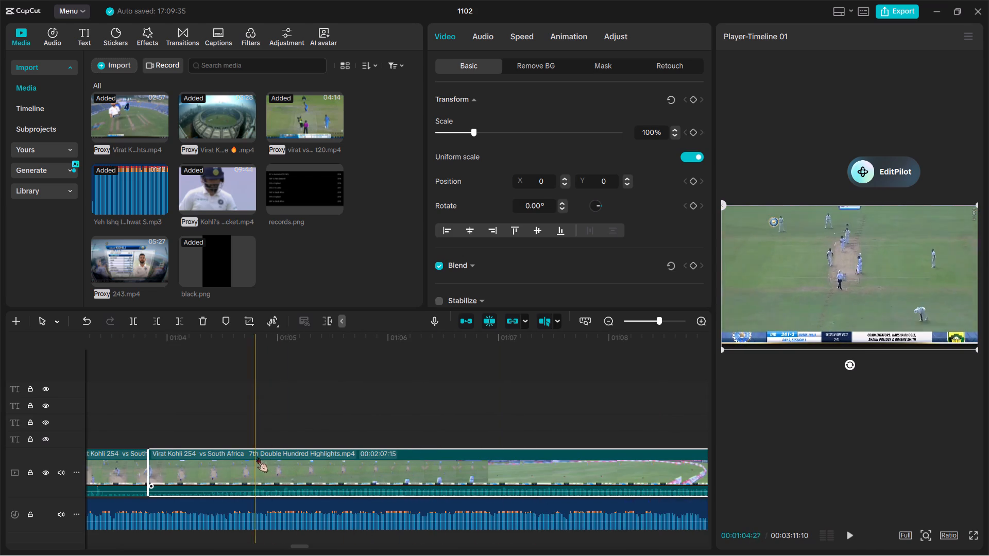
key(space)
scroll(267, 460, left, 1)
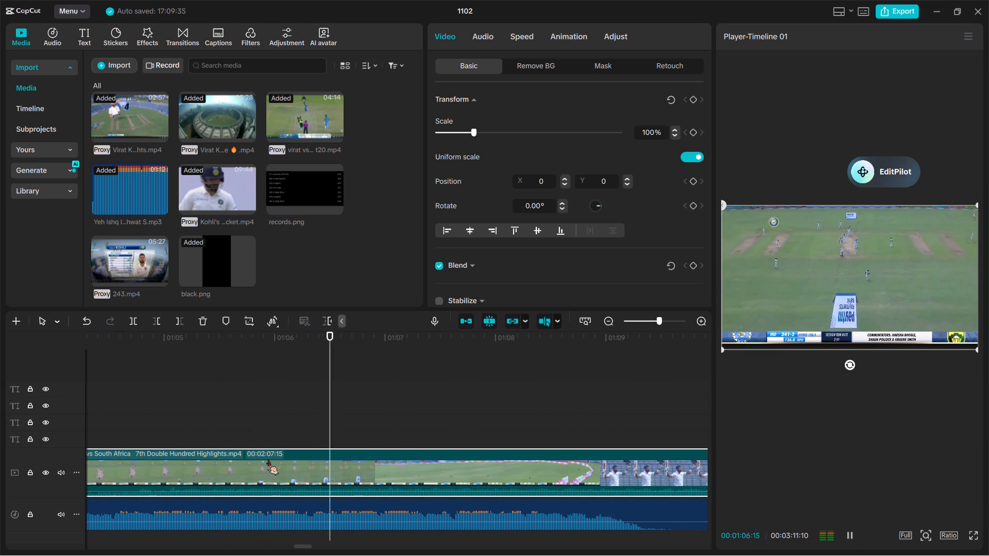
scroll(267, 460, left, 1)
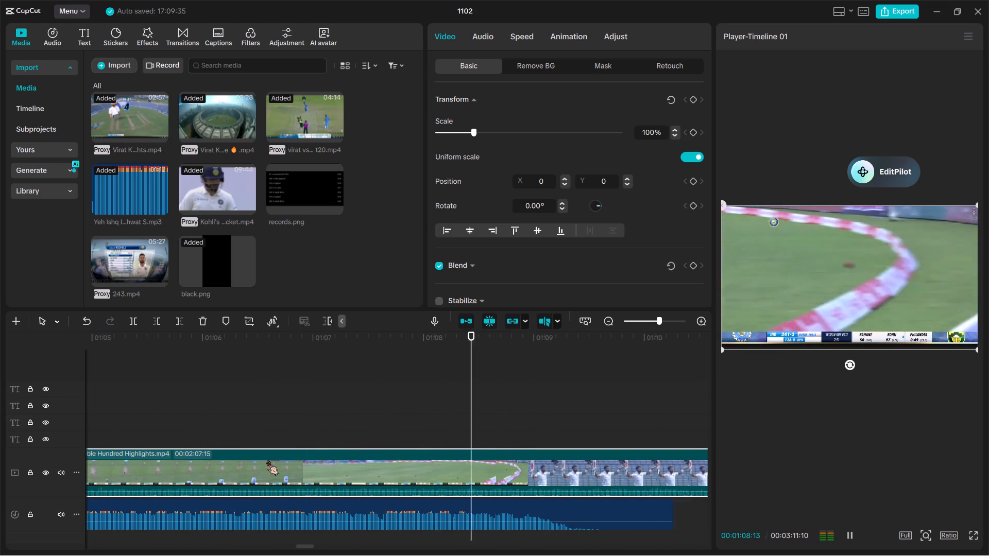
scroll(267, 460, left, 2)
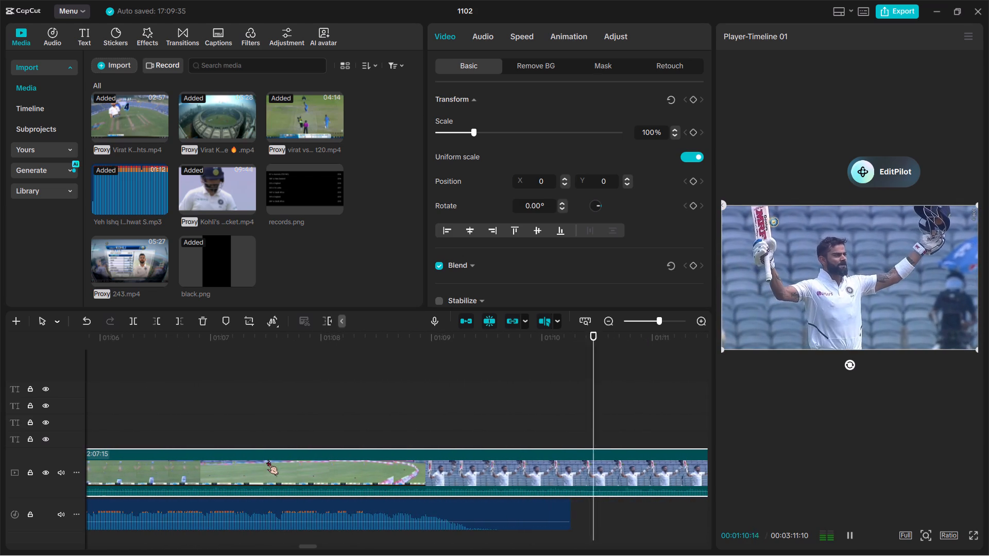
ctrl+scroll(267, 460, down, 11)
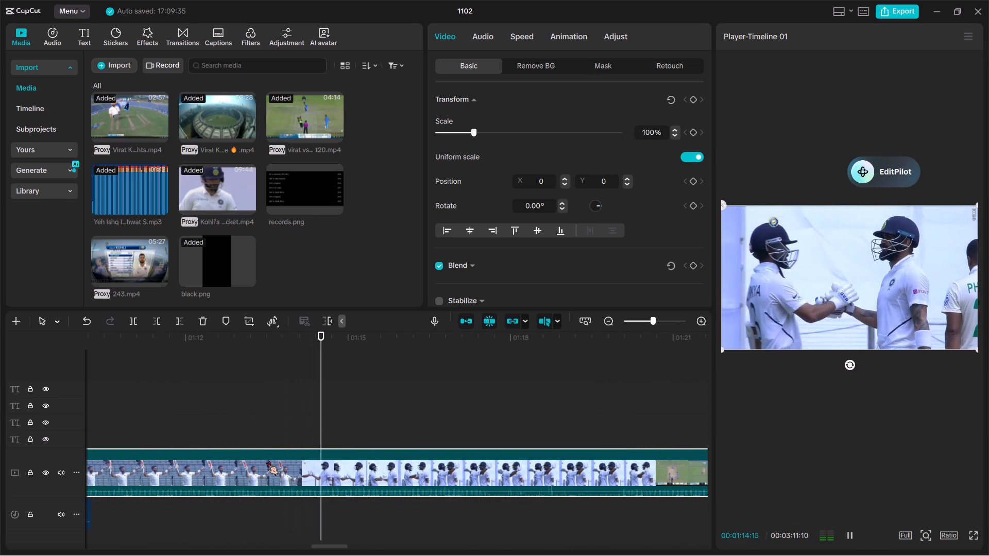
key(space)
Examine the rest of the highlights clip through to its end against where the music stops.
scroll(267, 460, left, 2)
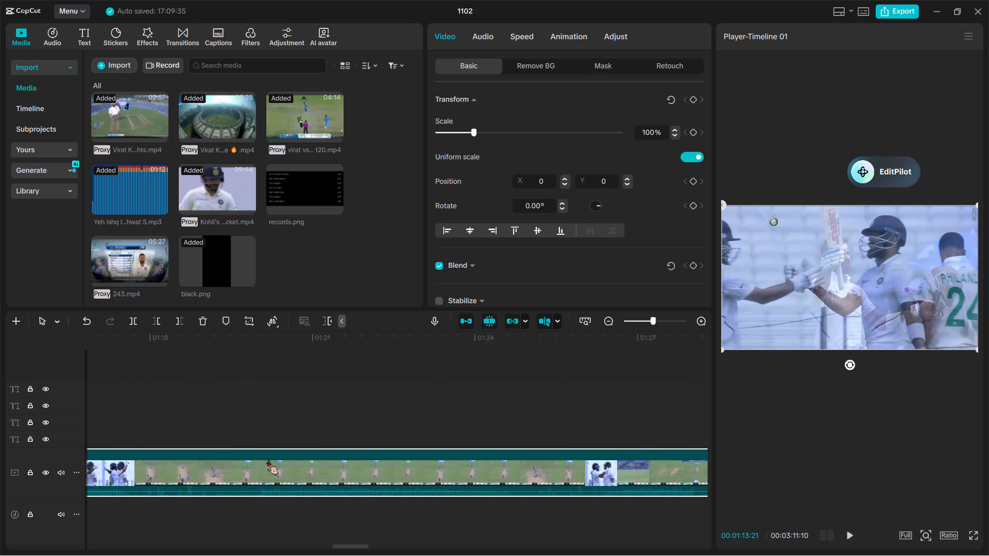
scroll(267, 460, left, 1)
ctrl+scroll(396, 528, down, 18)
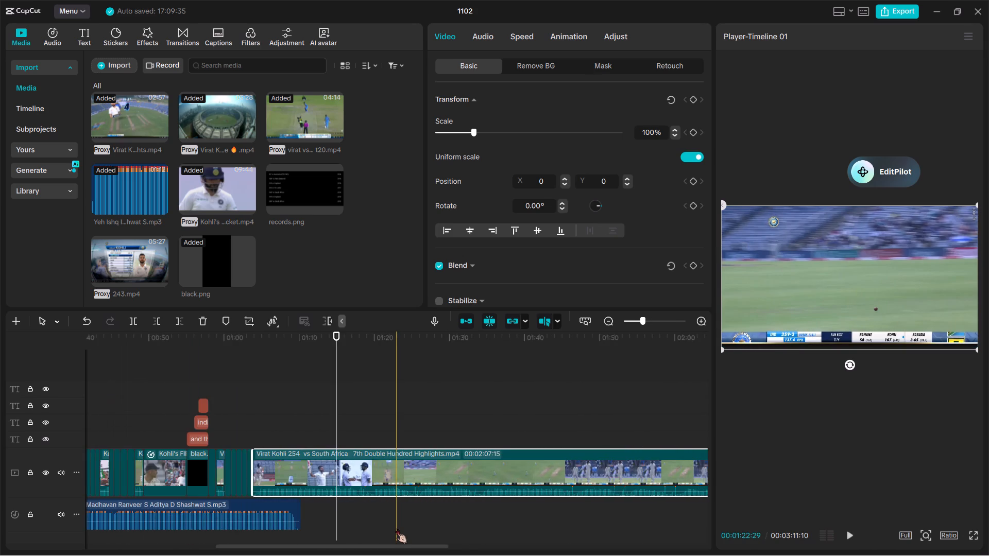
scroll(396, 528, left, 3)
scroll(468, 543, right, 1)
ctrl+scroll(468, 543, down, 4)
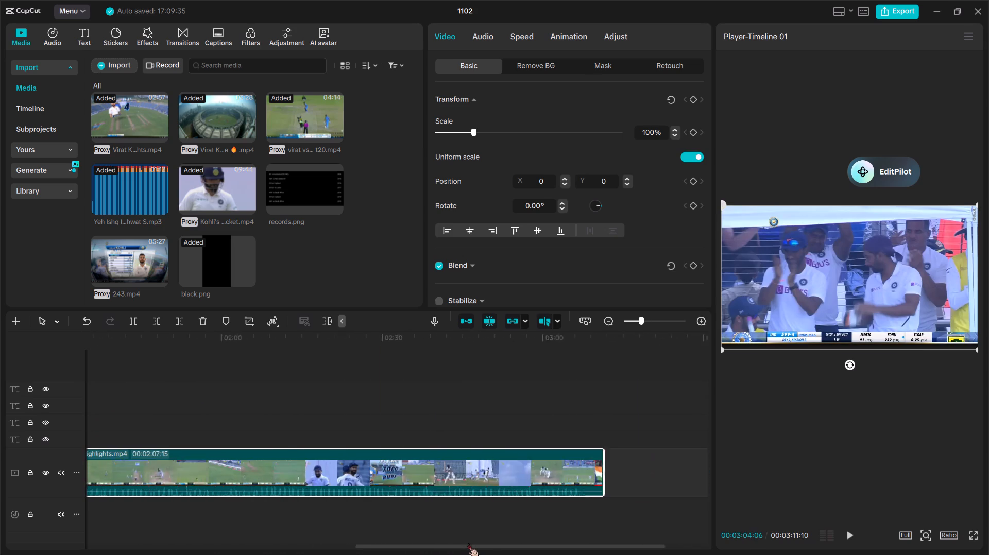
ctrl+scroll(468, 543, down, 3)
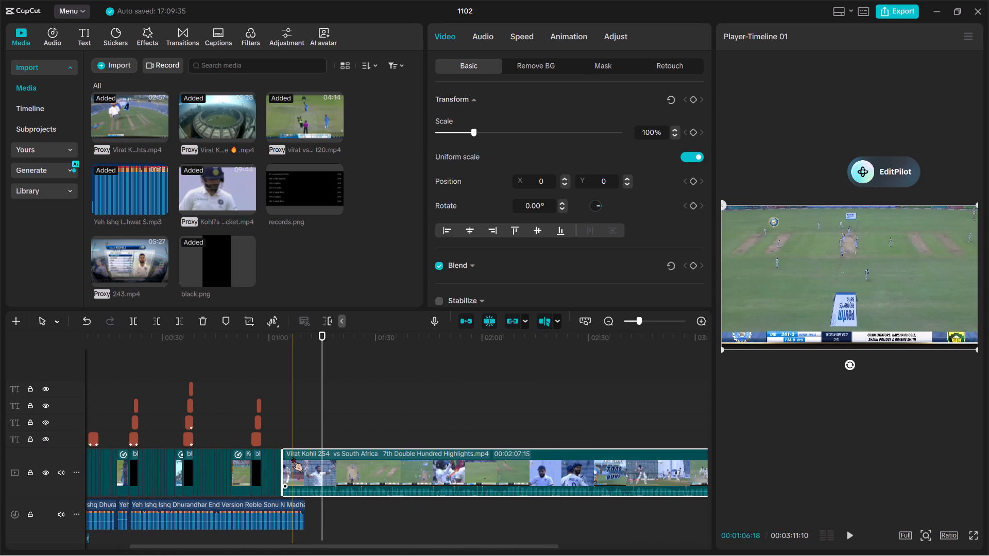